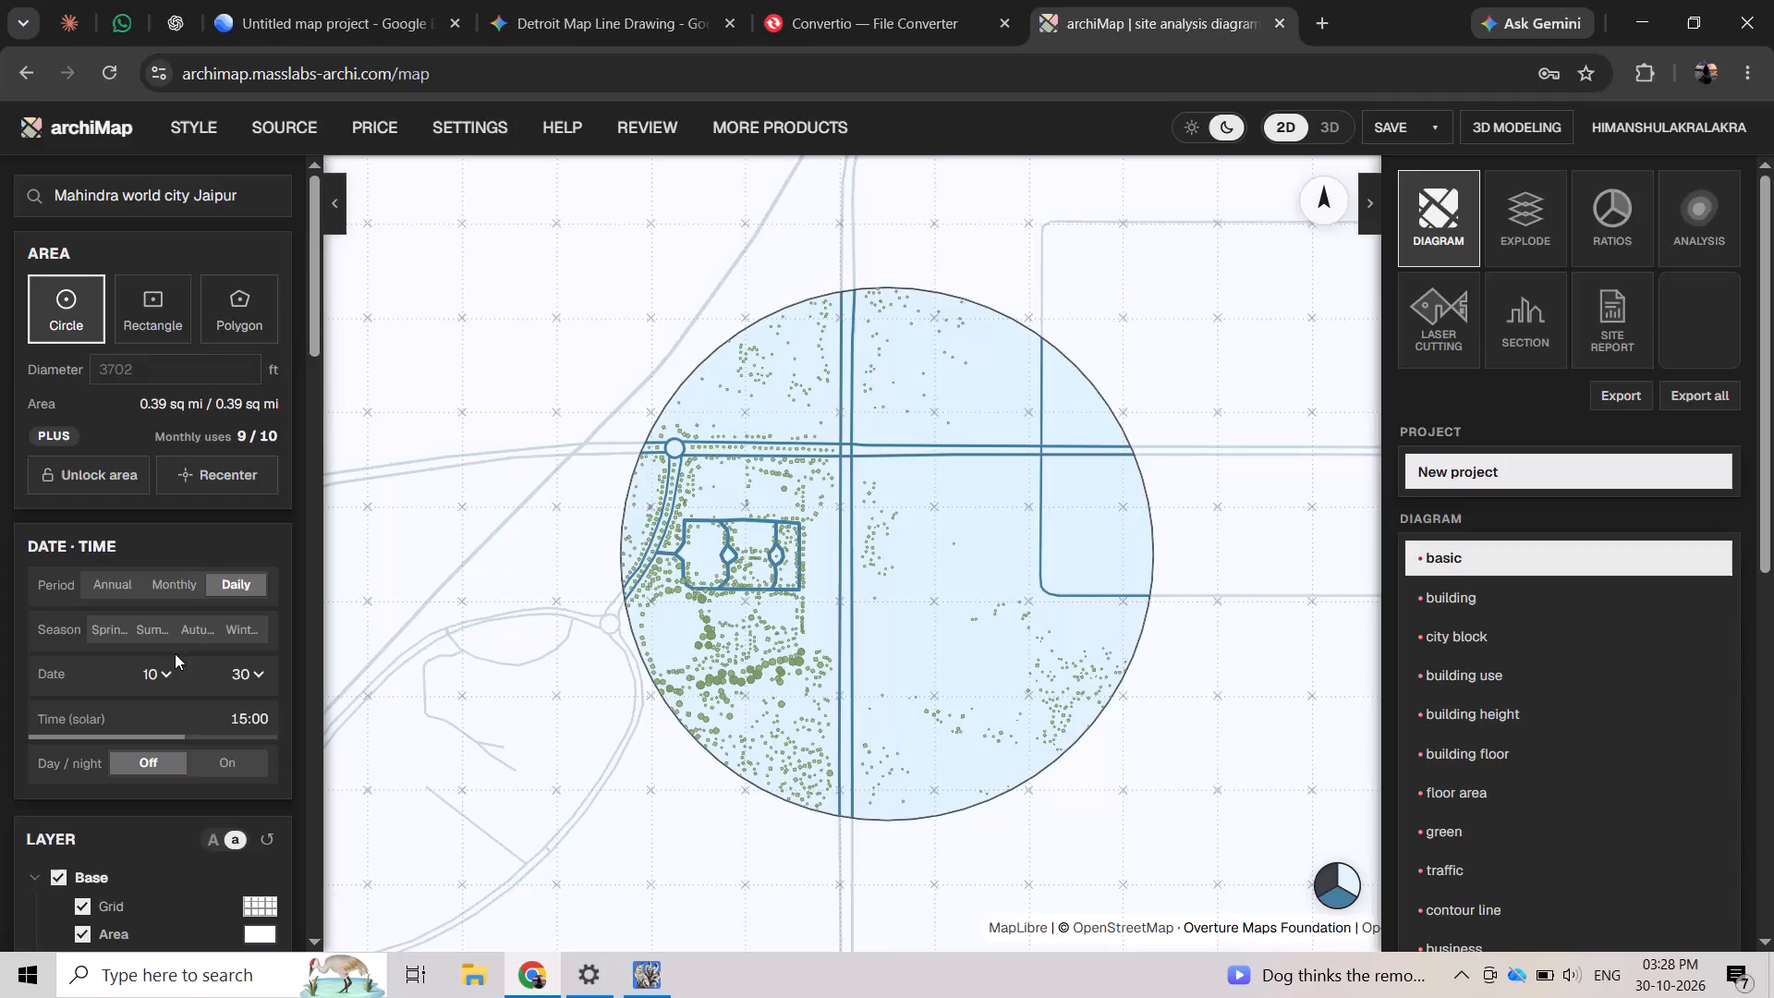
Turn off the Grid layer in the Base group.
scroll(139, 544, "down", 4)
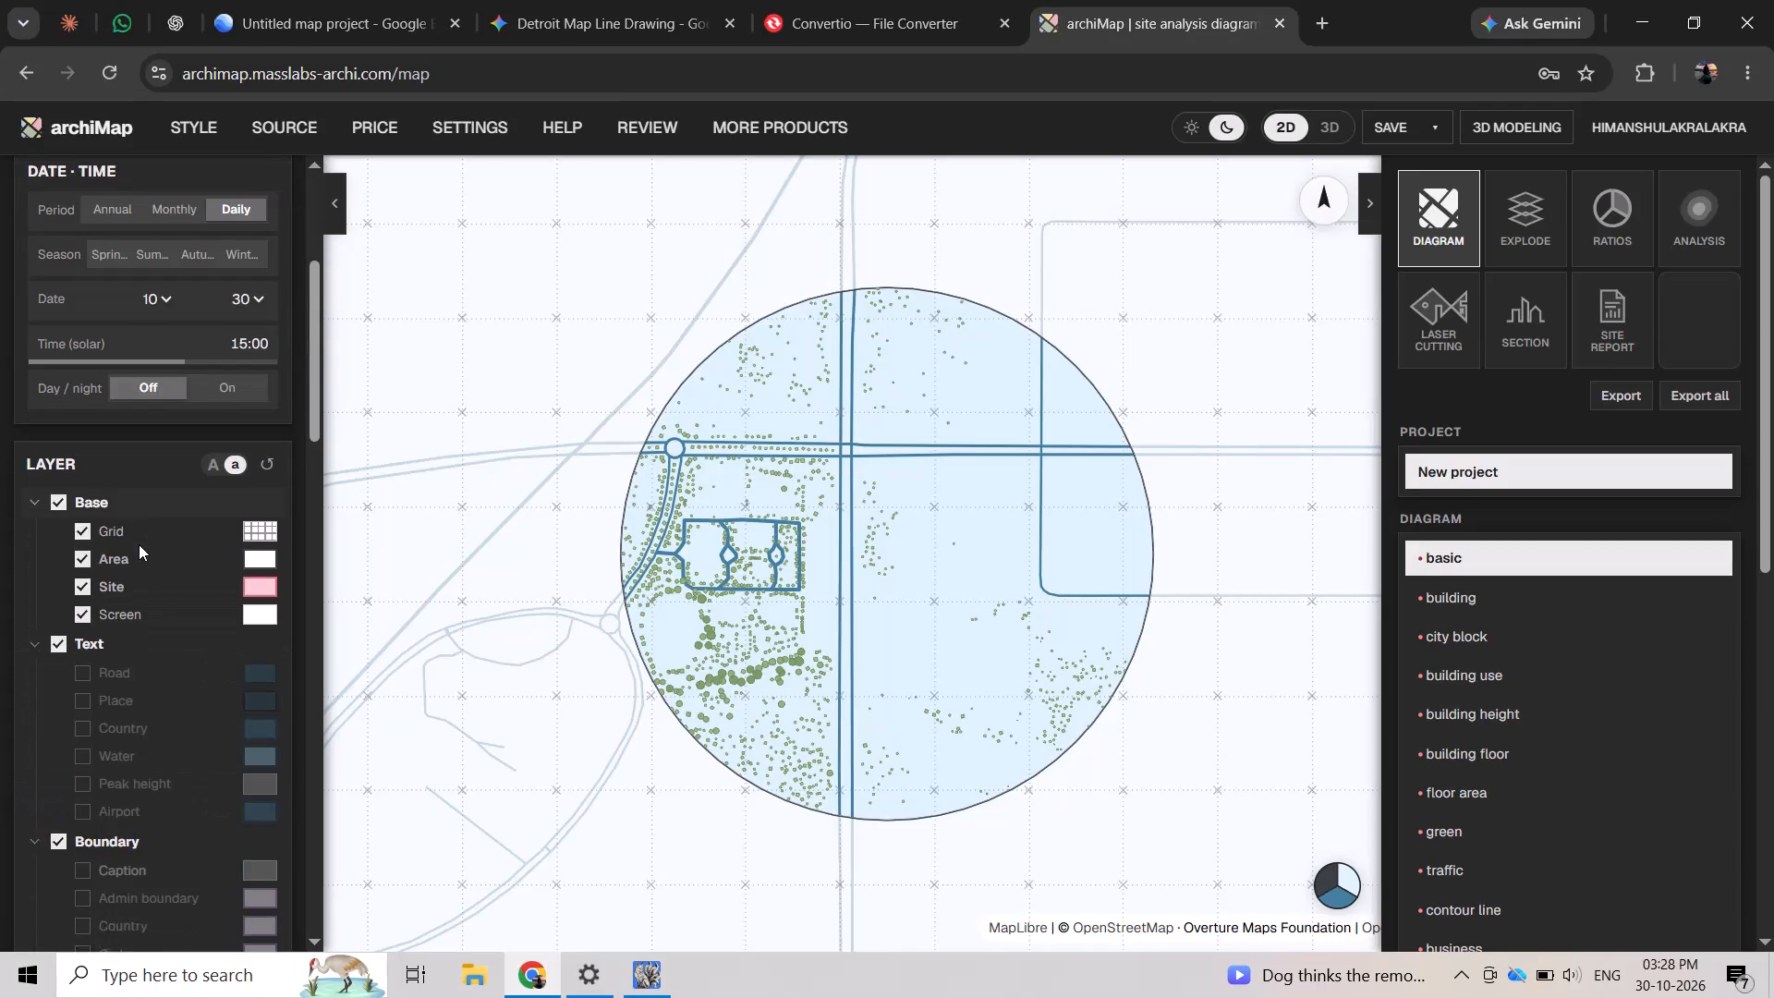
scroll(139, 544, "up", 1)
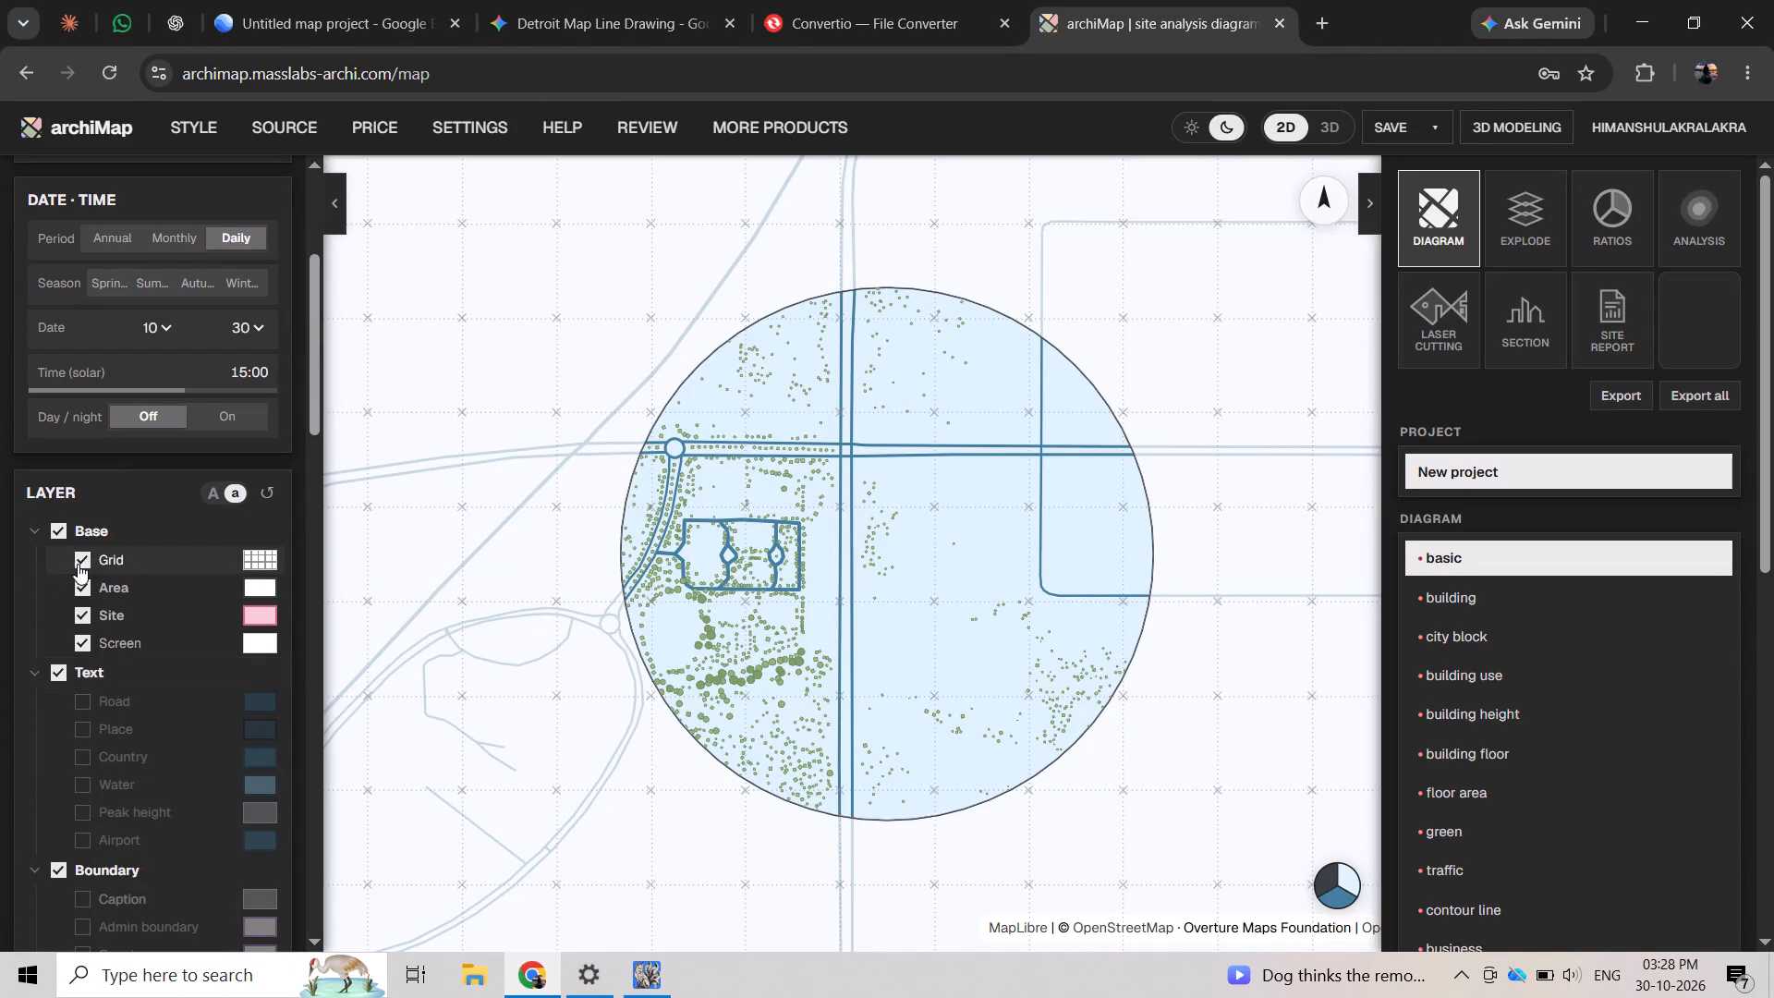
left_click(77, 564)
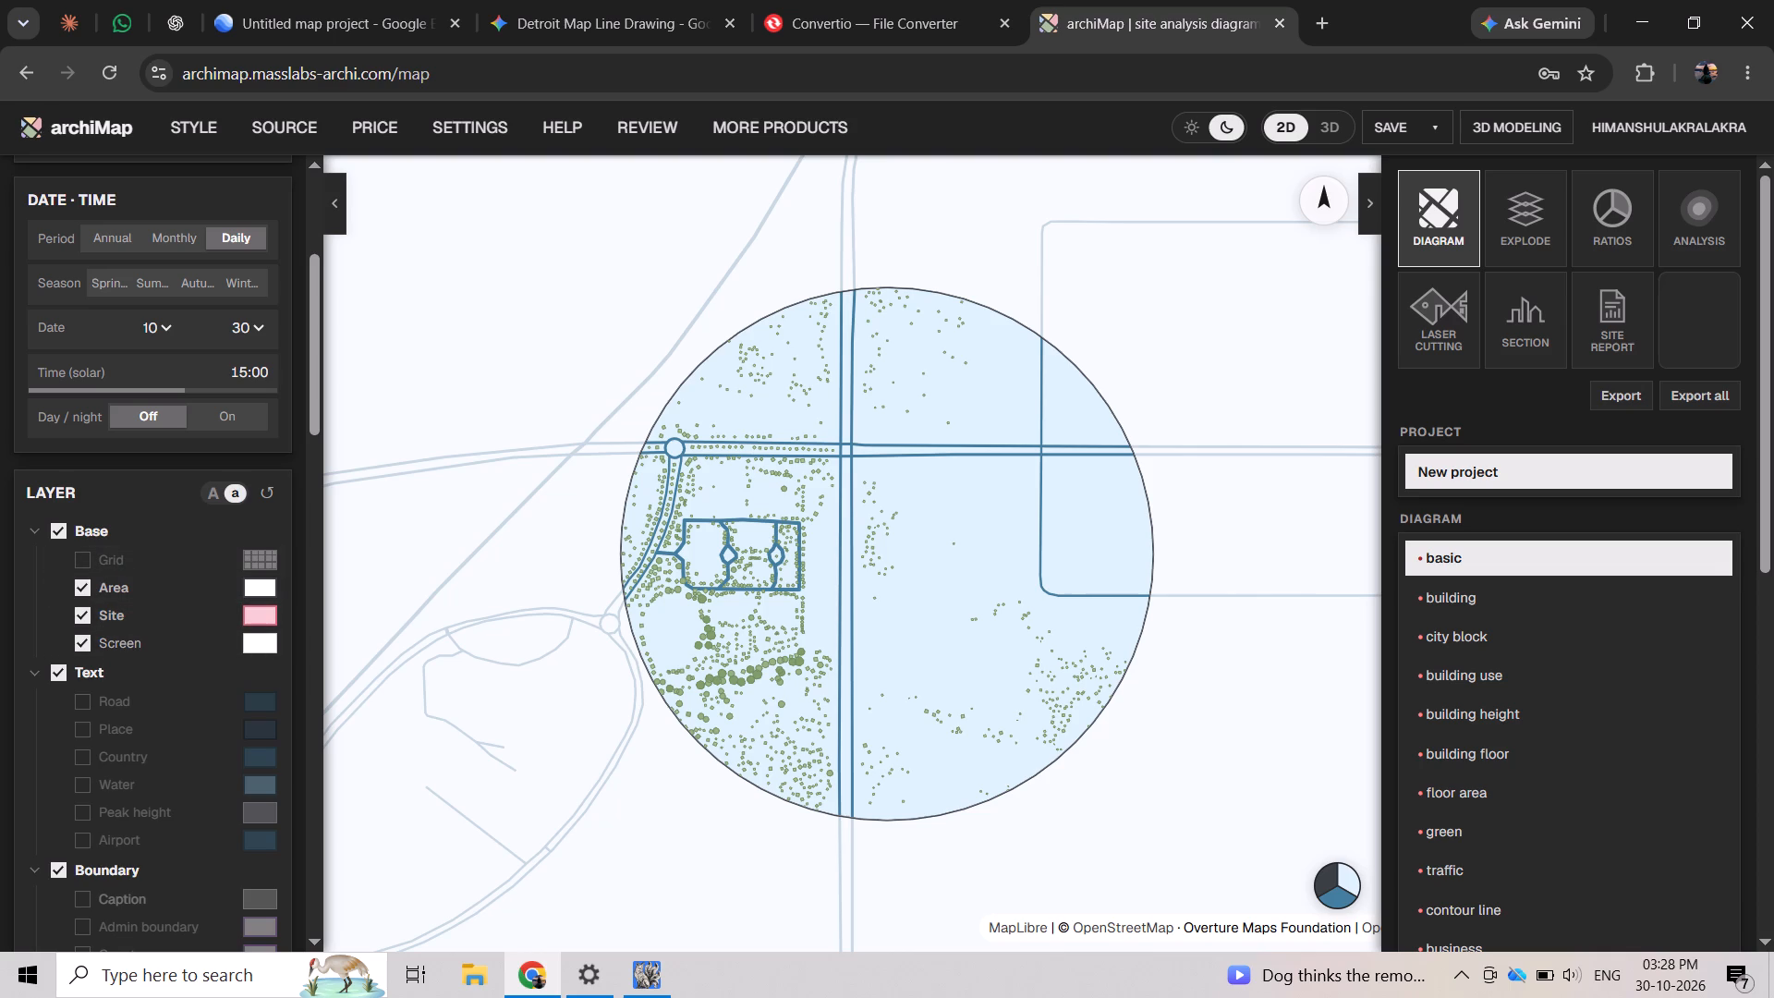
Expand the Environment layer group and turn off its Trees layer.
scroll(127, 553, "down", 3)
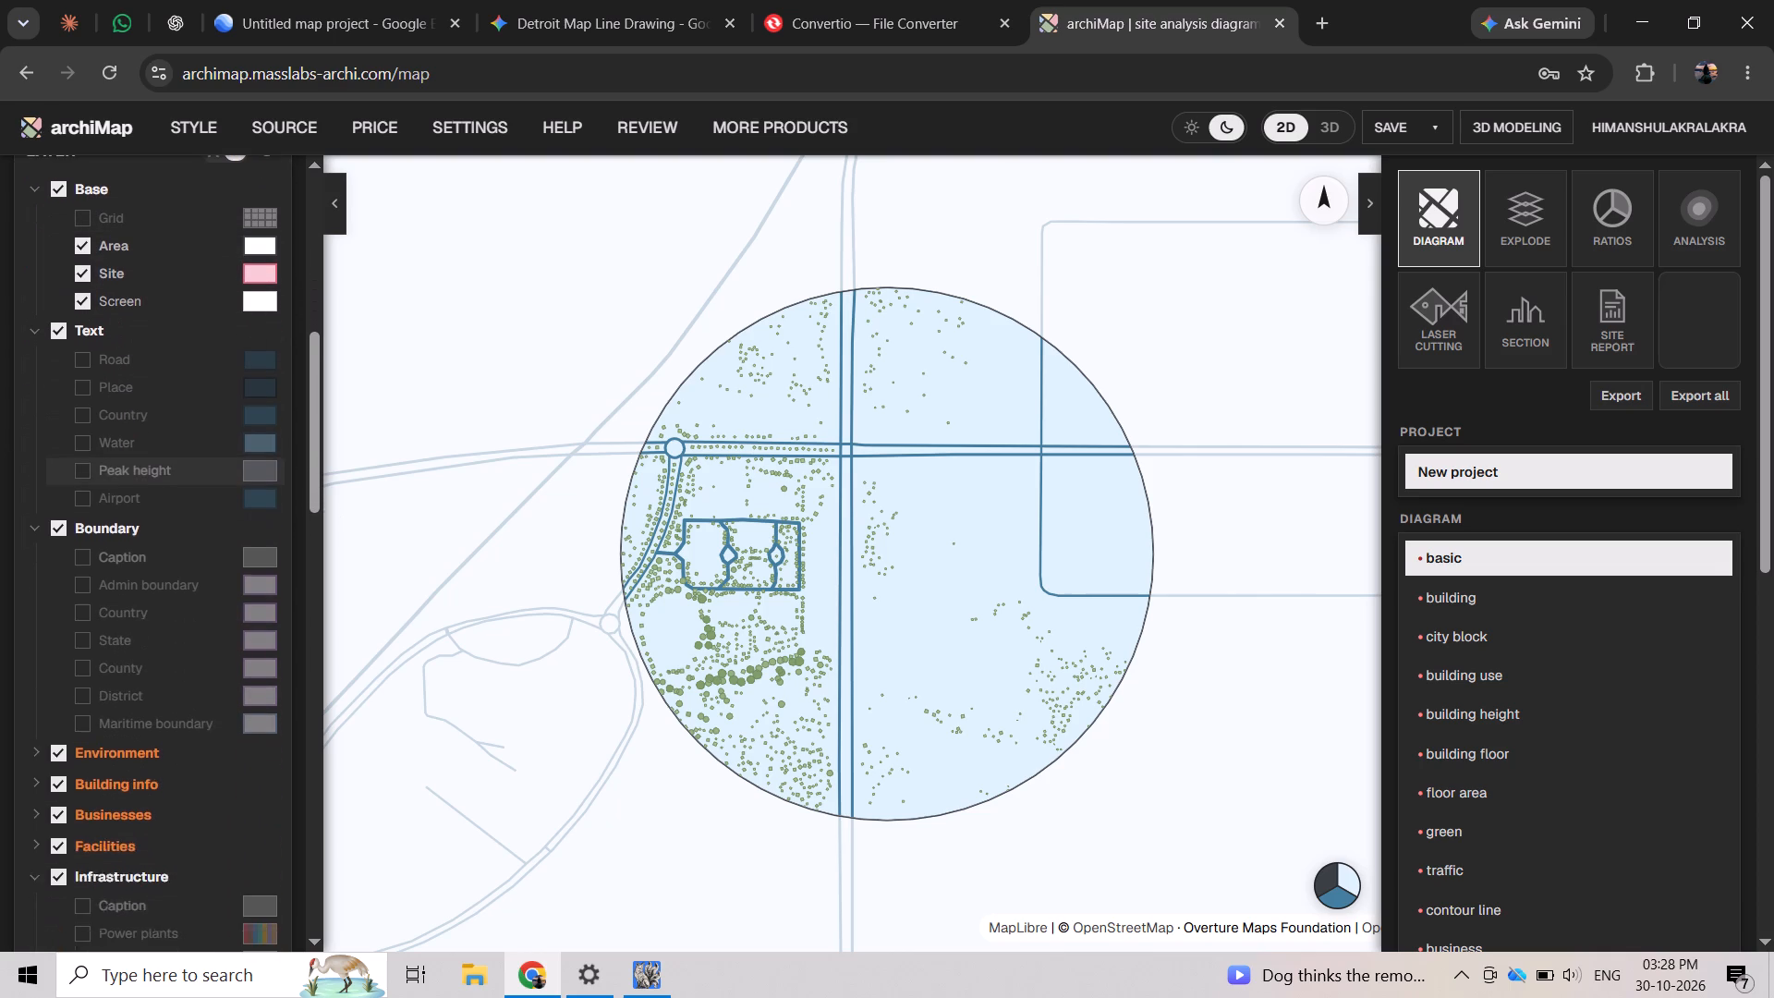
scroll(121, 577, "up", 2)
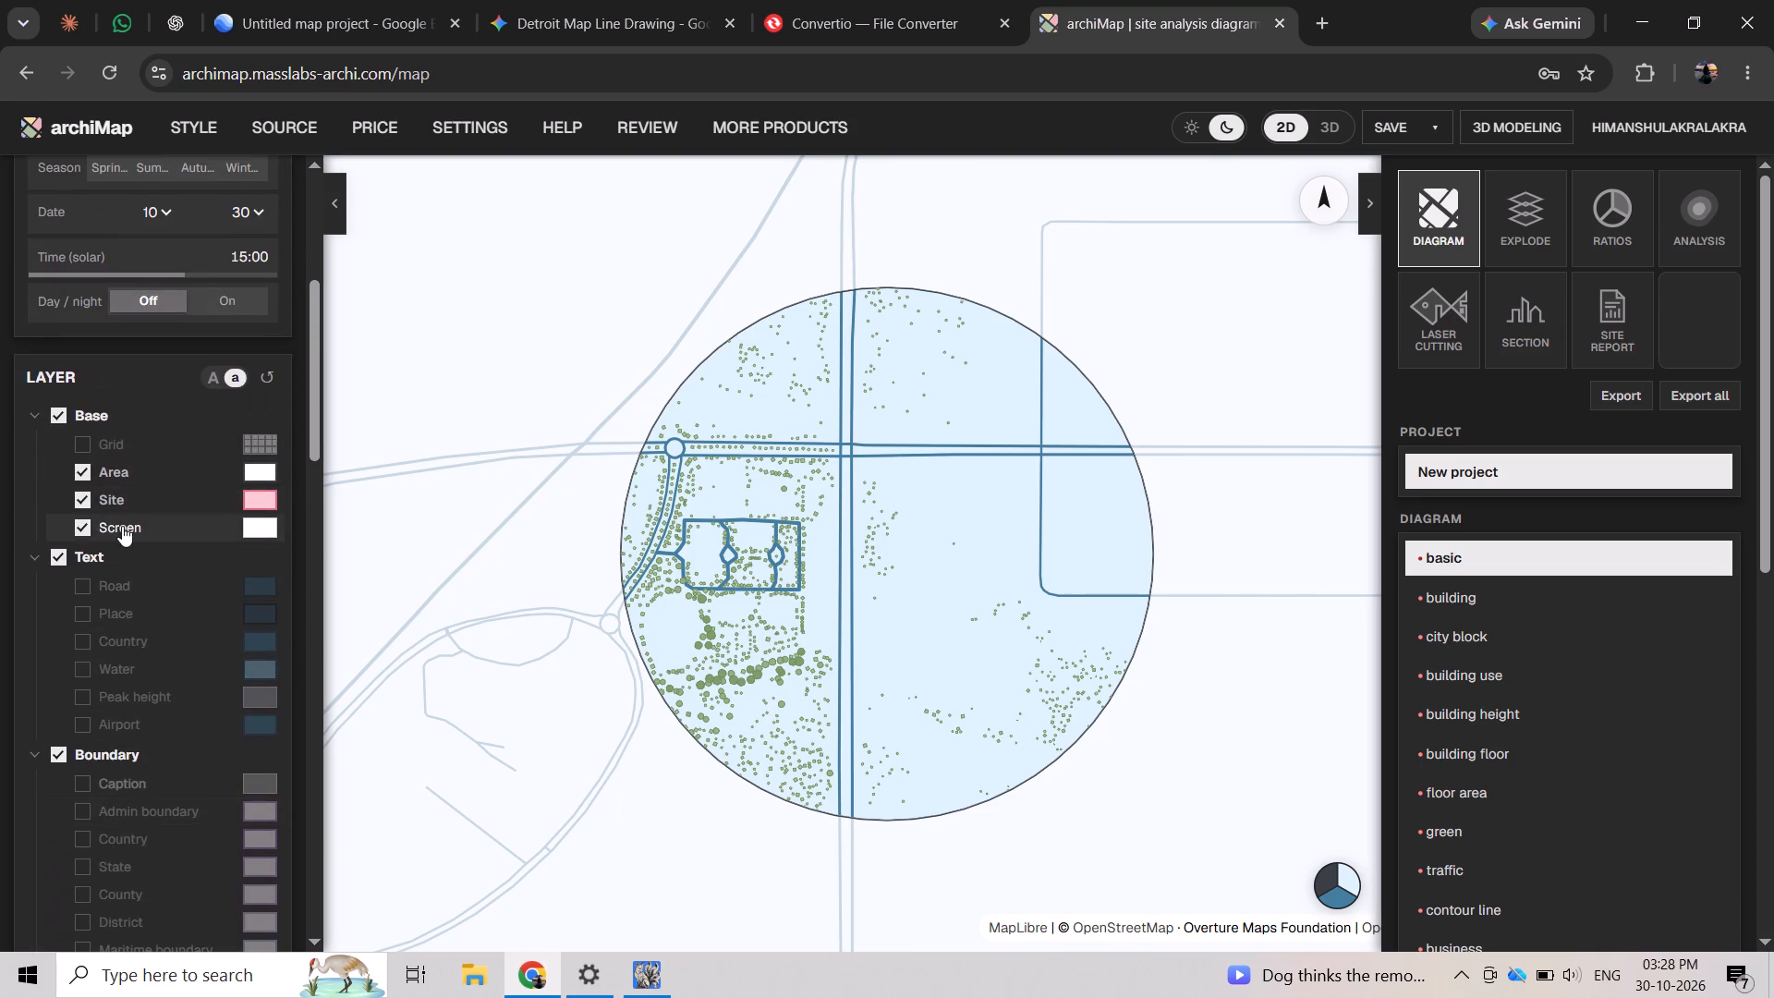
scroll(86, 582, "down", 3)
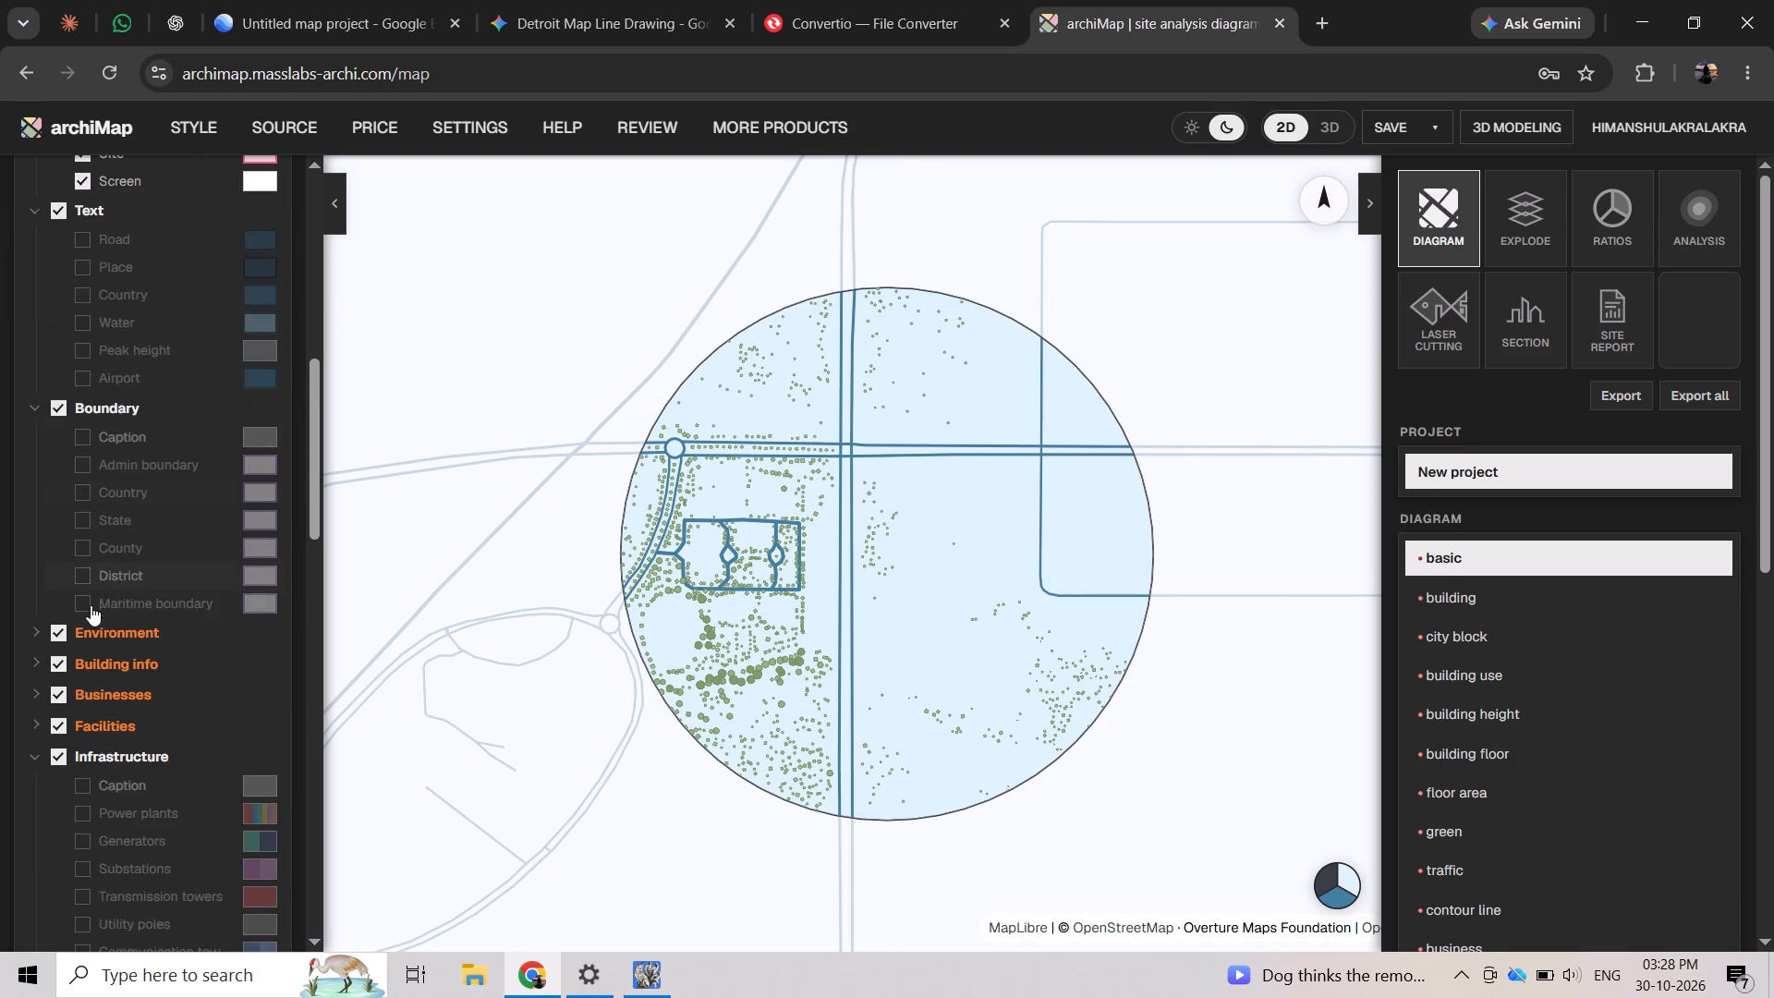
left_click(33, 634)
scroll(146, 578, "down", 3)
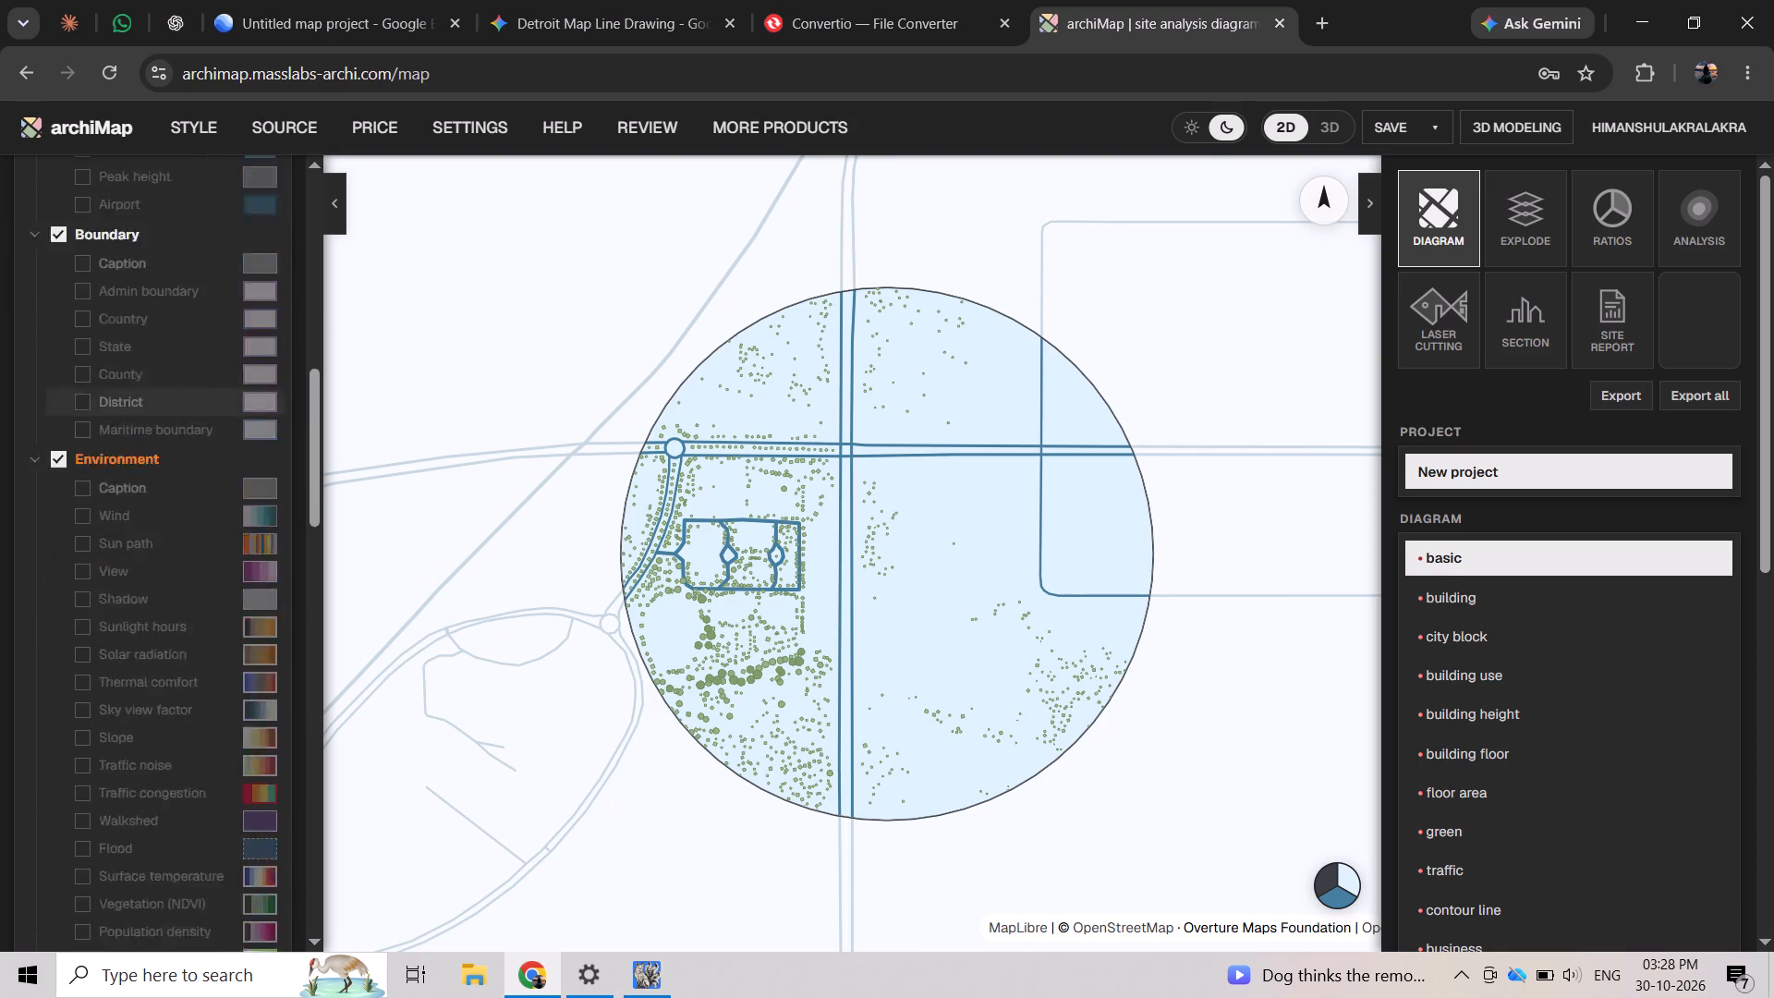
left_click(79, 791)
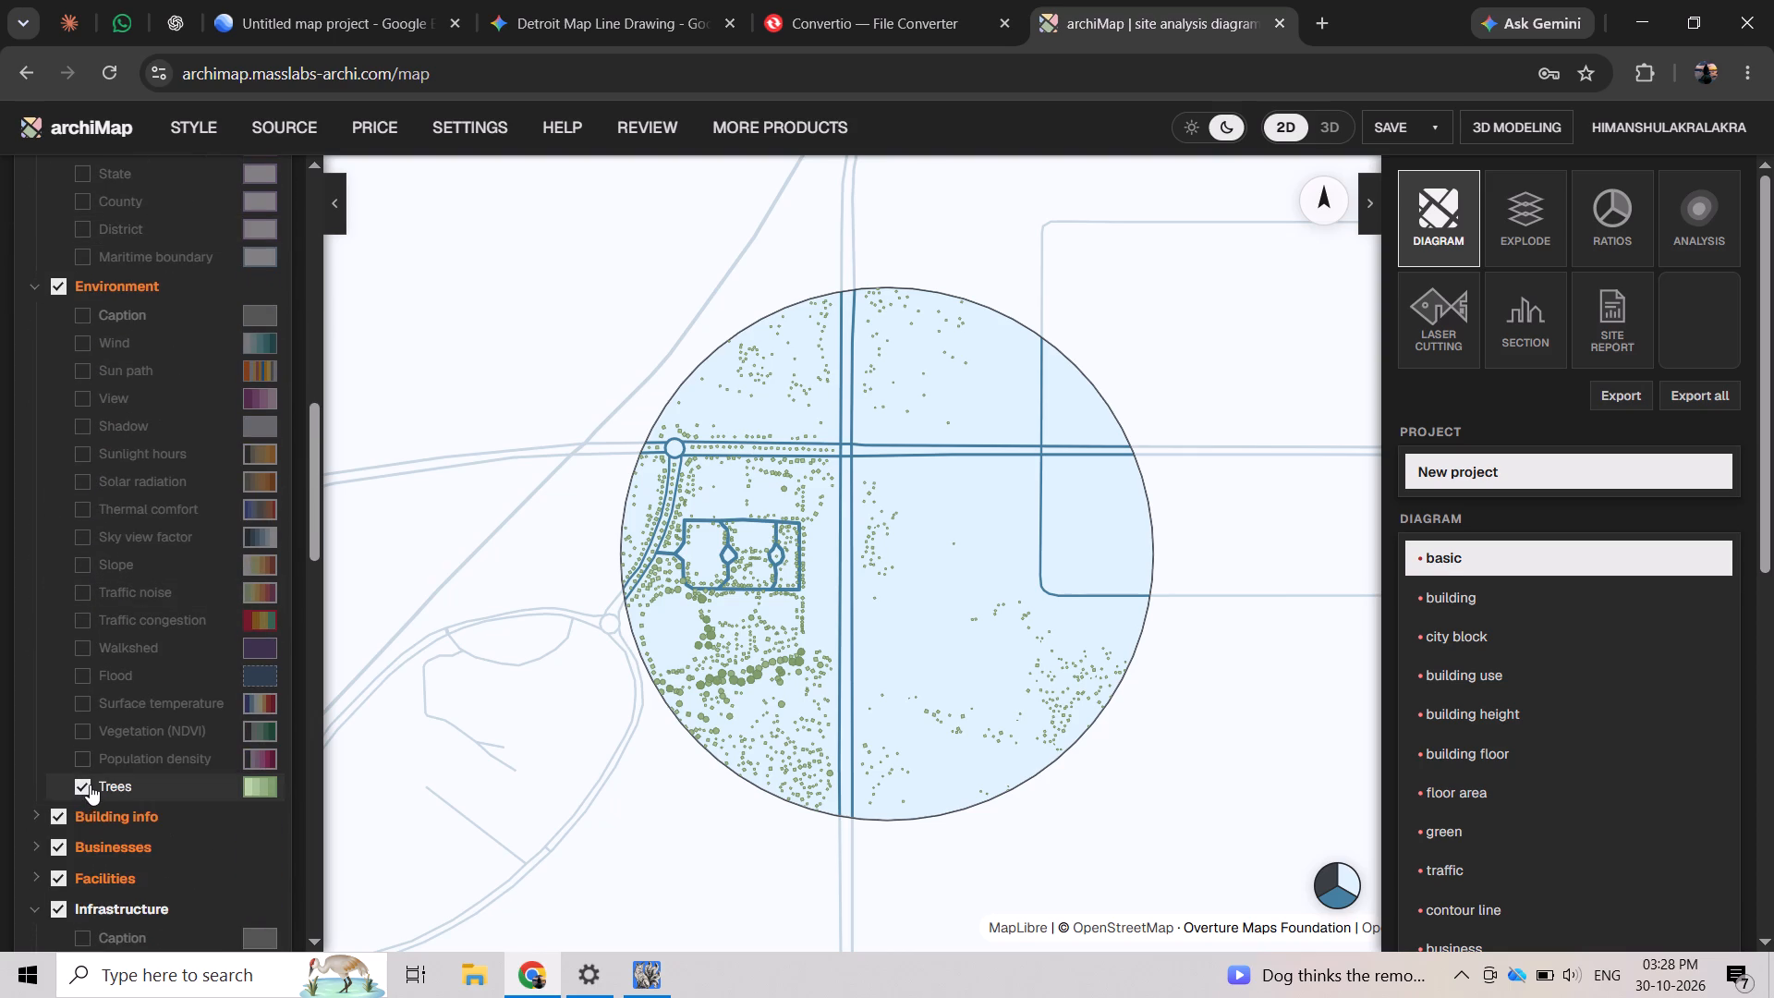
Look through the remaining layer groups, from Infrastructure down to Background, to check which layers are enabled.
scroll(180, 507, "down", 2)
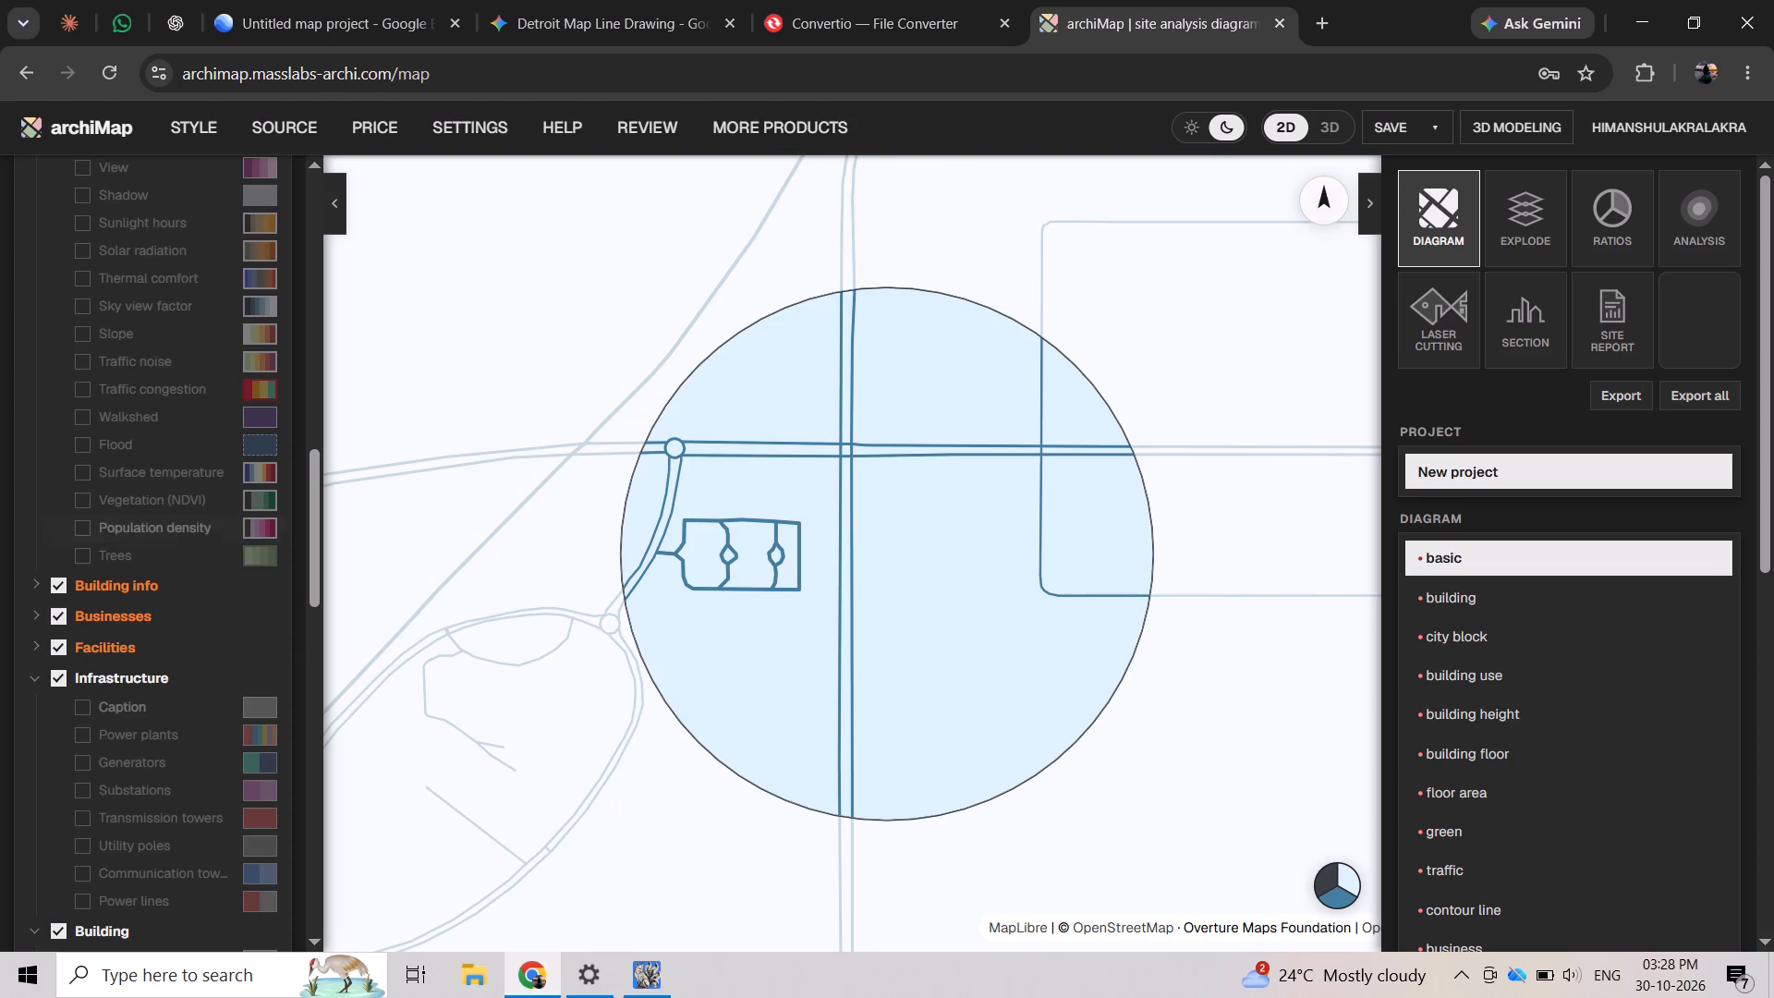
scroll(120, 527, "down", 17)
scroll(133, 516, "down", 4)
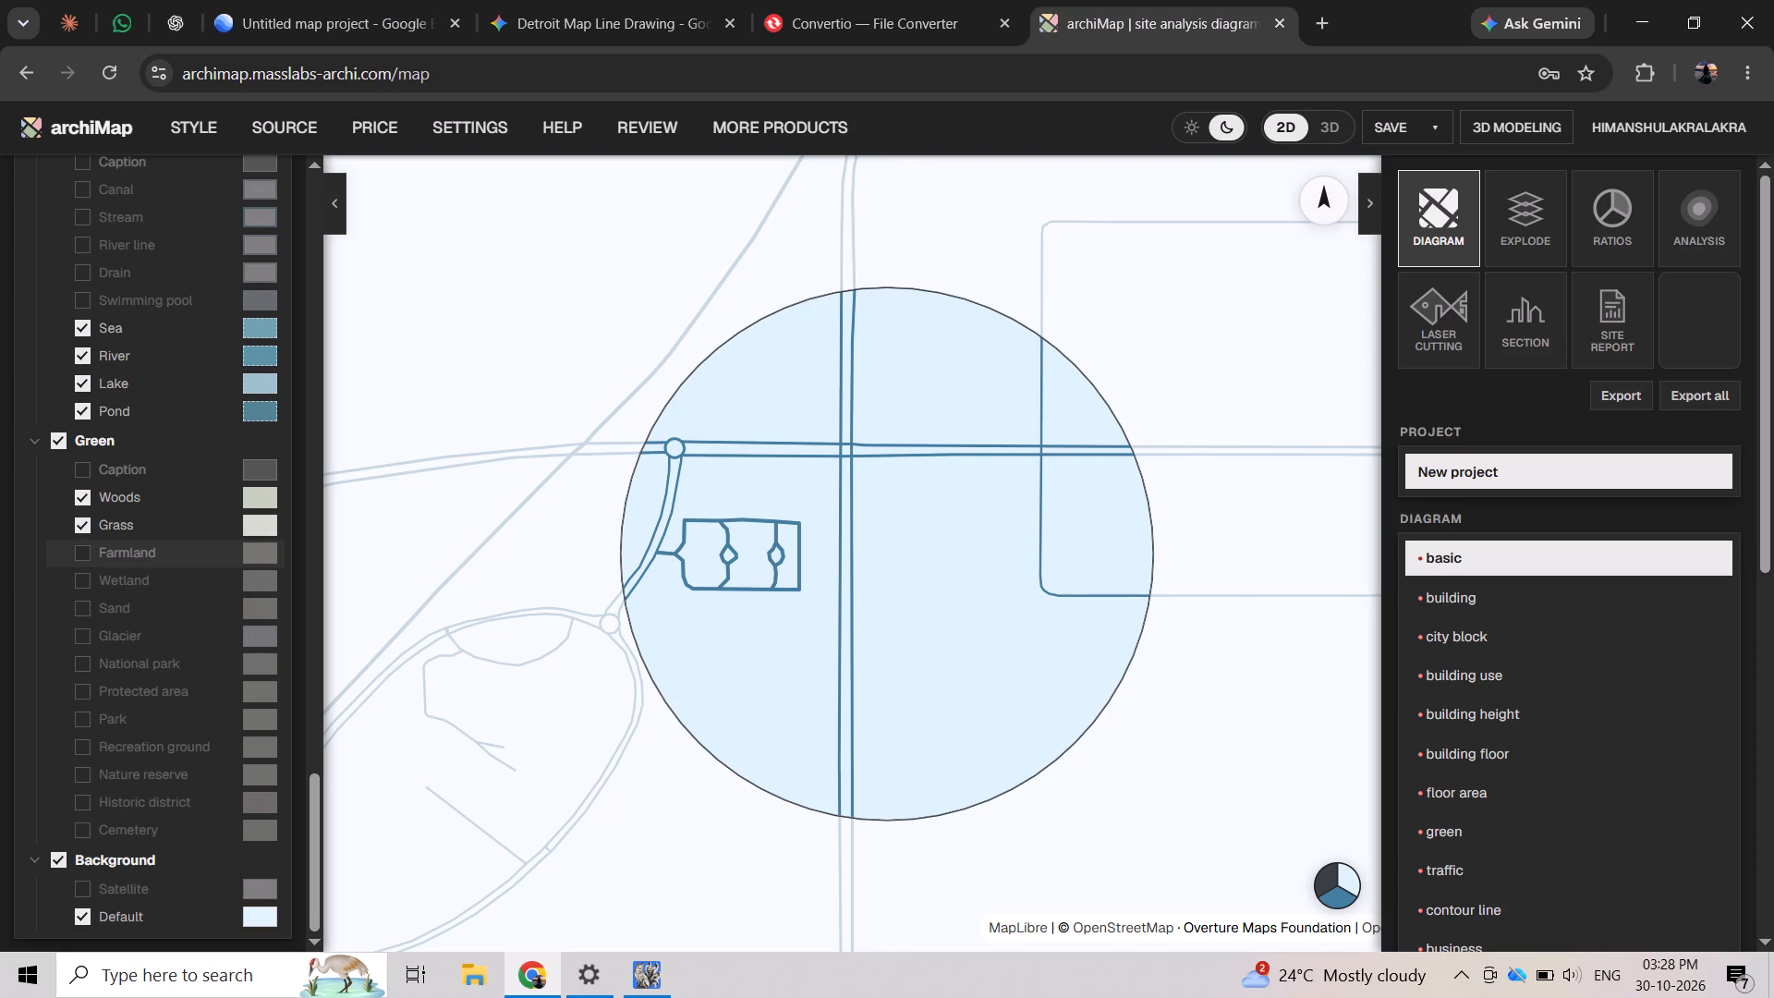
scroll(114, 363, "up", 9)
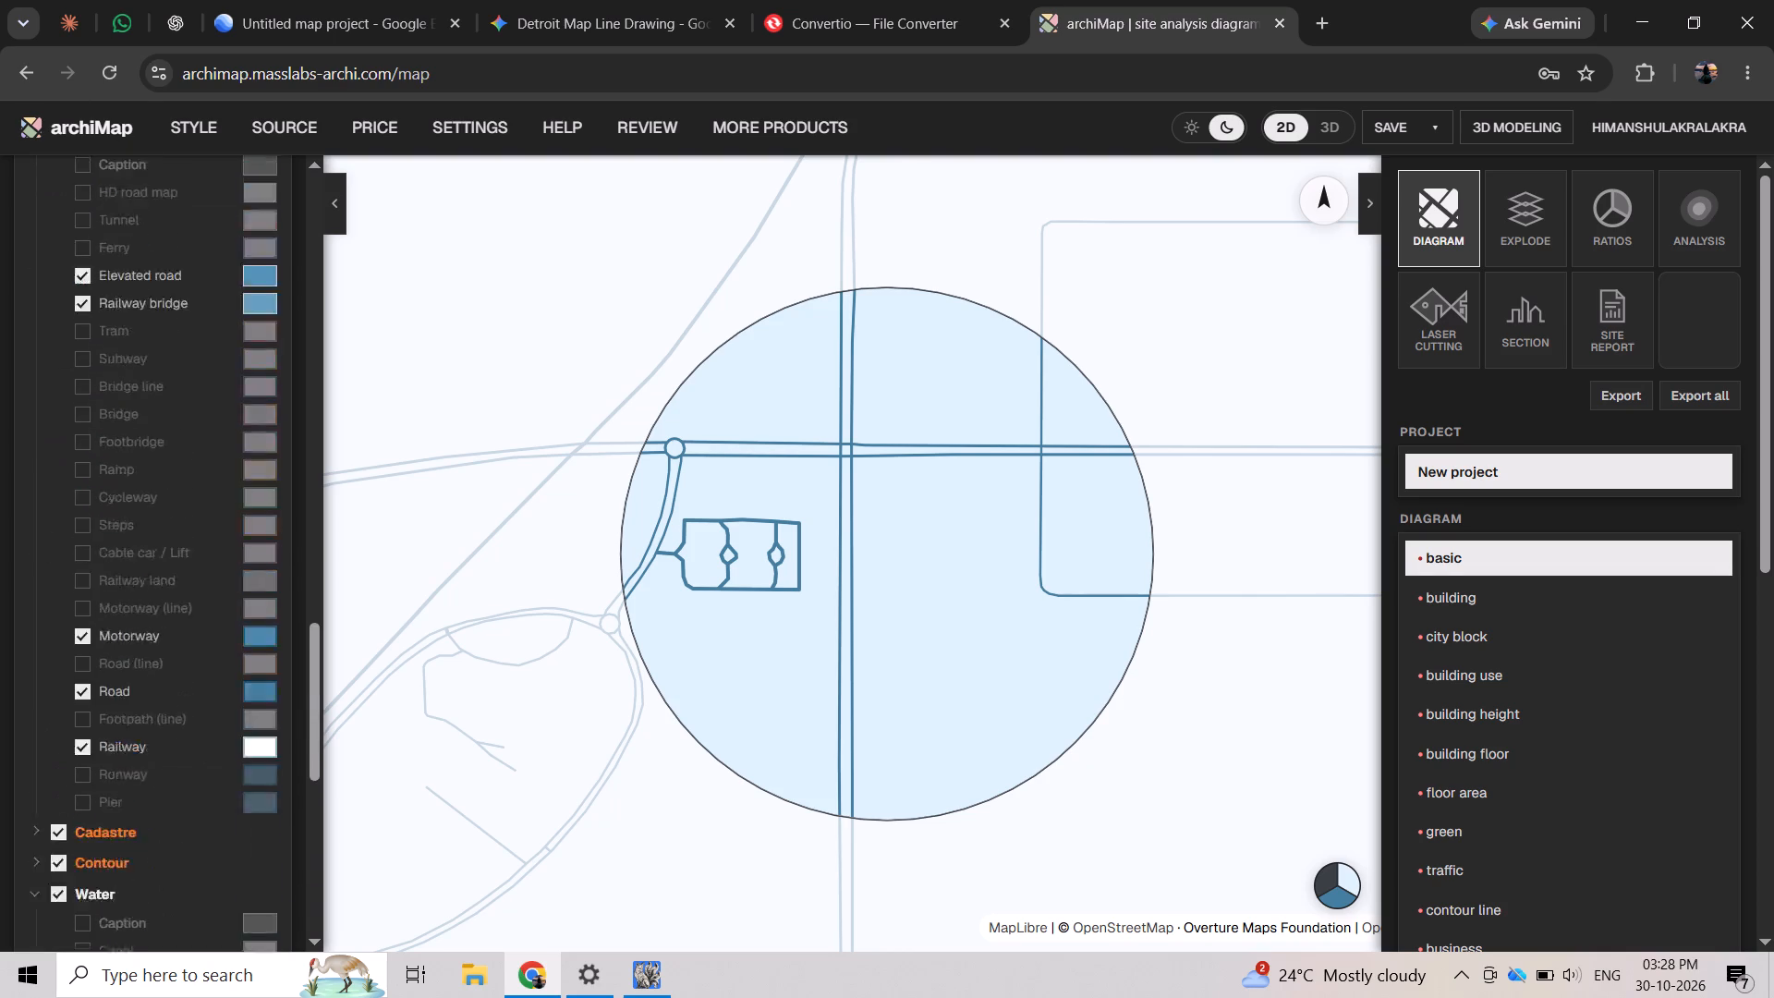
scroll(114, 363, "up", 12)
scroll(114, 363, "up", 11)
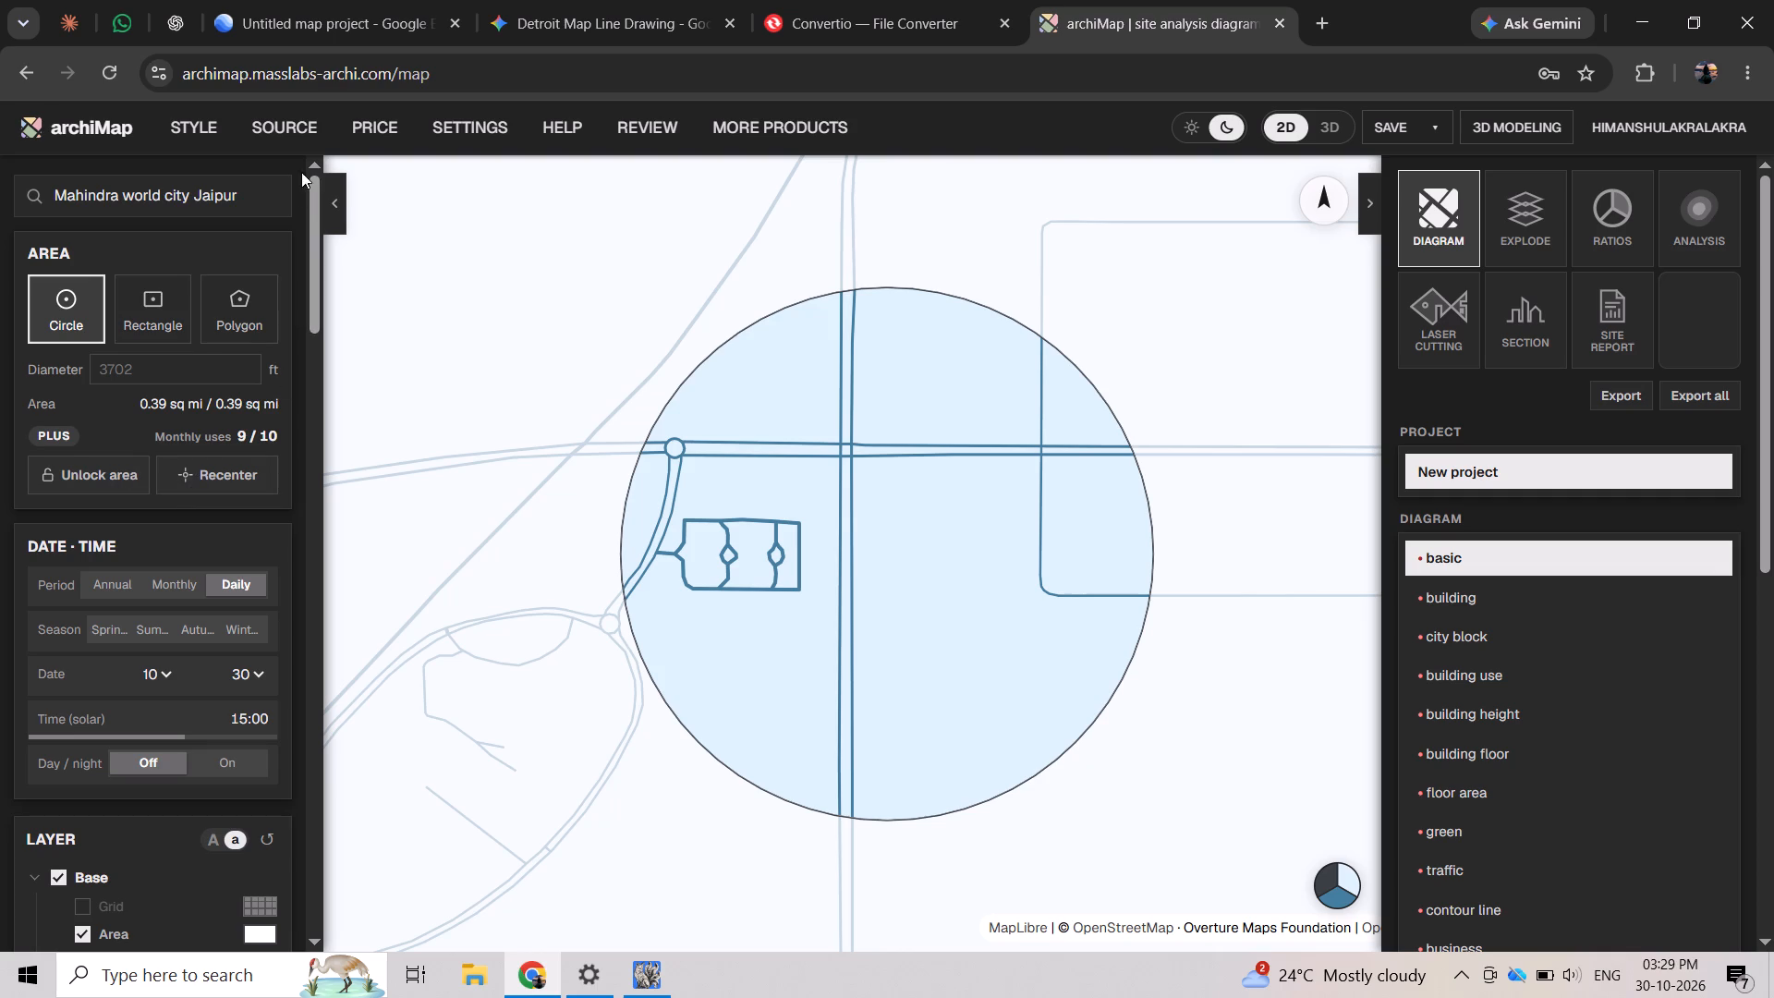
Release the current circular analysis area so that the full map extent can be browsed.
left_click(79, 292)
Examine the road network around Mahindra World City at a wider map extent.
scroll(650, 468, "down", 5)
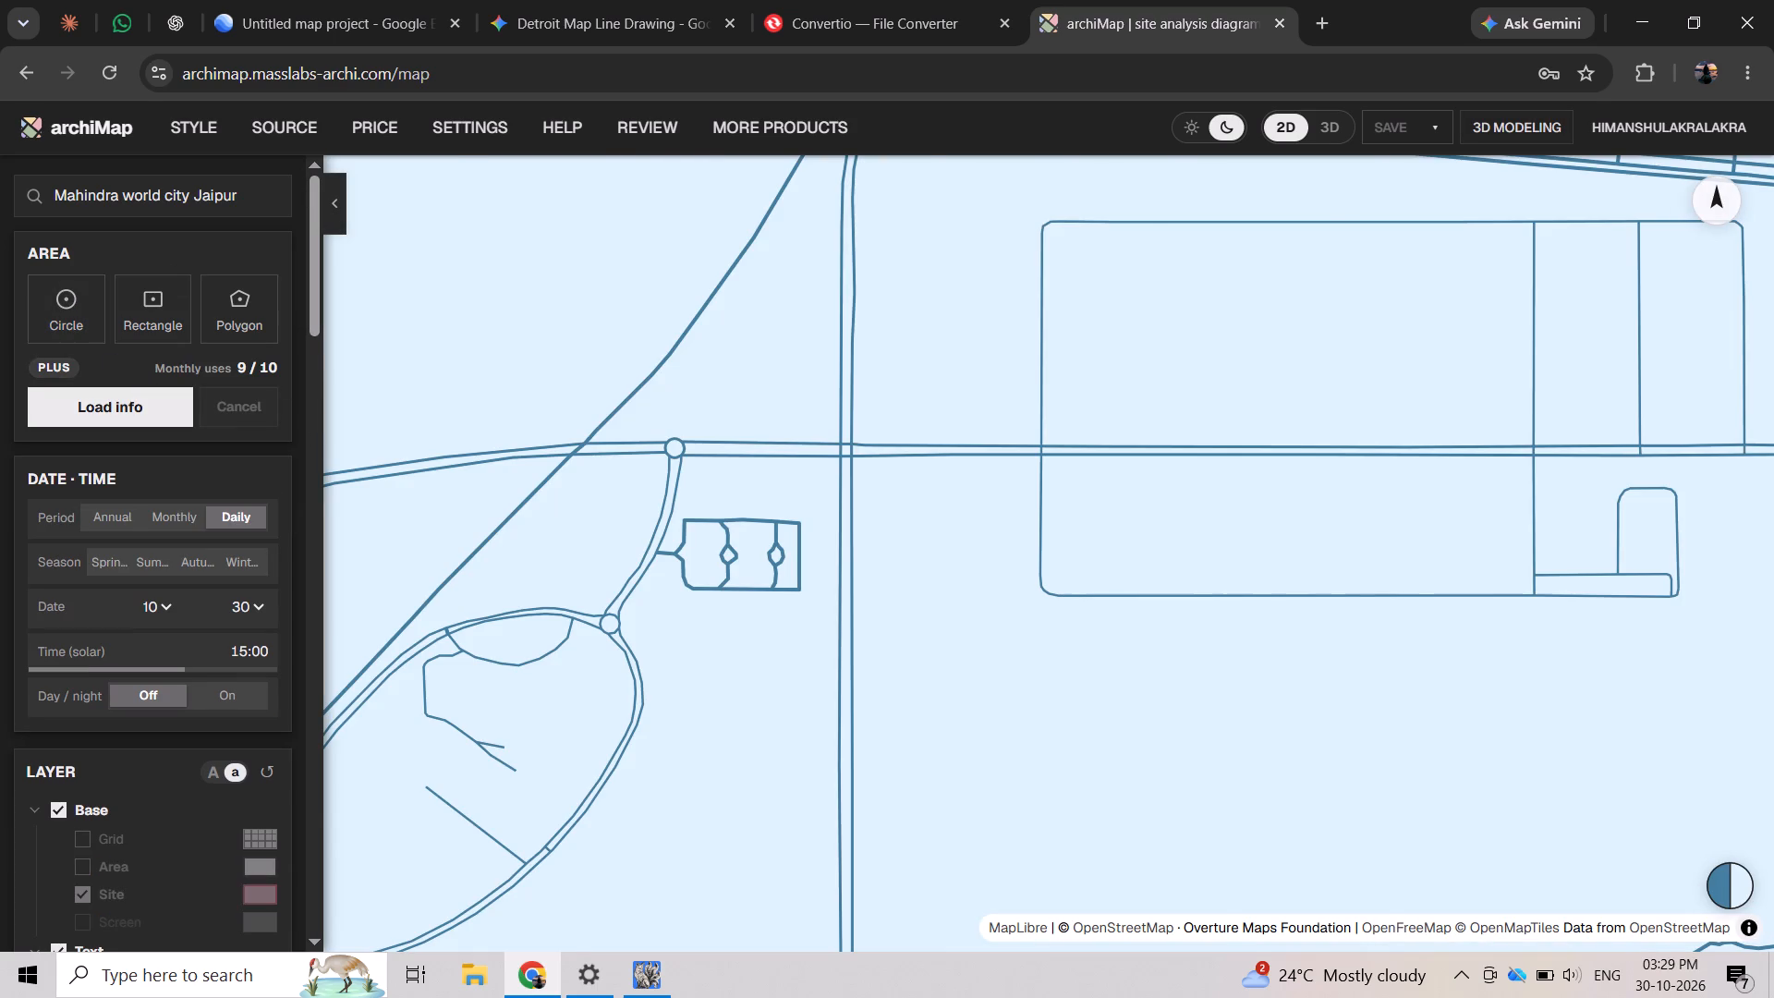
scroll(652, 468, "down", 8)
scroll(683, 458, "up", 2)
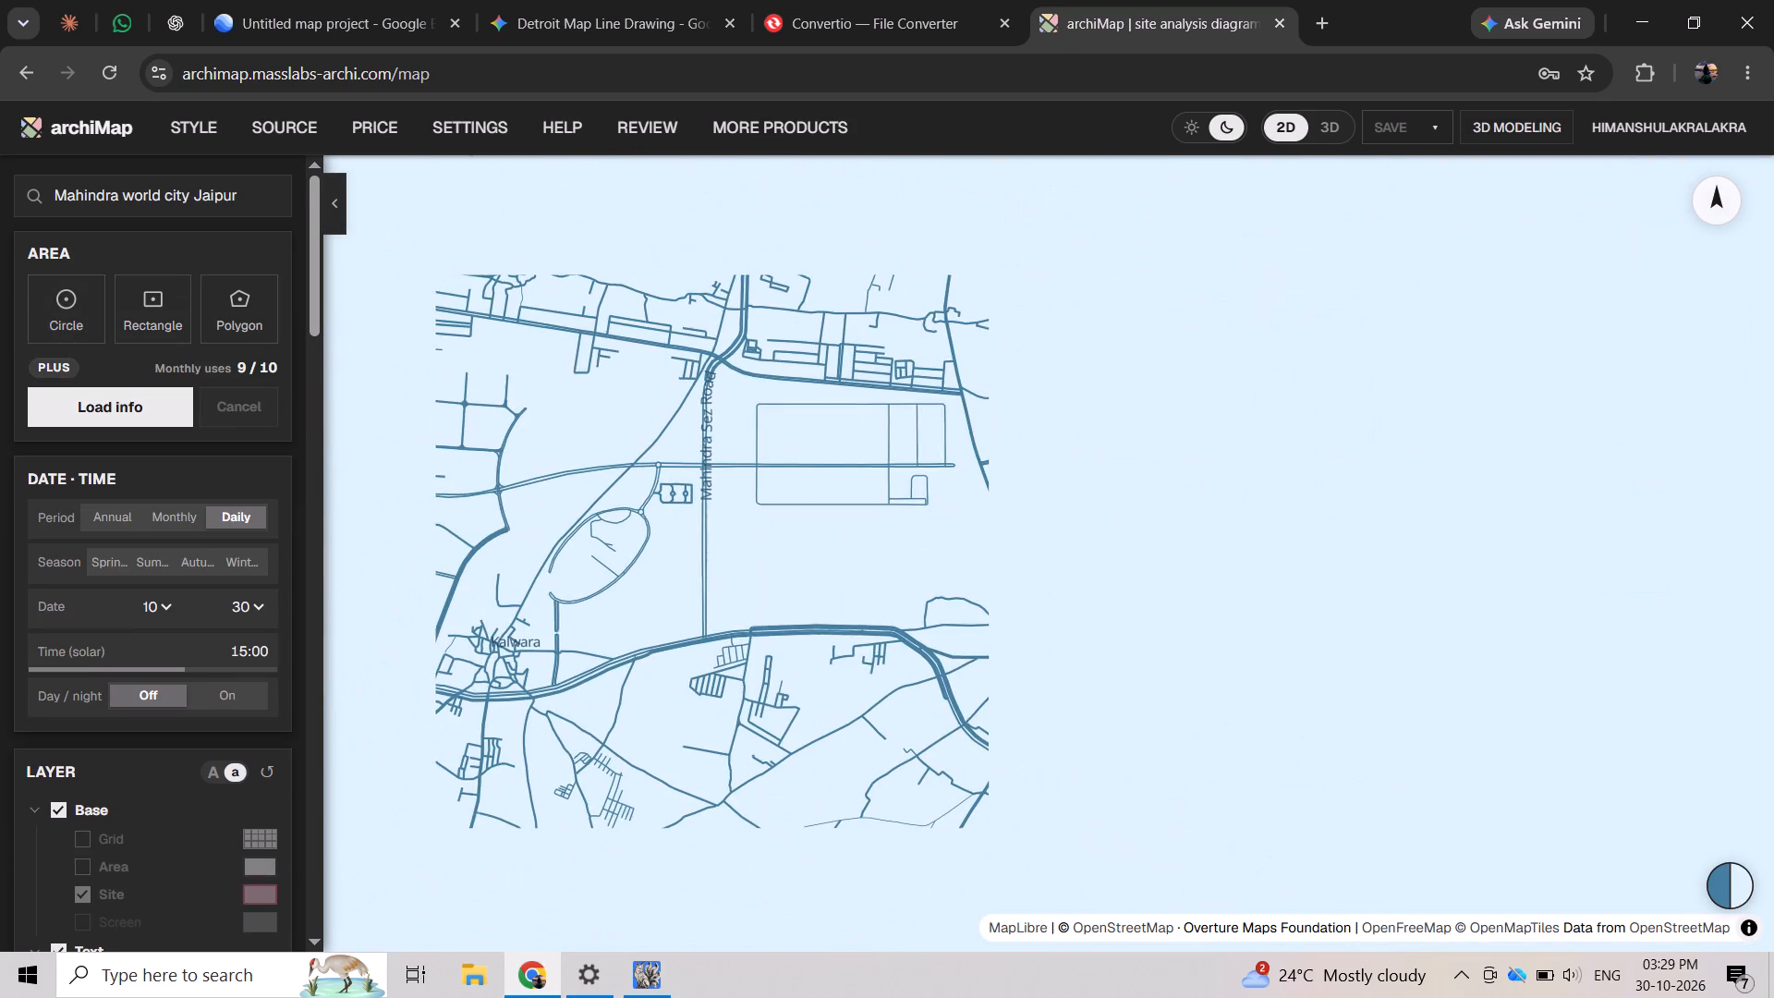
scroll(683, 458, "up", 2)
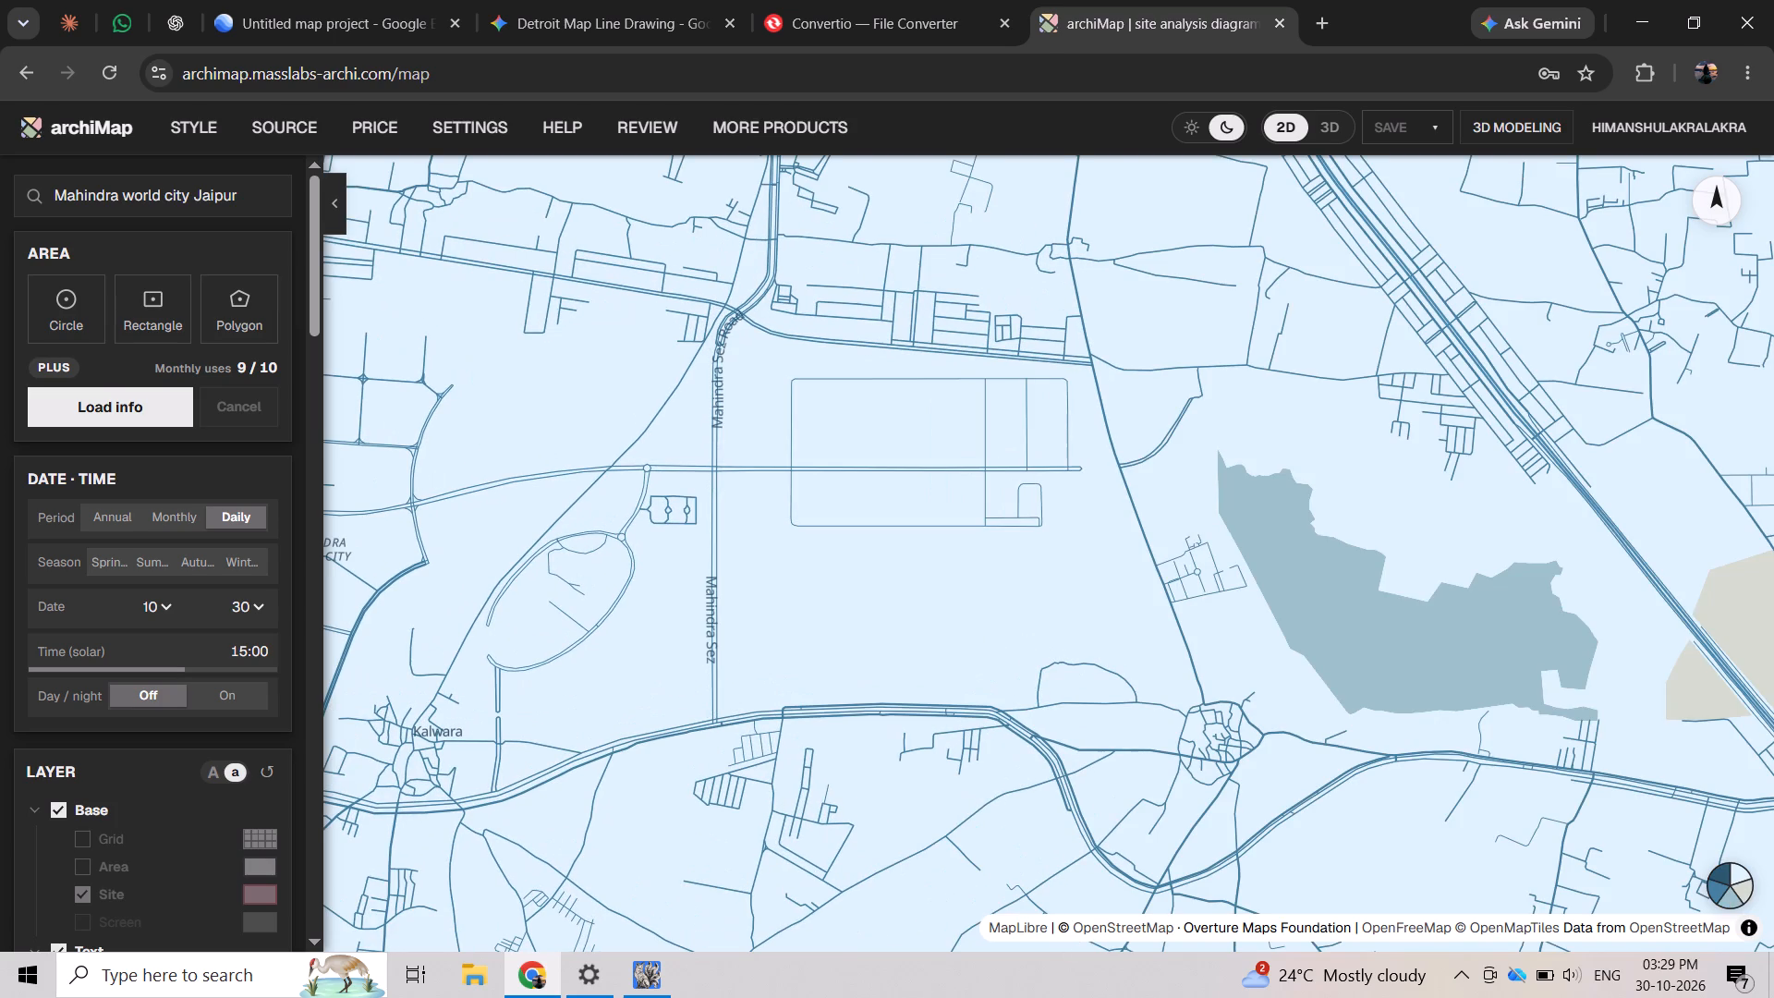
left_click_drag(758, 406, 990, 457)
scroll(990, 457, "down", 3)
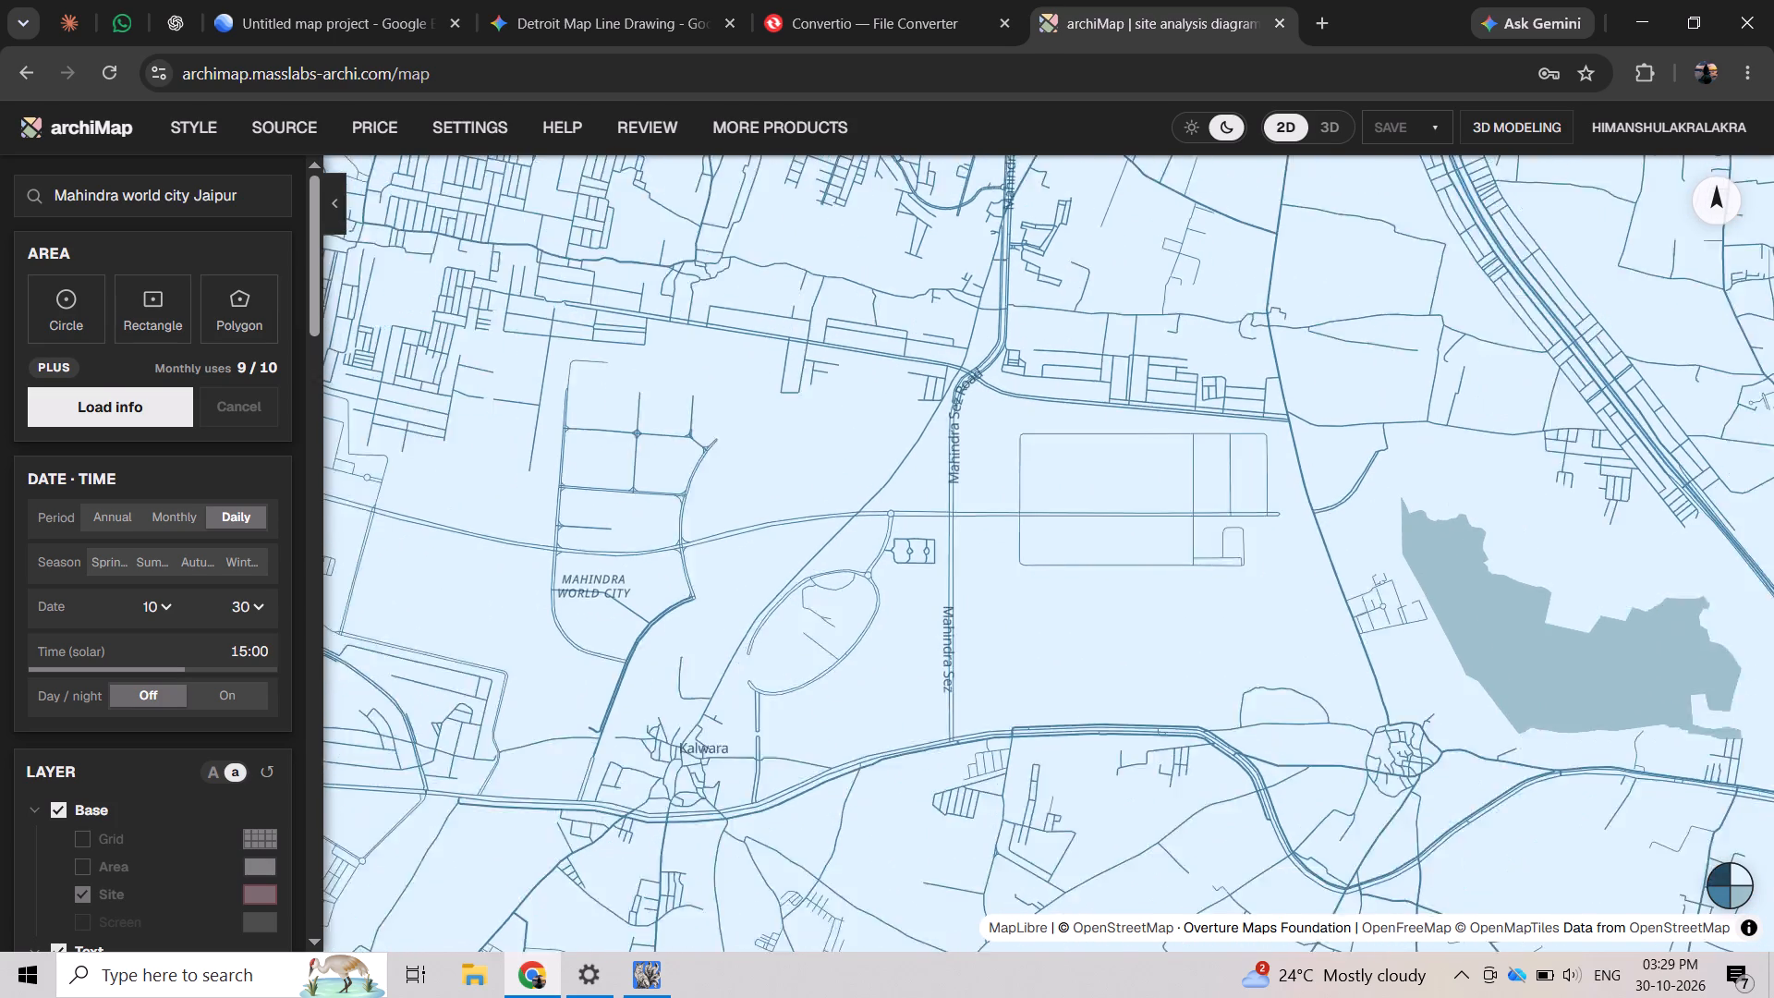
scroll(1002, 451, "down", 4)
left_click_drag(1006, 444, 996, 475)
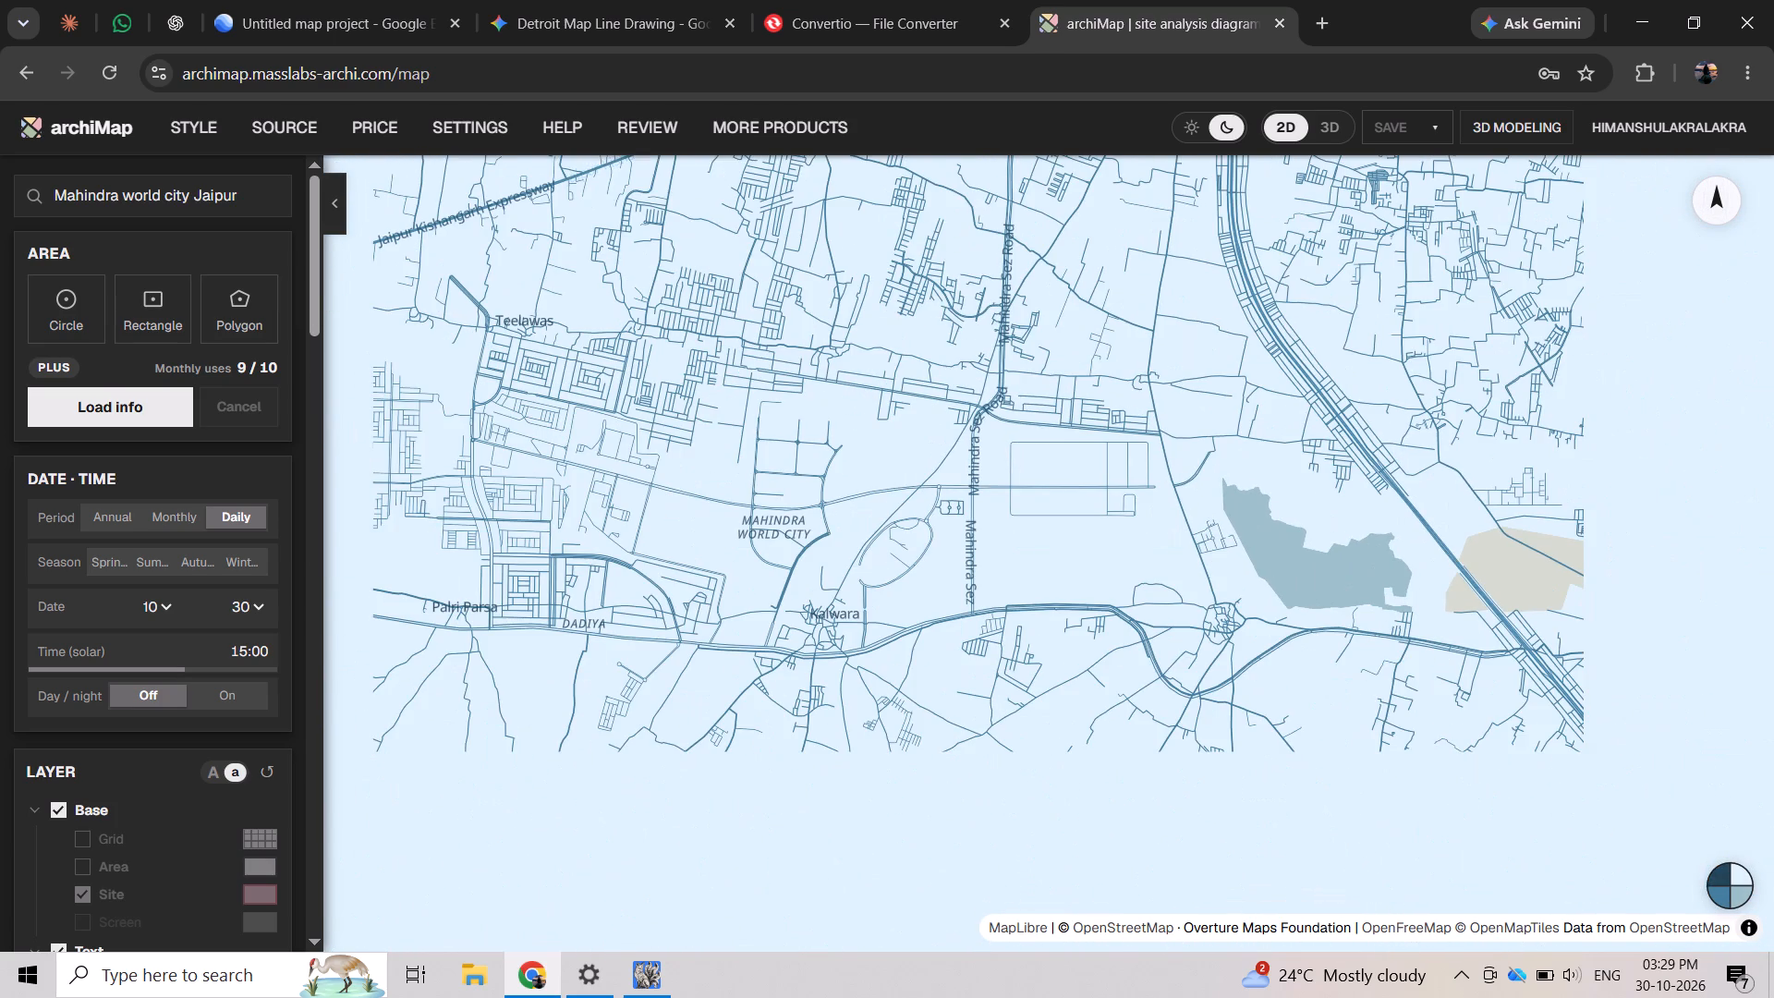
left_click_drag(996, 475, 966, 536)
left_click_drag(1009, 506, 970, 661)
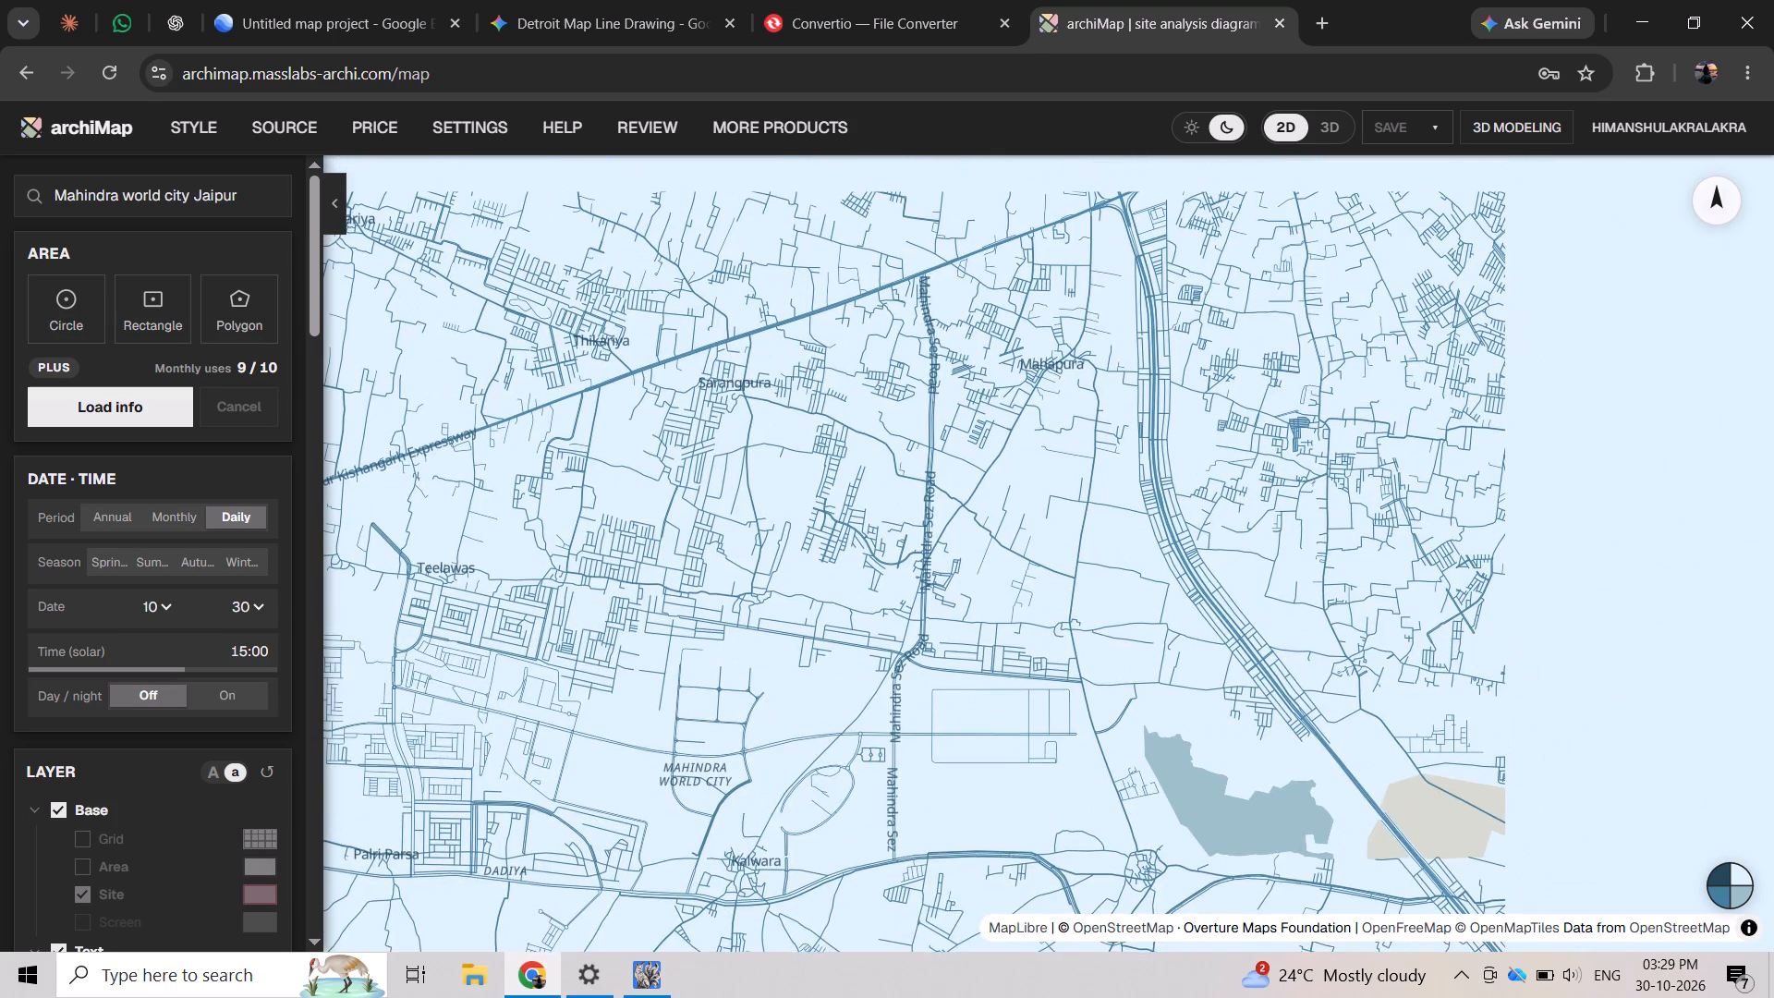
left_click_drag(970, 661, 1021, 501)
scroll(1044, 495, "down", 2)
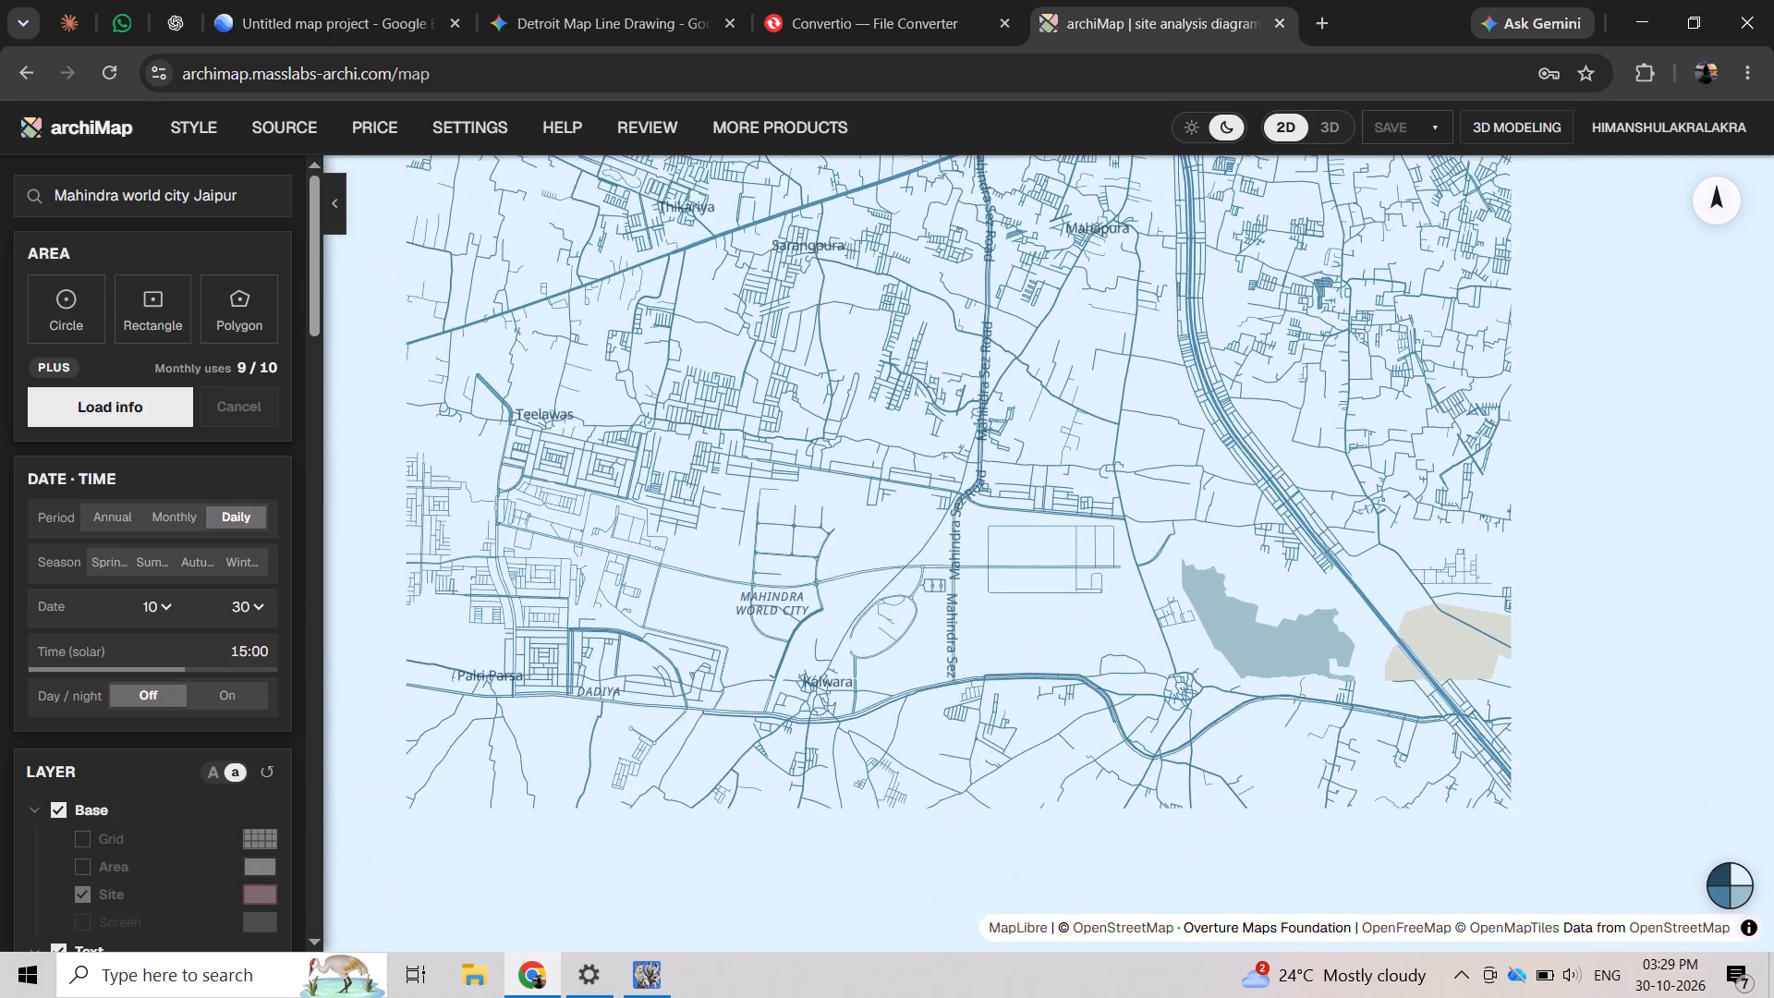
scroll(1044, 495, "down", 2)
left_click_drag(1052, 476, 1022, 559)
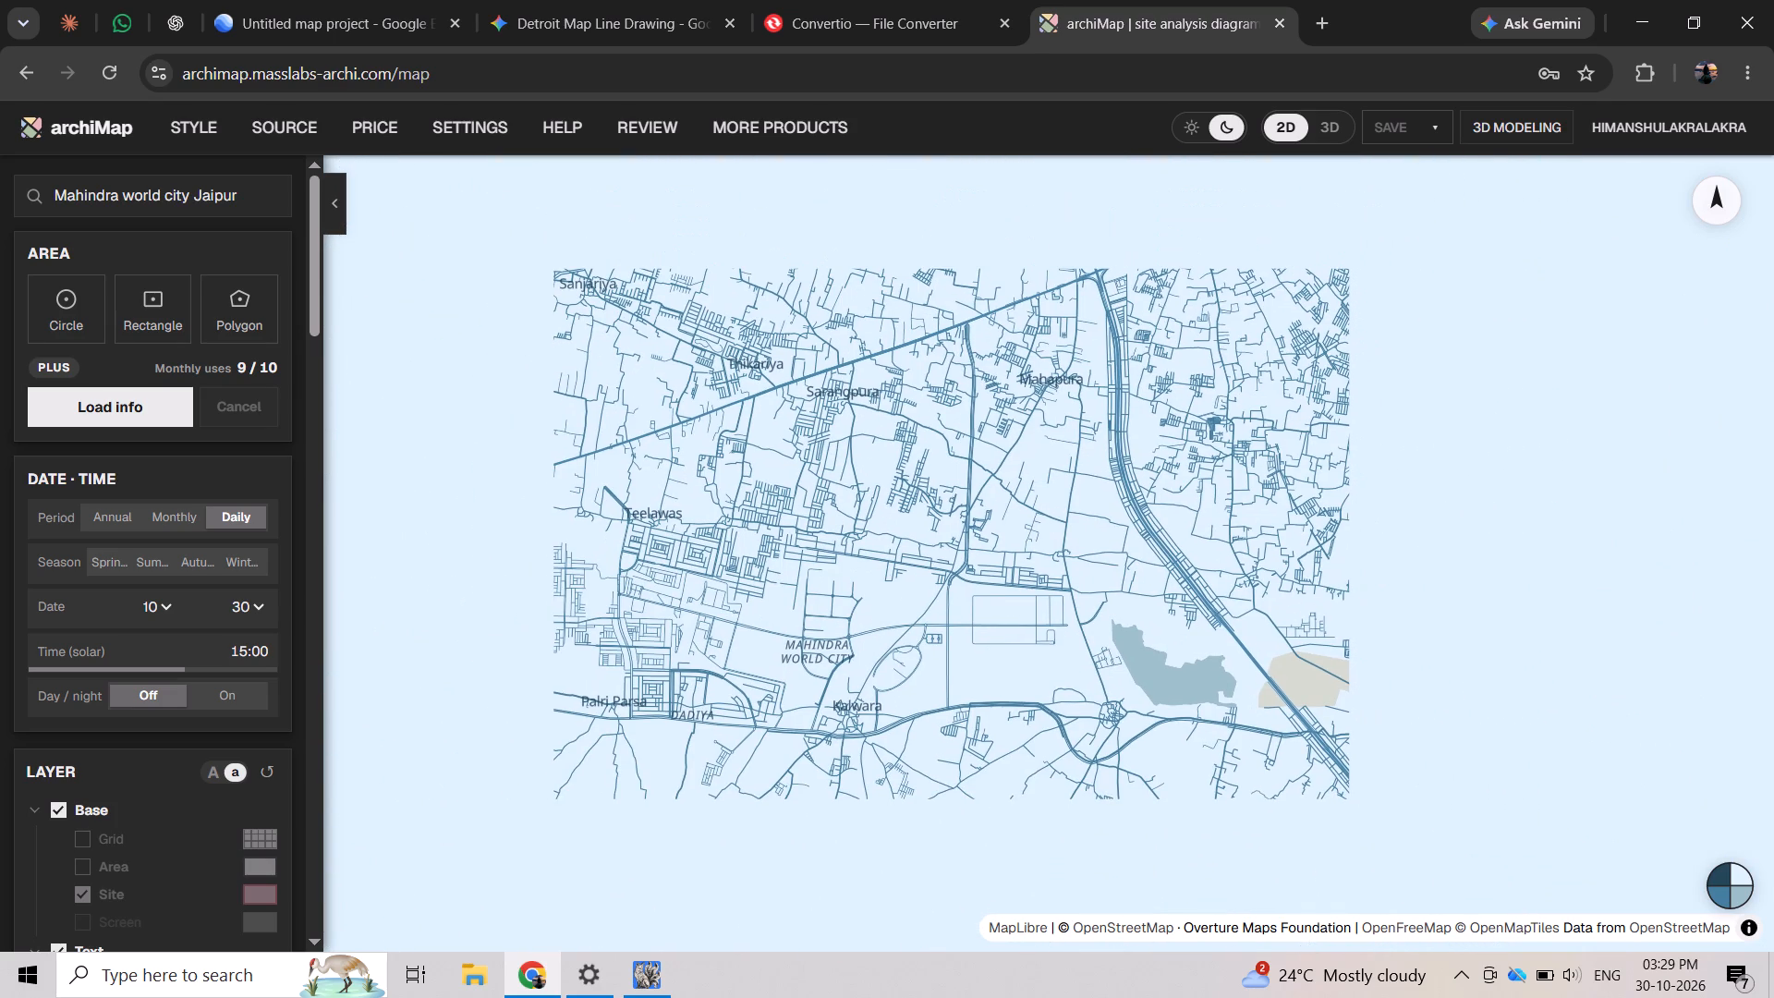
left_click_drag(1022, 559, 1022, 563)
scroll(1029, 560, "down", 5)
scroll(1029, 560, "up", 4)
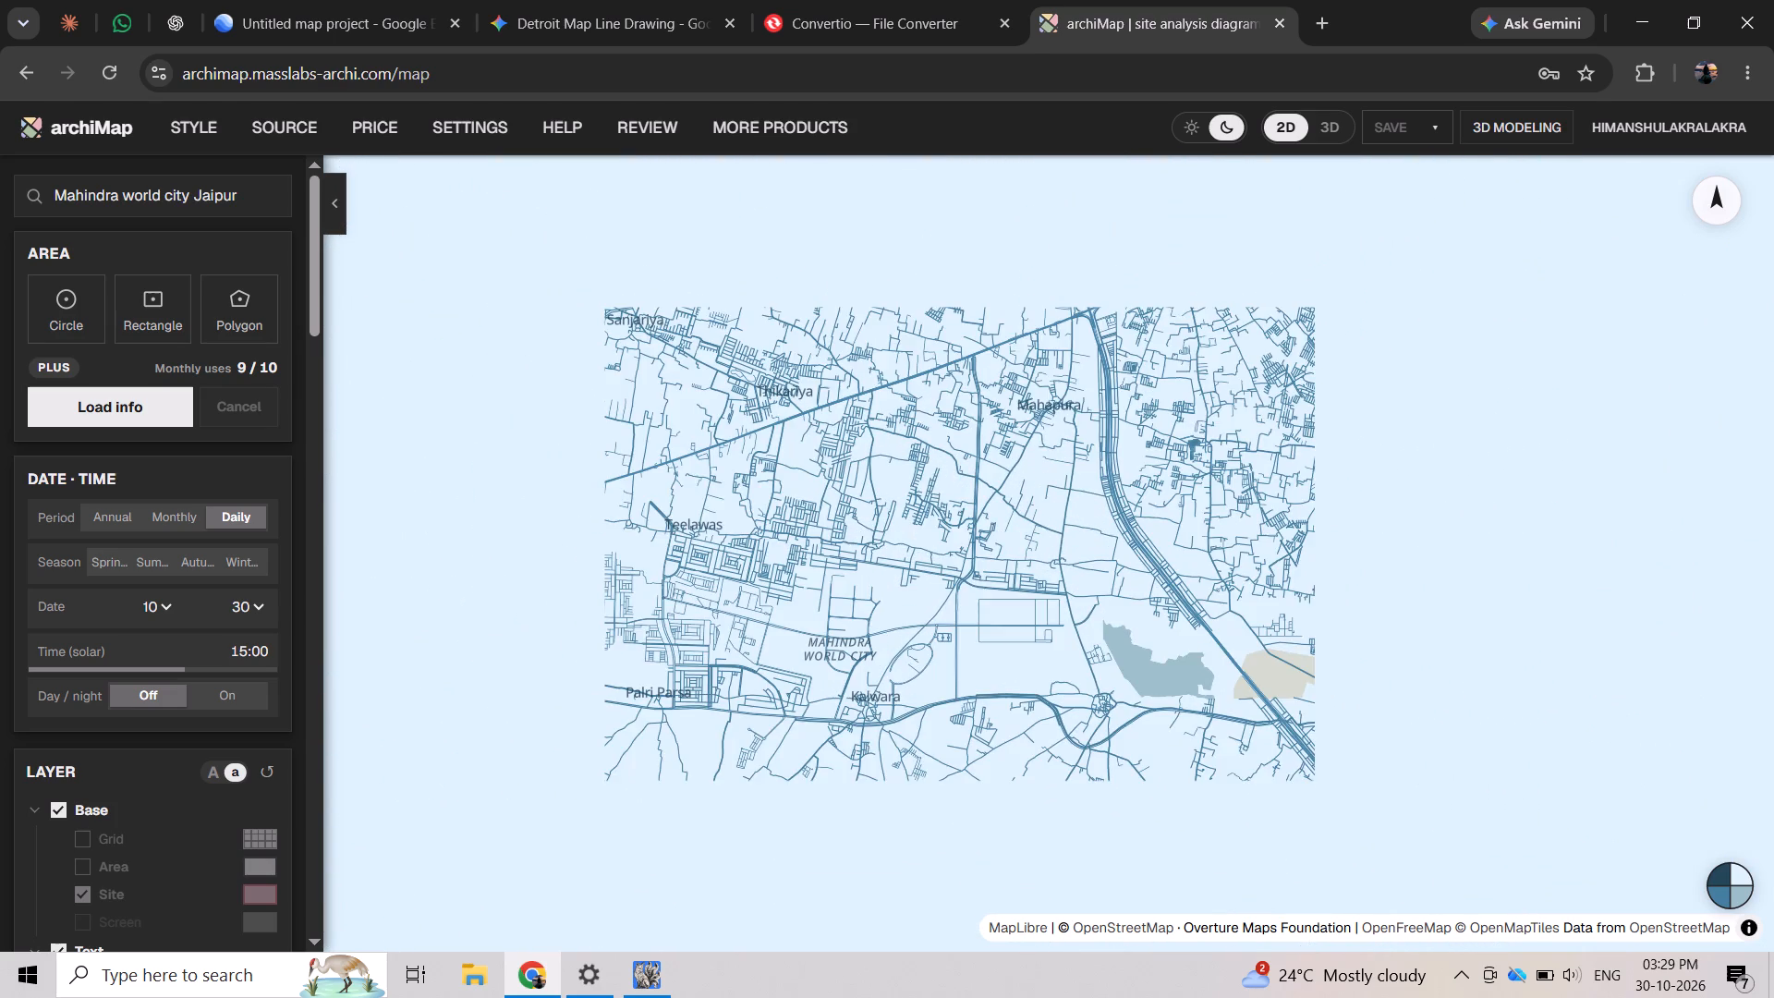
scroll(1029, 560, "up", 5)
left_click_drag(990, 569, 1024, 581)
left_click_drag(1030, 580, 1032, 567)
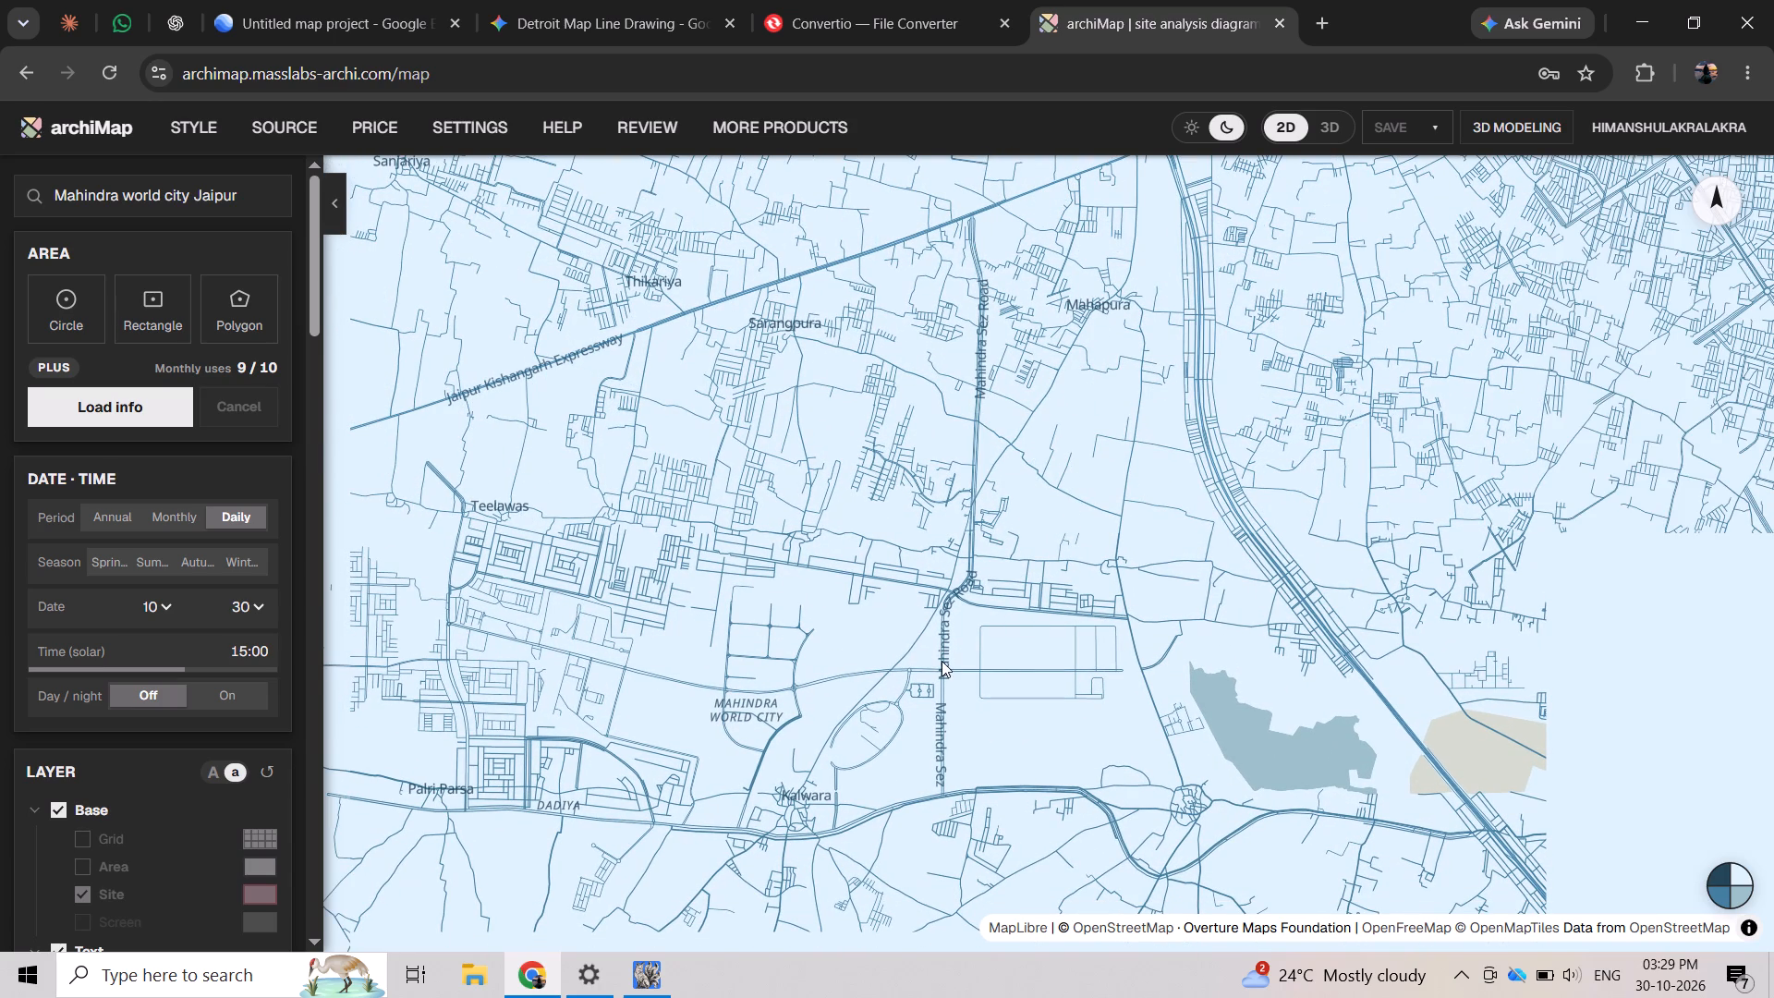
Check the Text and Boundary layer settings for the full map.
scroll(237, 533, "down", 7)
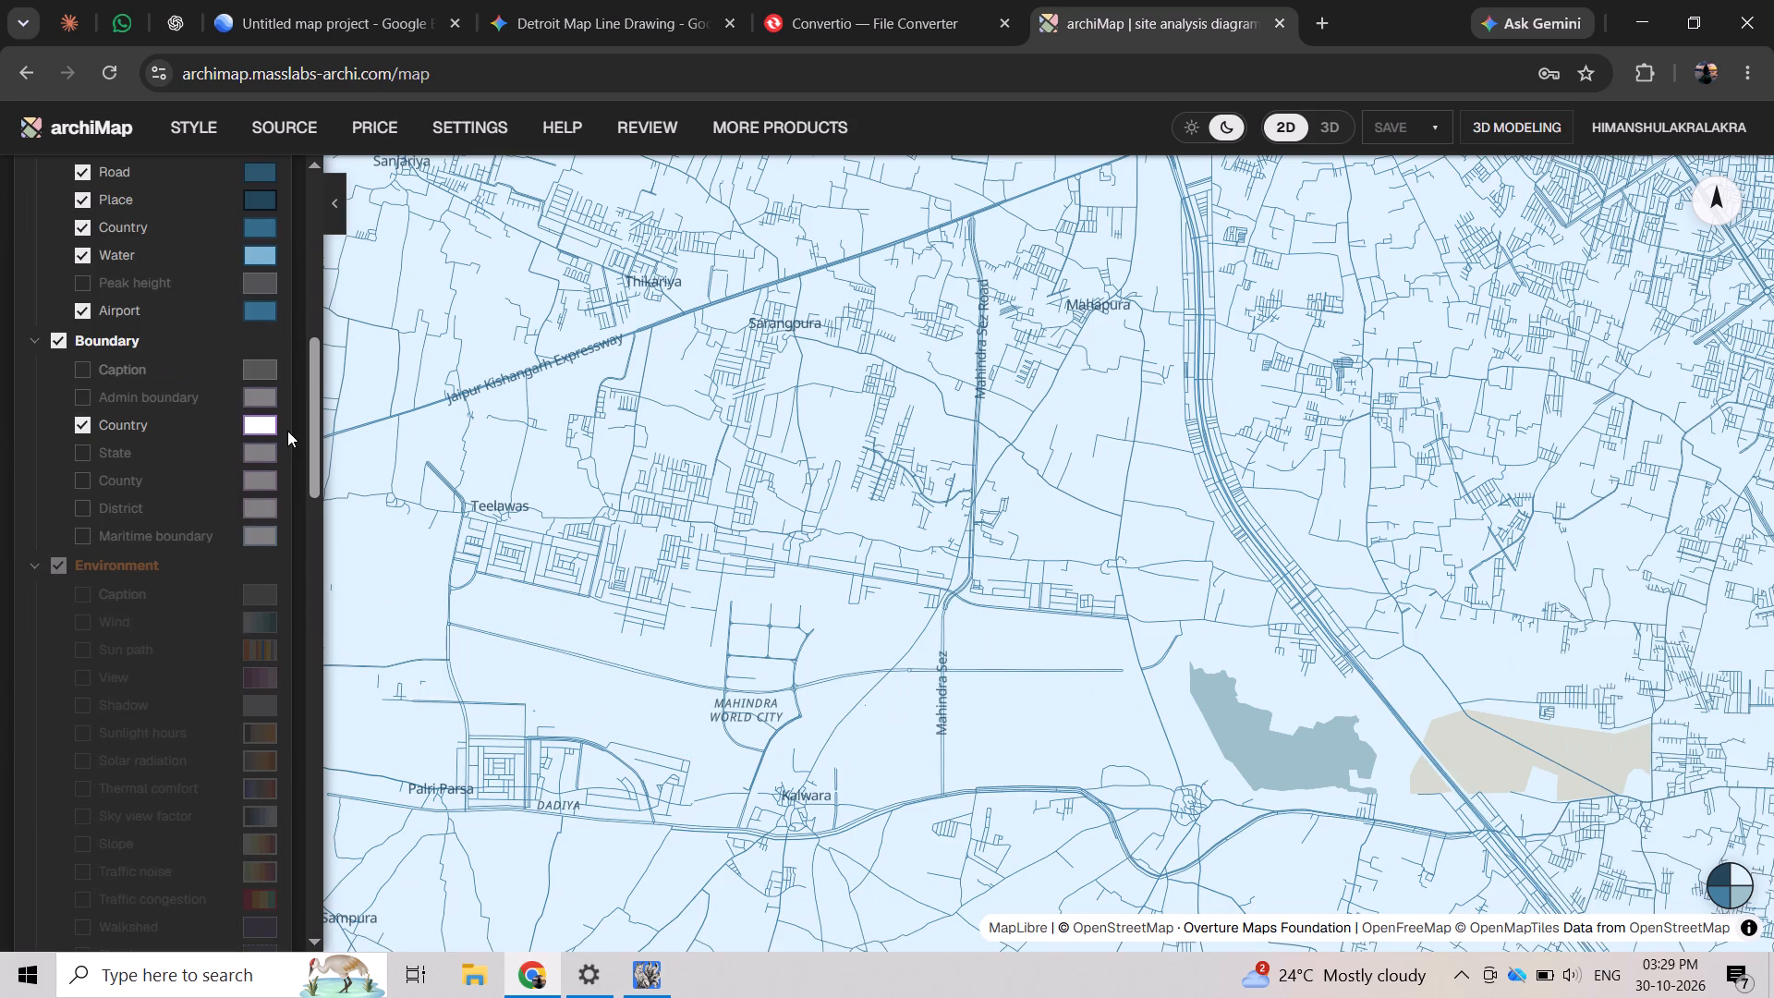
scroll(174, 463, "up", 7)
scroll(174, 463, "down", 1)
scroll(174, 463, "up", 1)
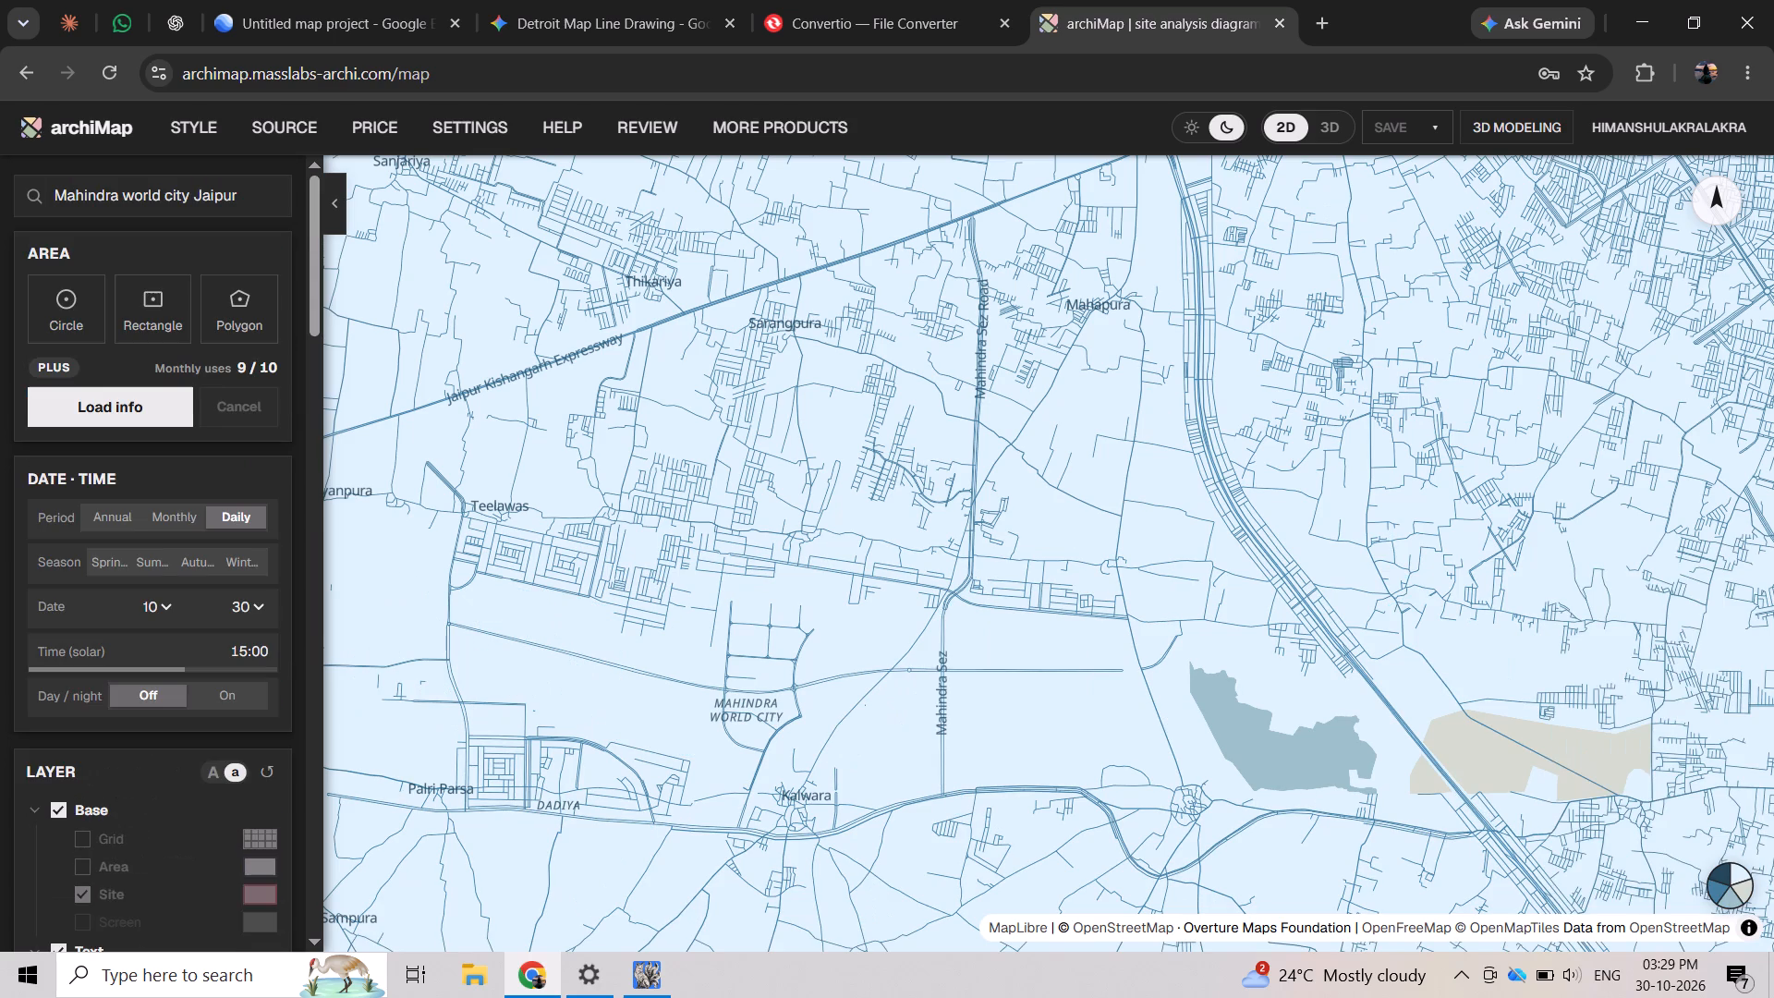
scroll(162, 493, "down", 5)
scroll(159, 498, "up", 6)
Open the Colorgram colour palette editor and examine its current colours, style categories and preset palettes.
left_click(1730, 876)
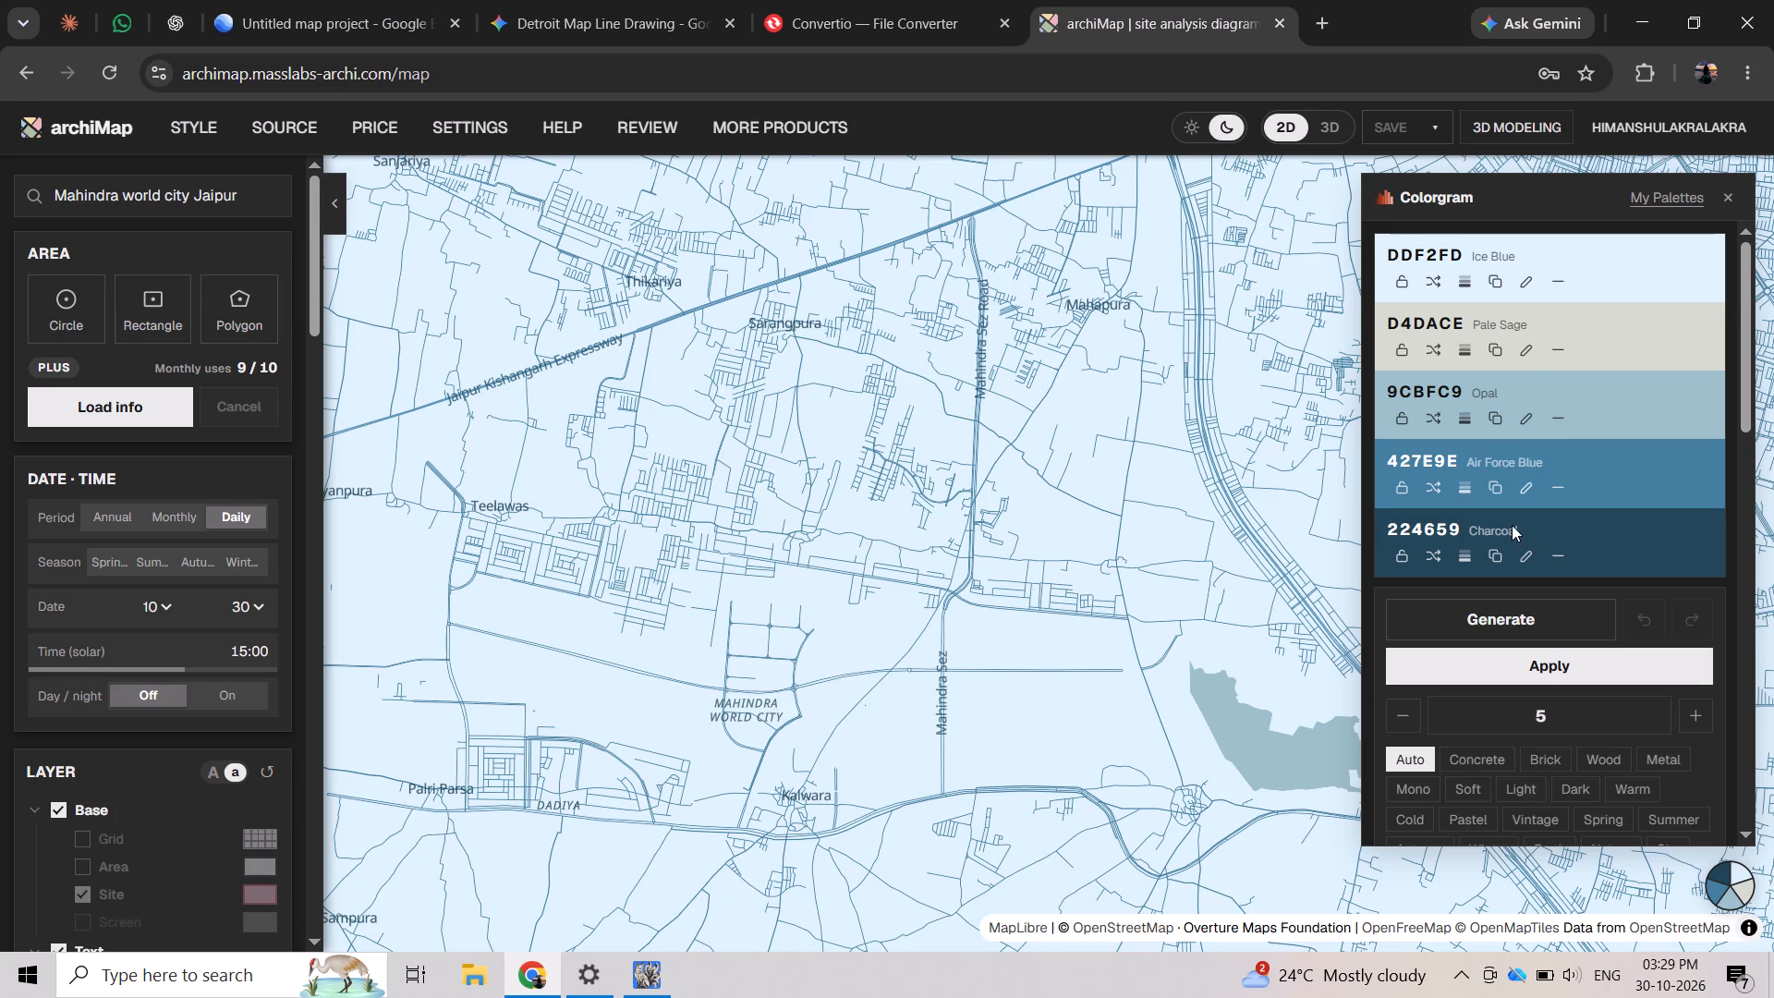
scroll(1549, 412, "down", 6)
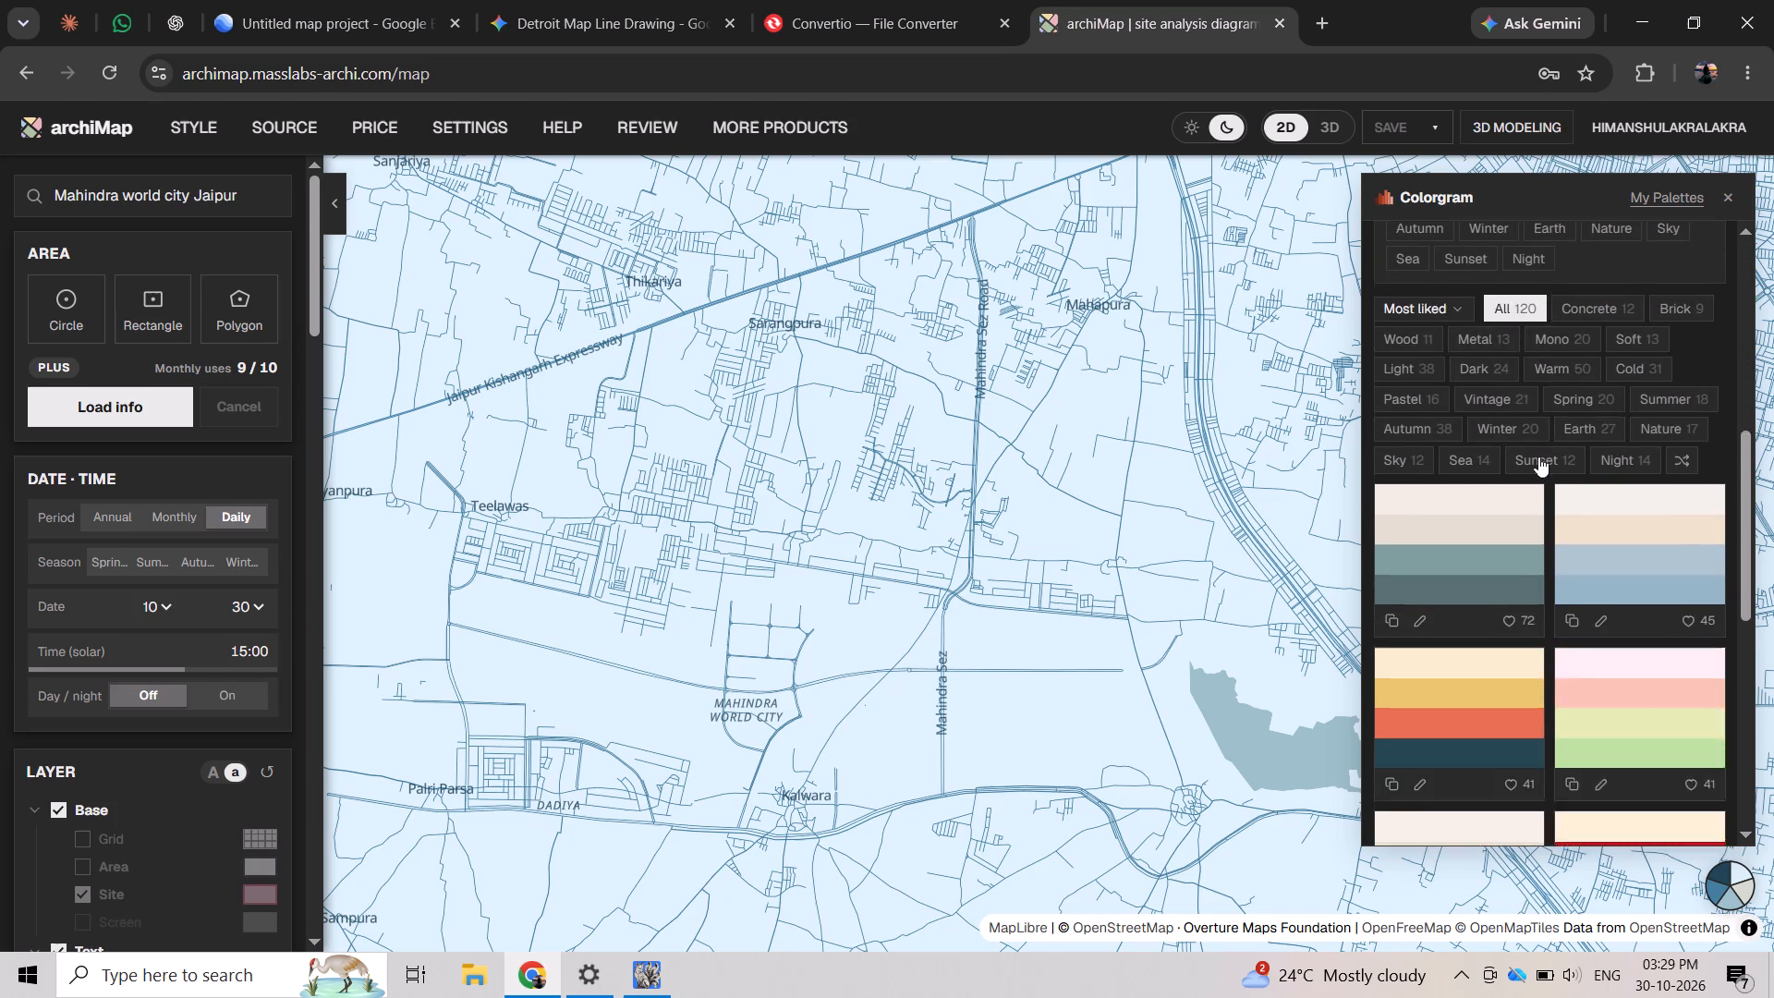
scroll(1538, 456, "down", 1)
scroll(1538, 456, "up", 4)
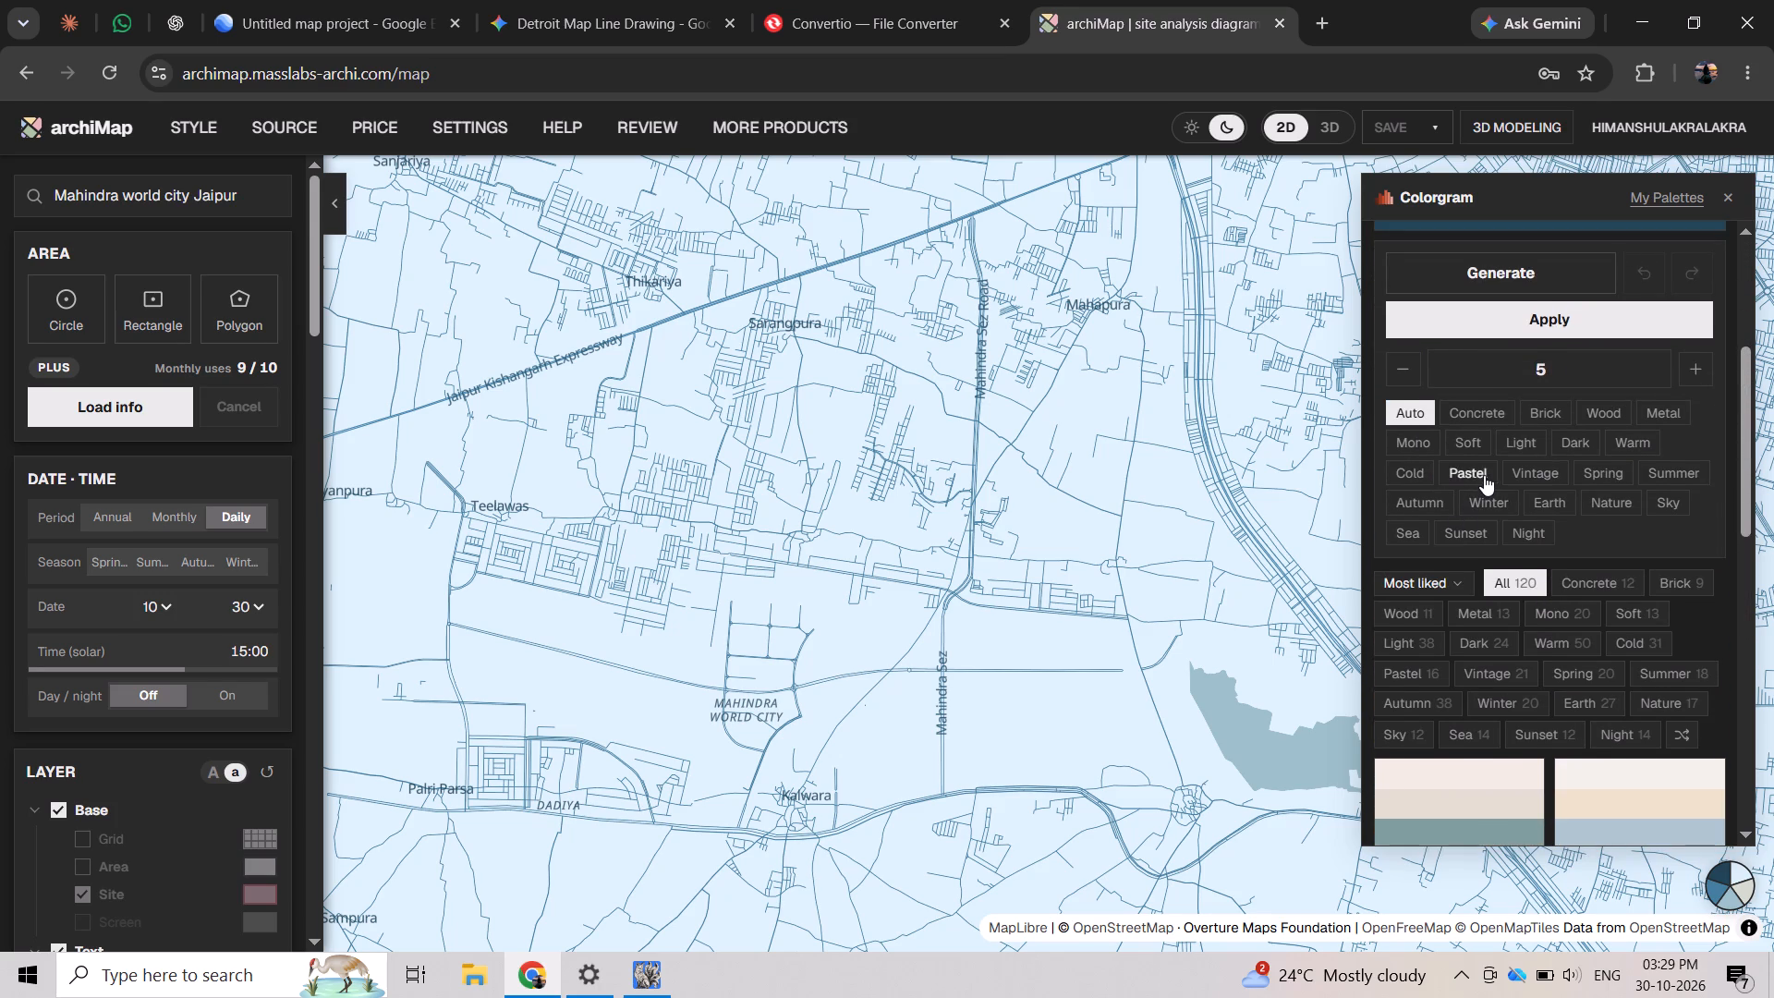
scroll(1484, 475, "up", 9)
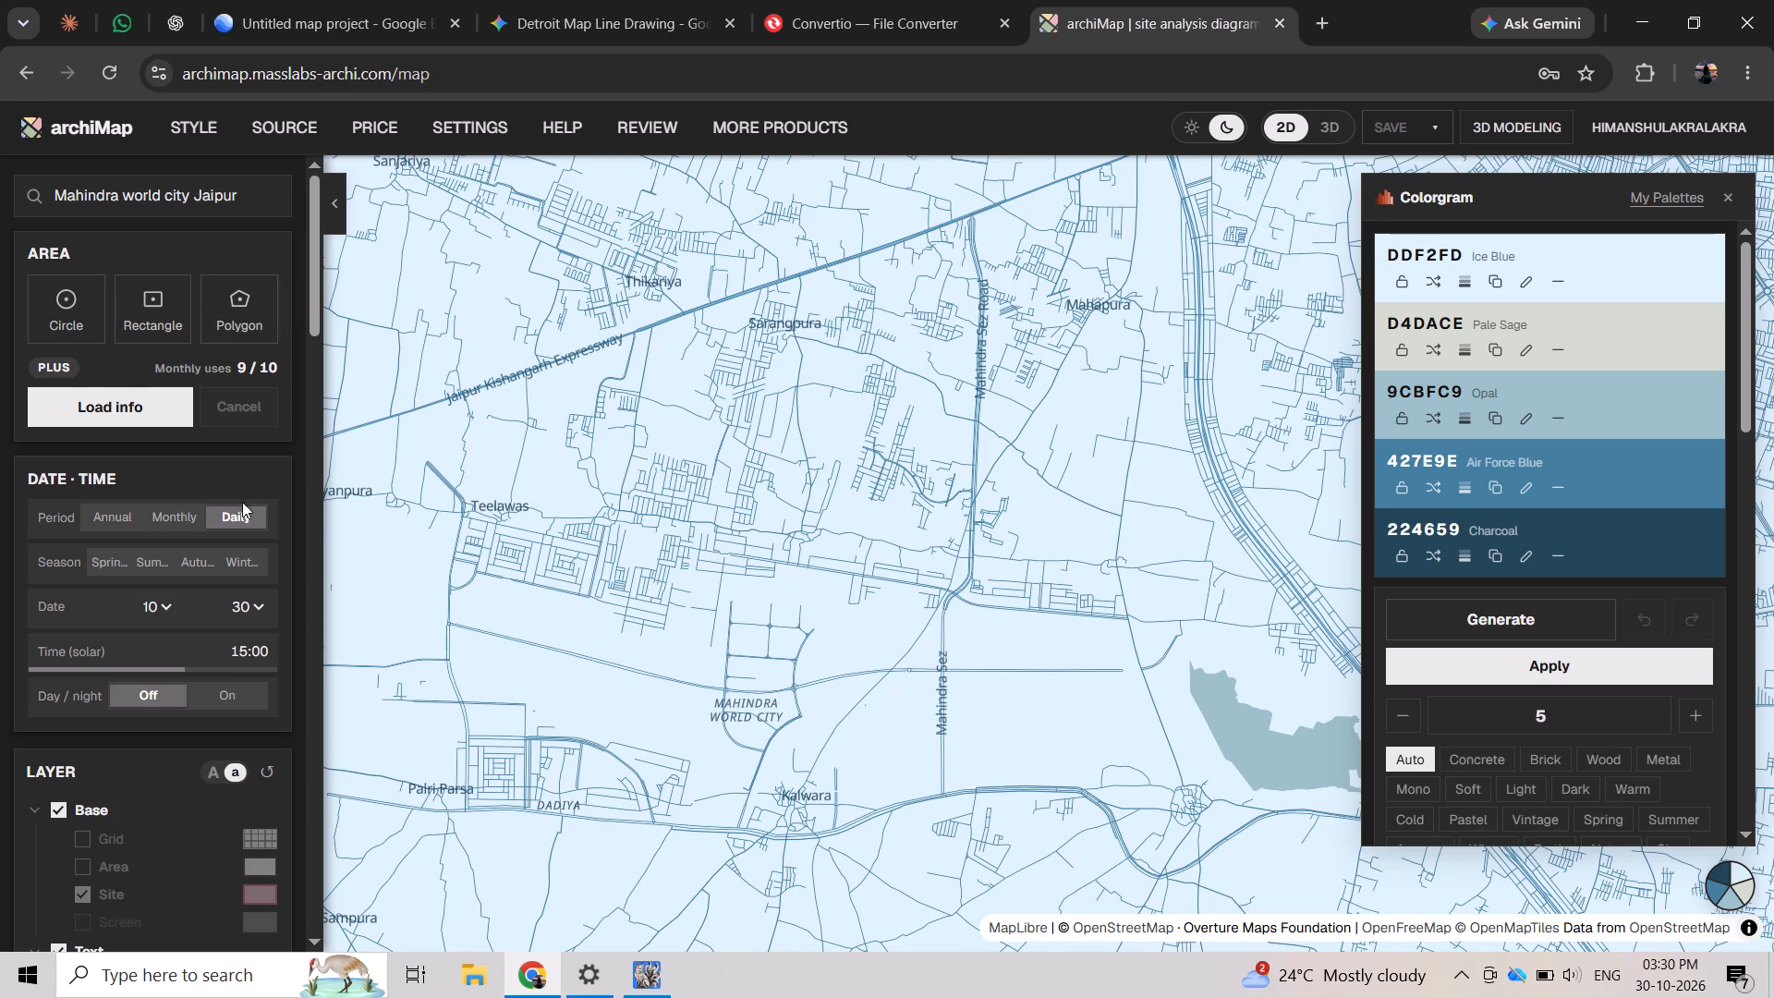
scroll(204, 493, "down", 4)
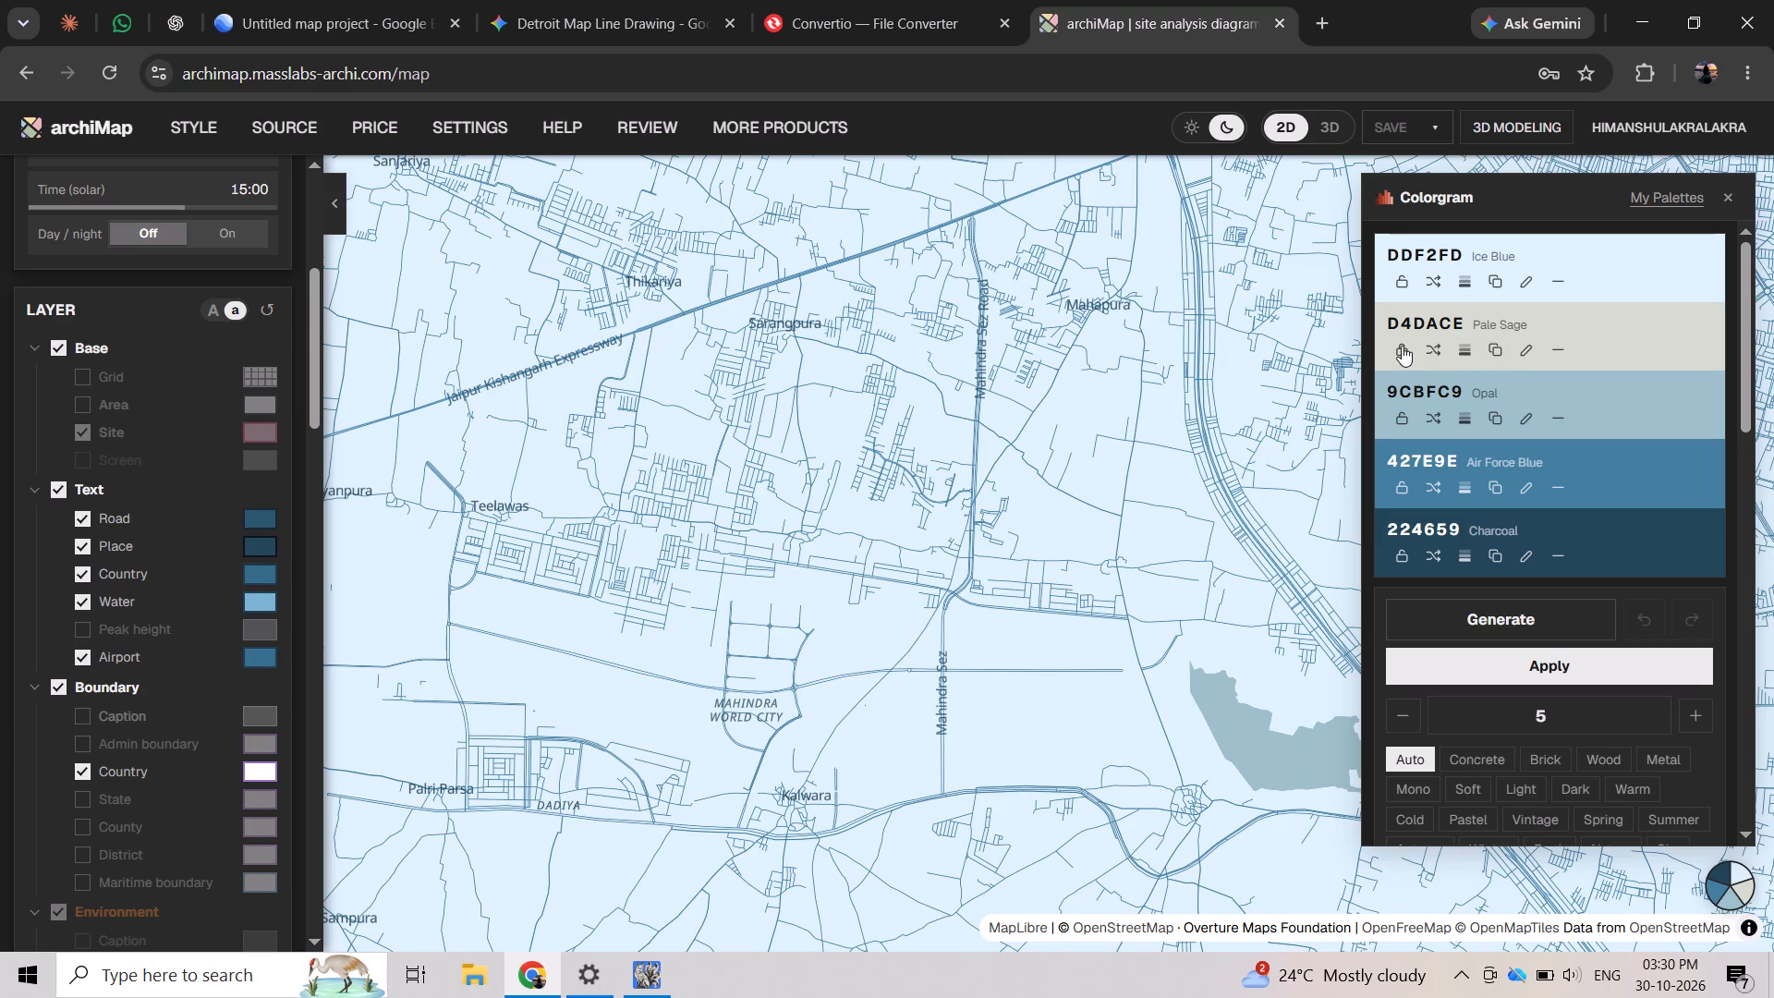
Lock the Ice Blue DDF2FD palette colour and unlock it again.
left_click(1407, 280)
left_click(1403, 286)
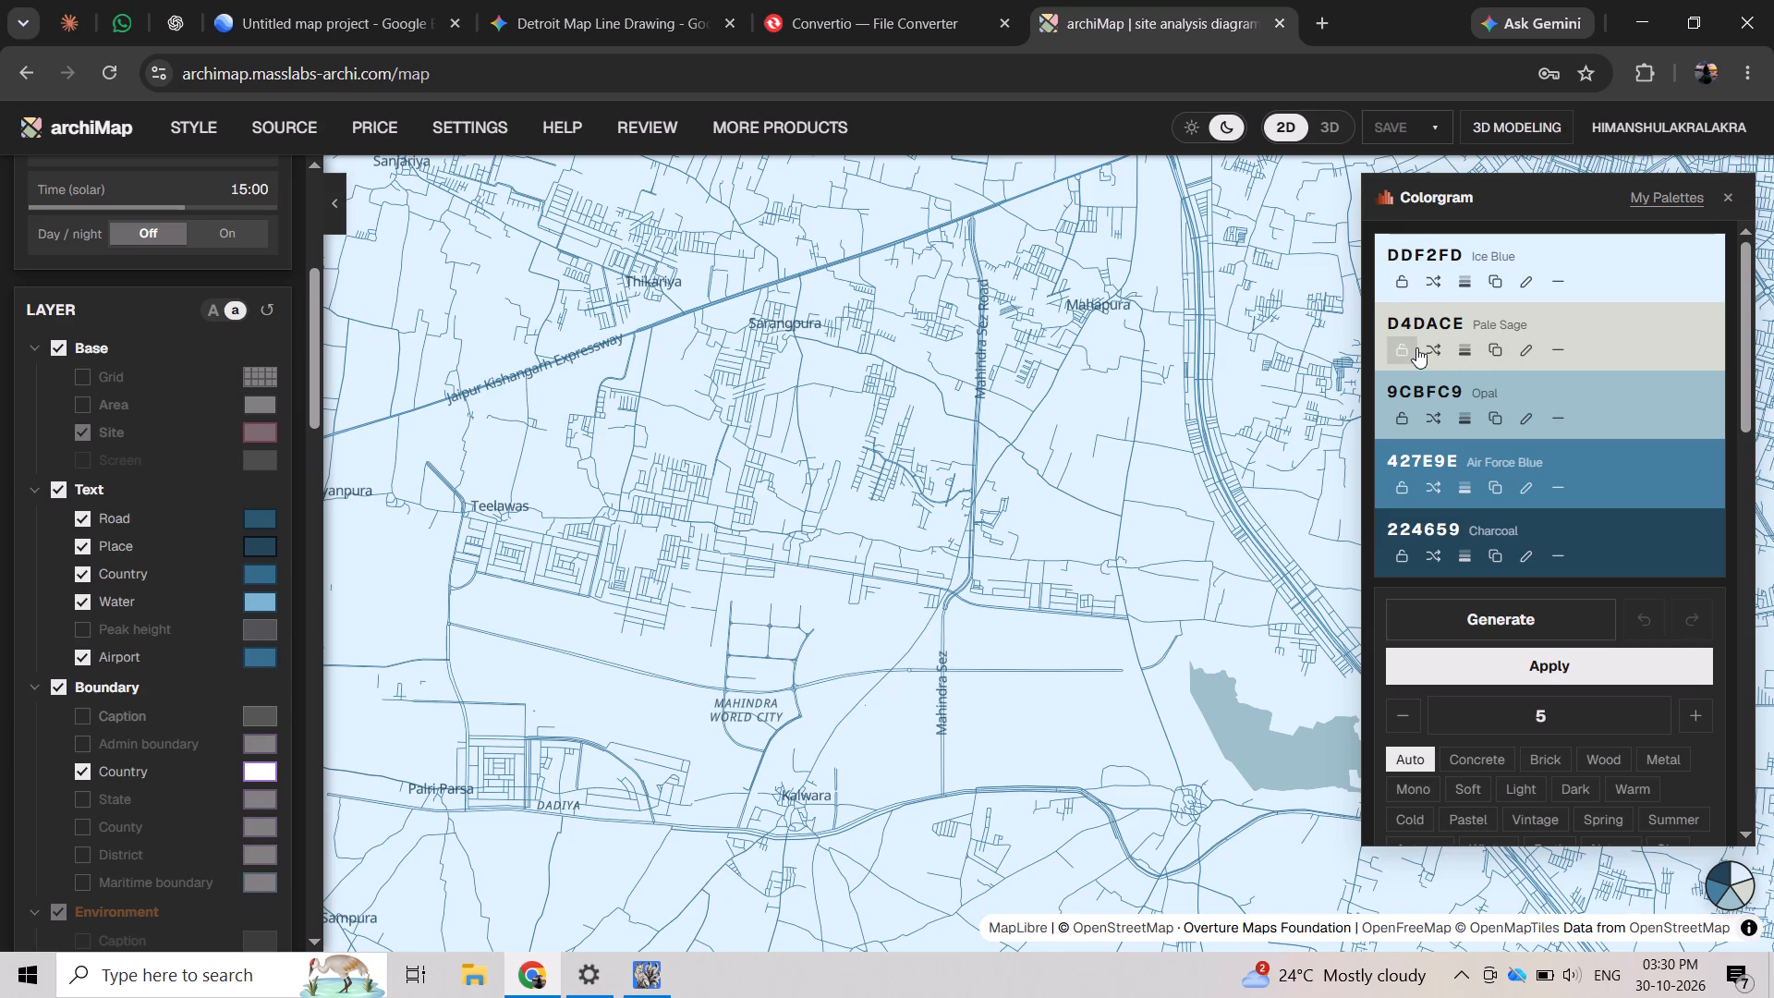
Change the Ice Blue DDF2FD palette colour to the vivid blue shade 1CA8F2 and apply the palette to the map.
left_click(1468, 276)
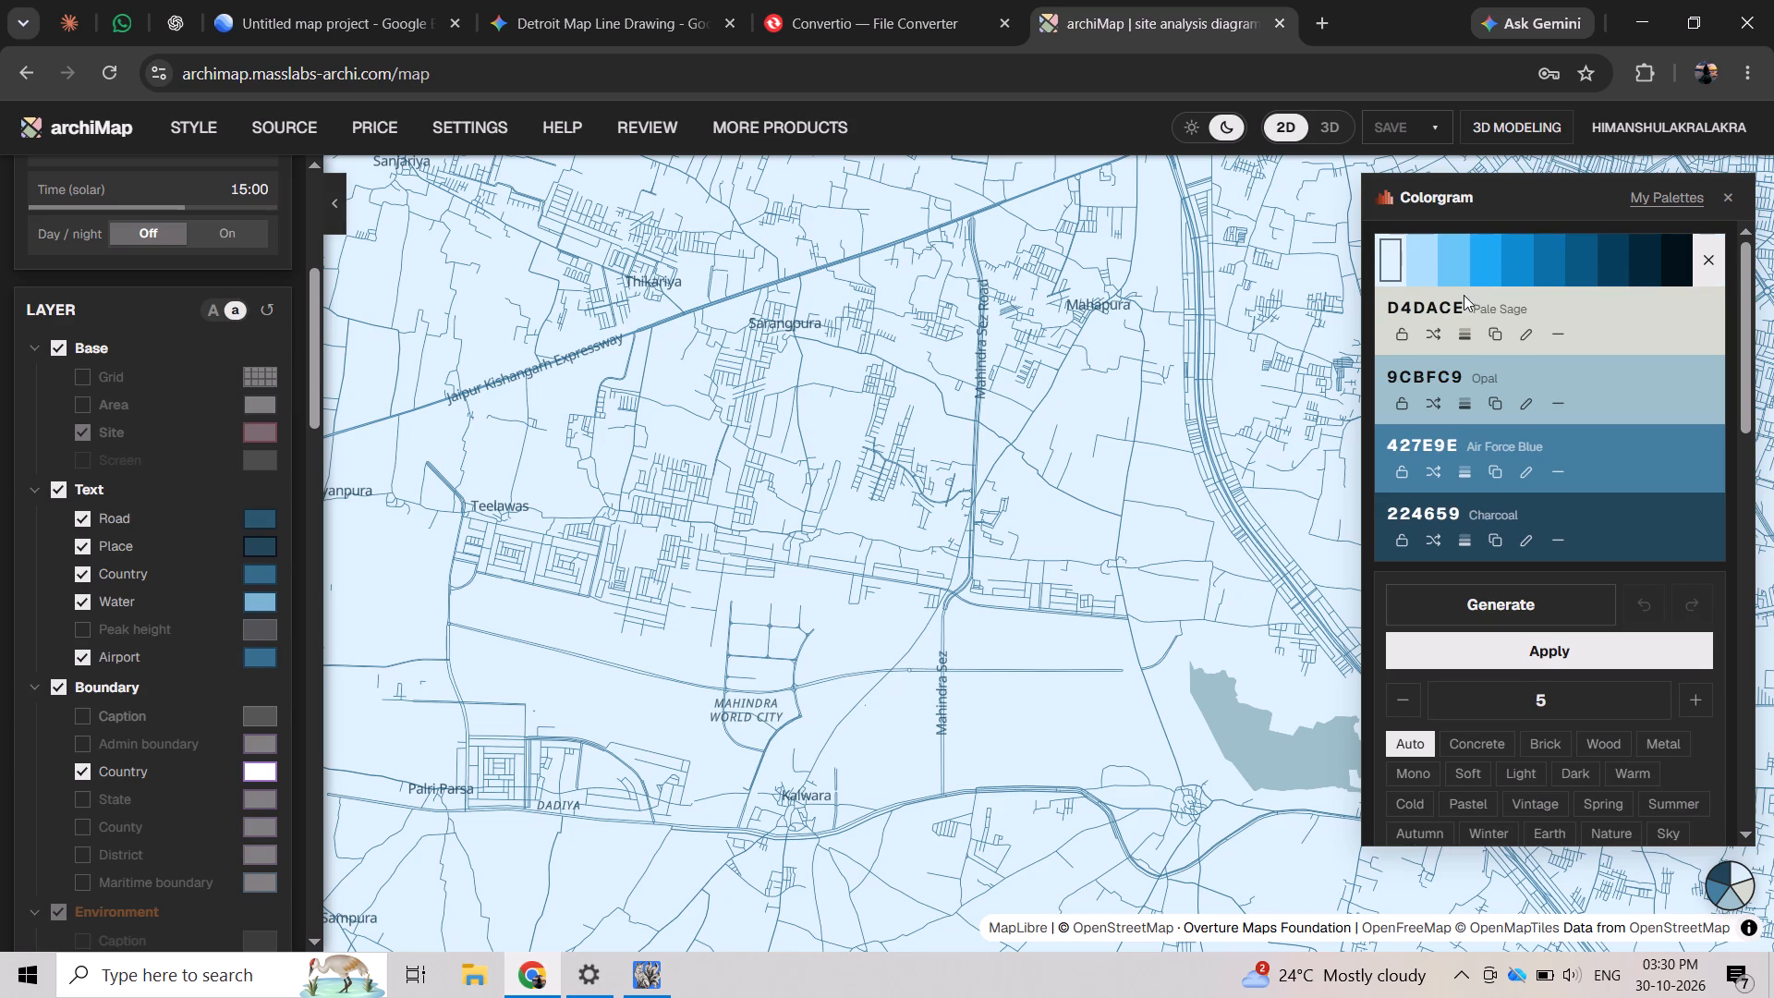
left_click(1433, 269)
left_click(1471, 266)
left_click(1488, 641)
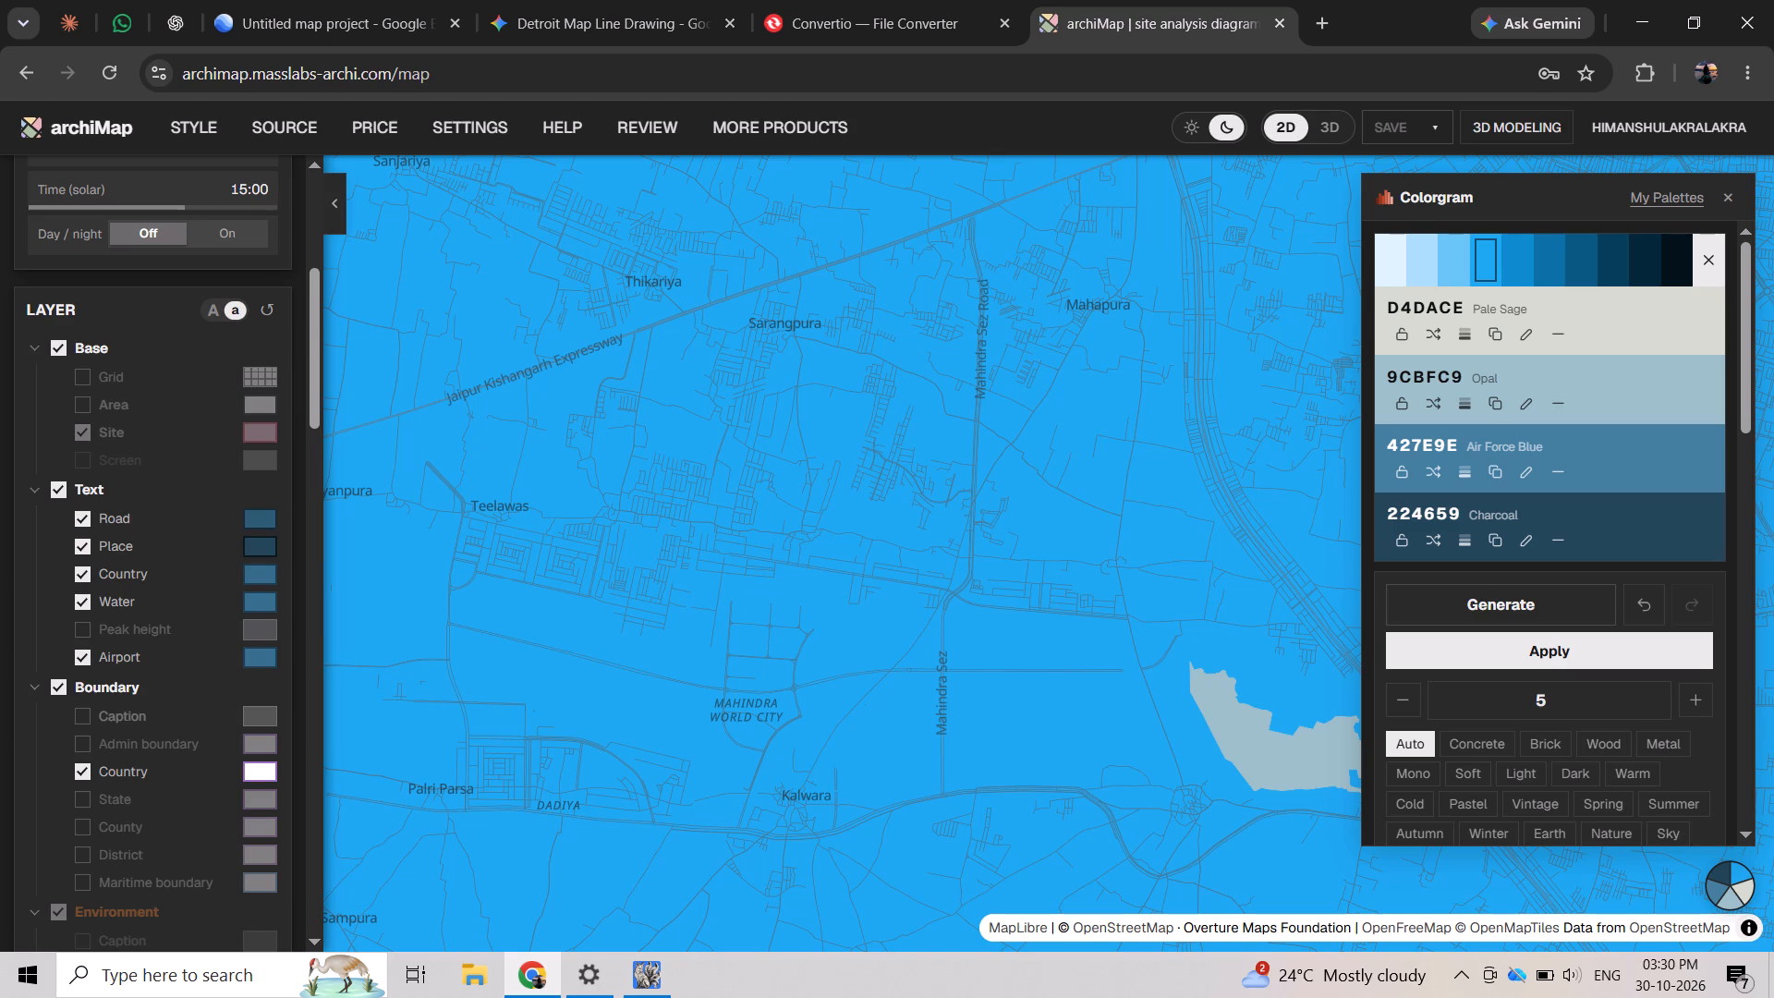
Try the lightest shade of the Charcoal 224659 palette colour, settle on Steel Blue 448CB2, and apply the palette.
left_click(1464, 541)
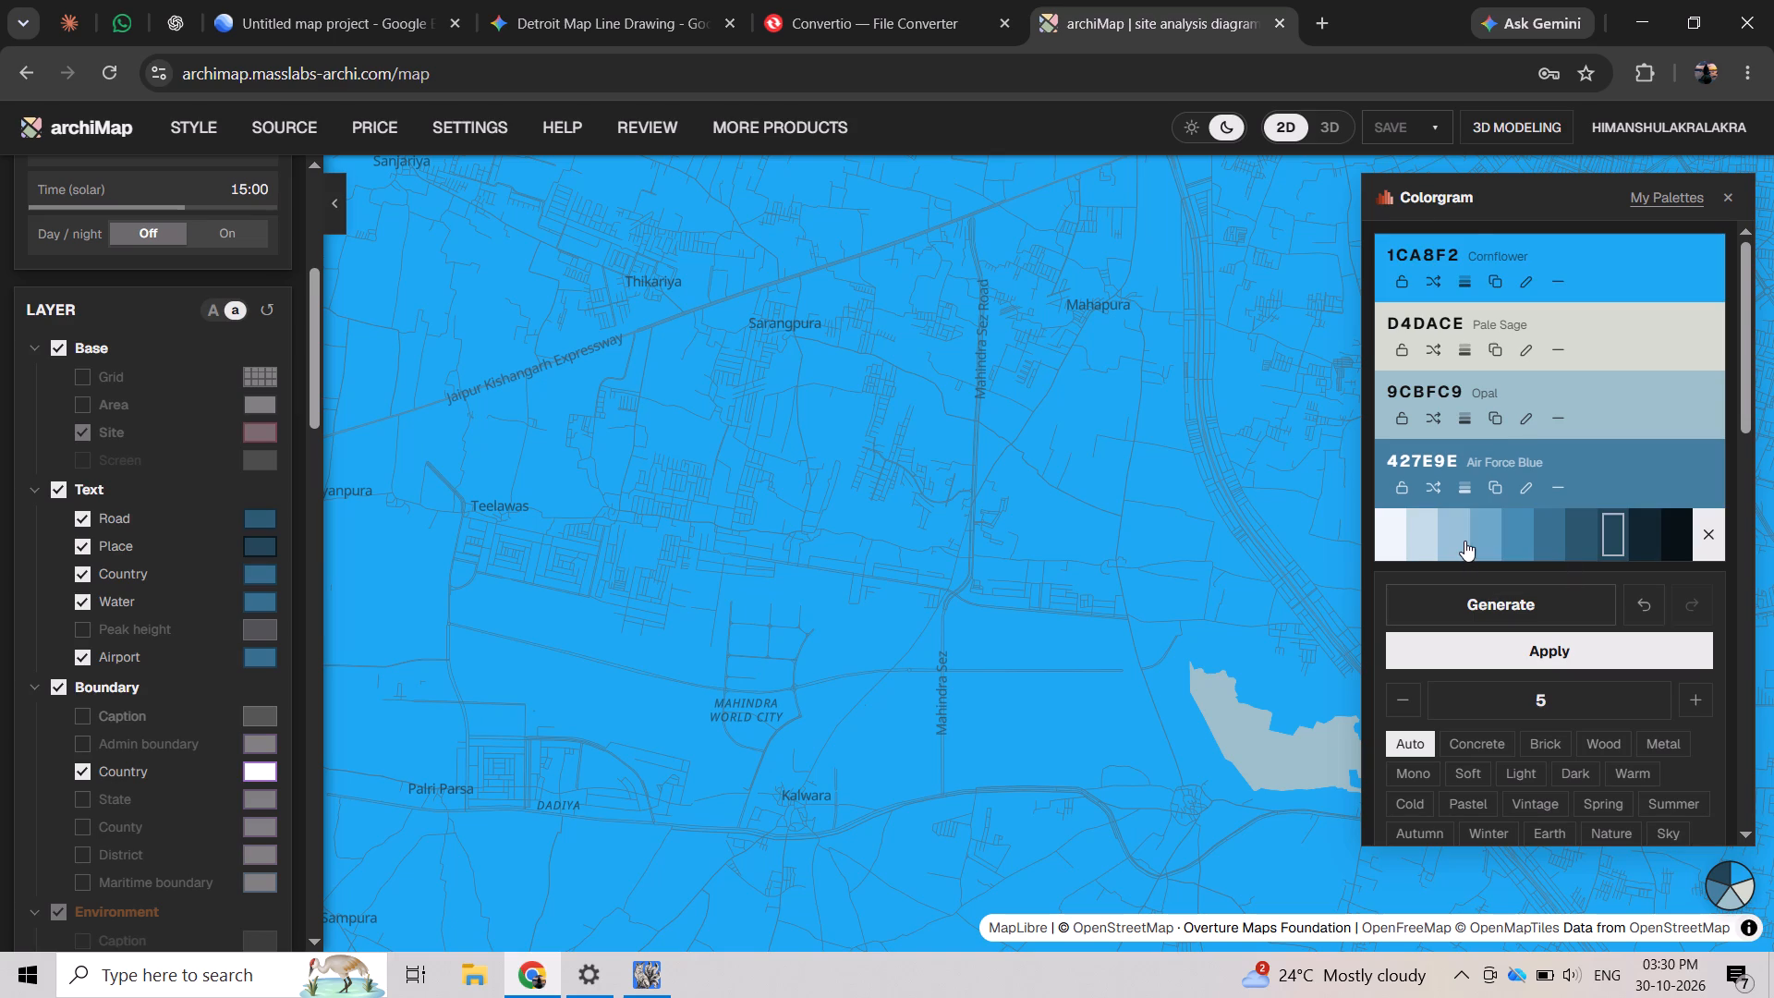
left_click(1391, 533)
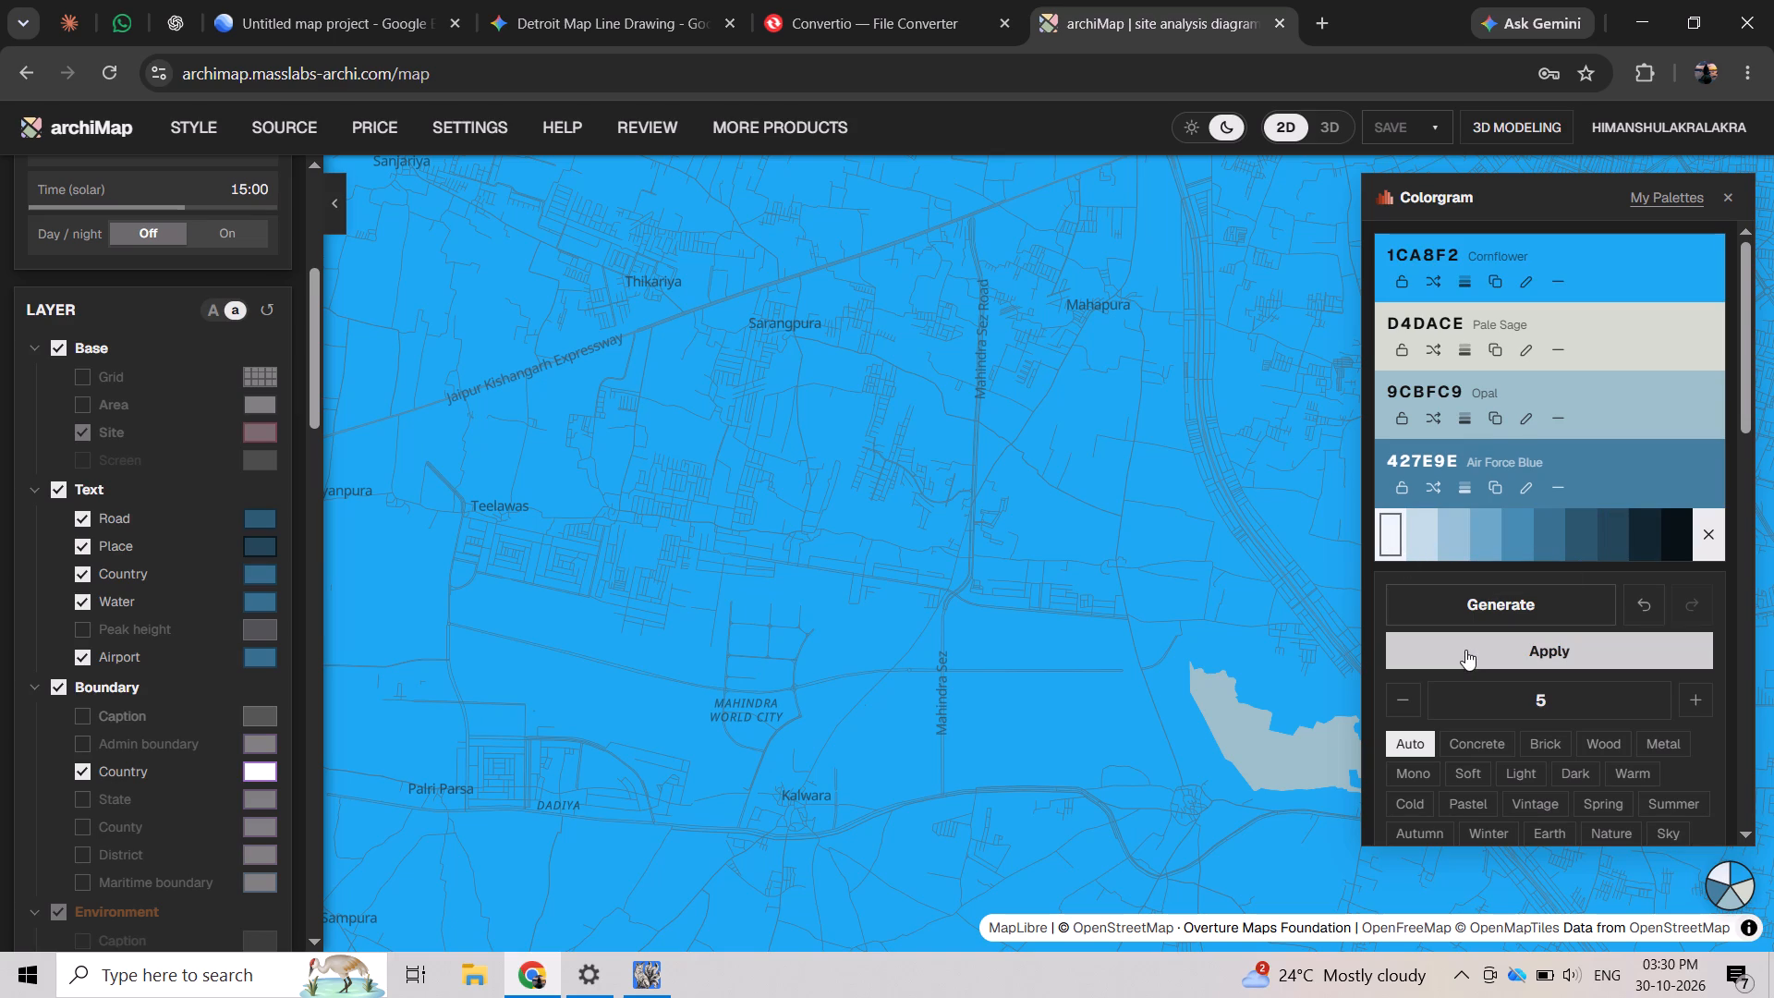
left_click(1465, 650)
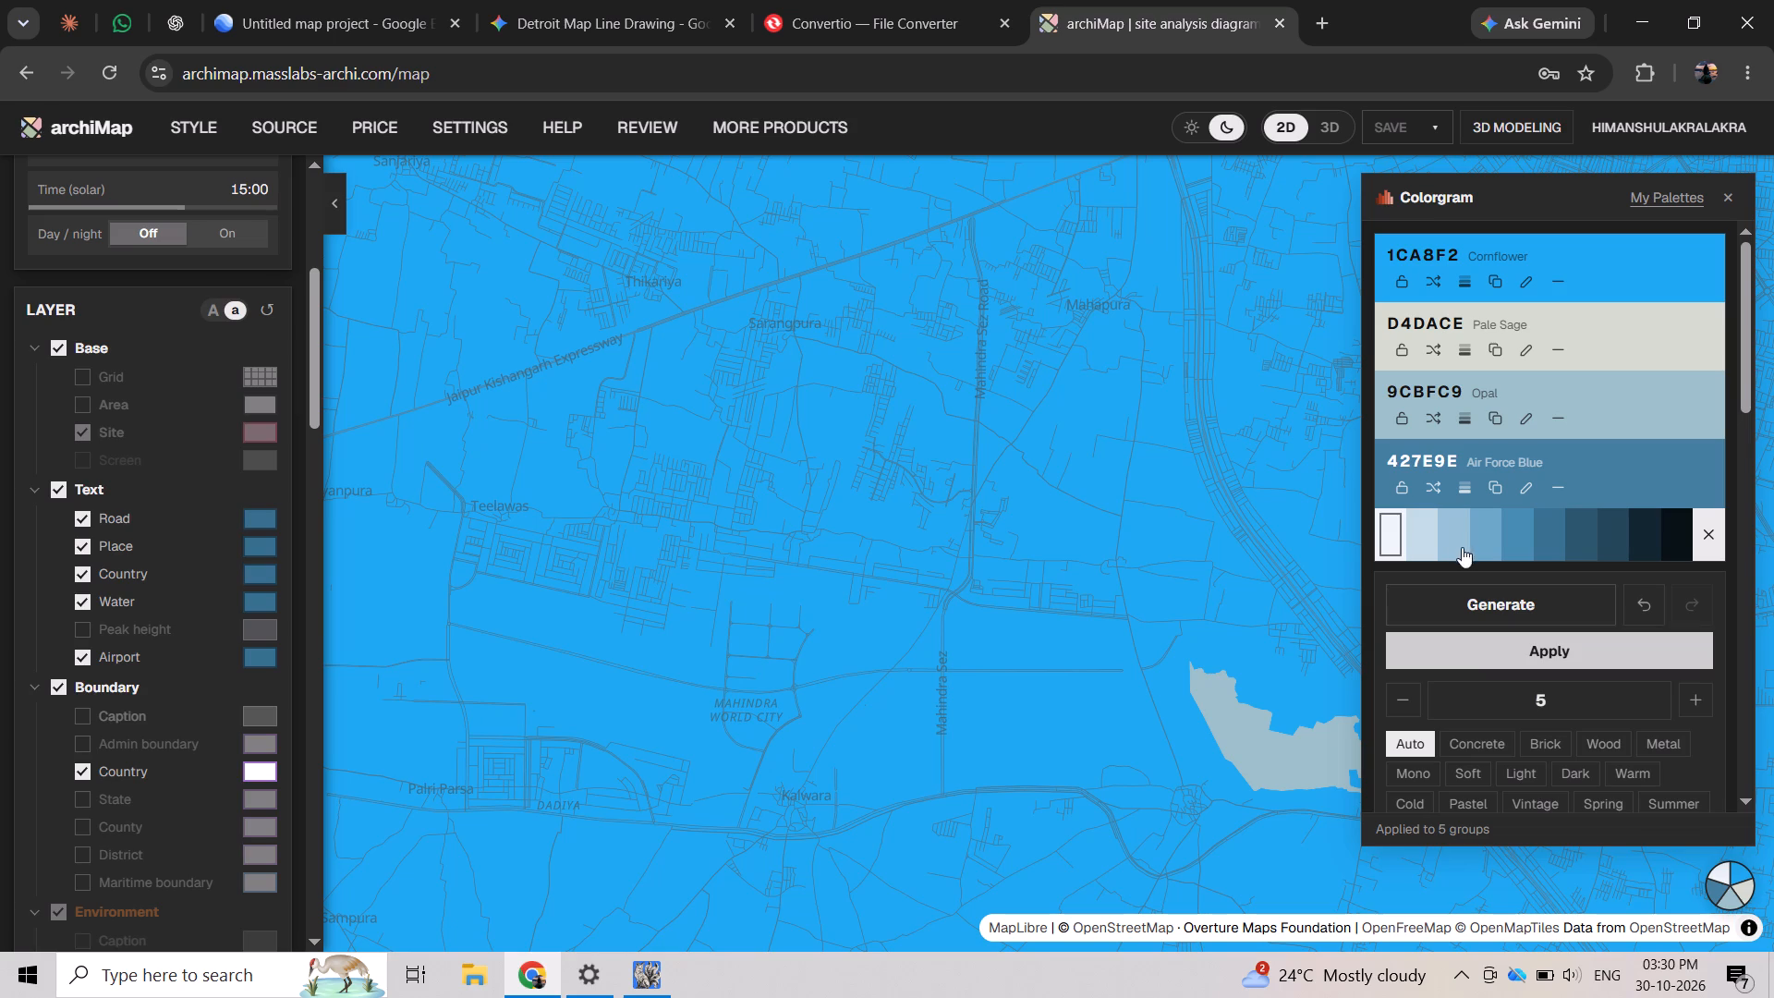
left_click(1490, 542)
left_click(1511, 541)
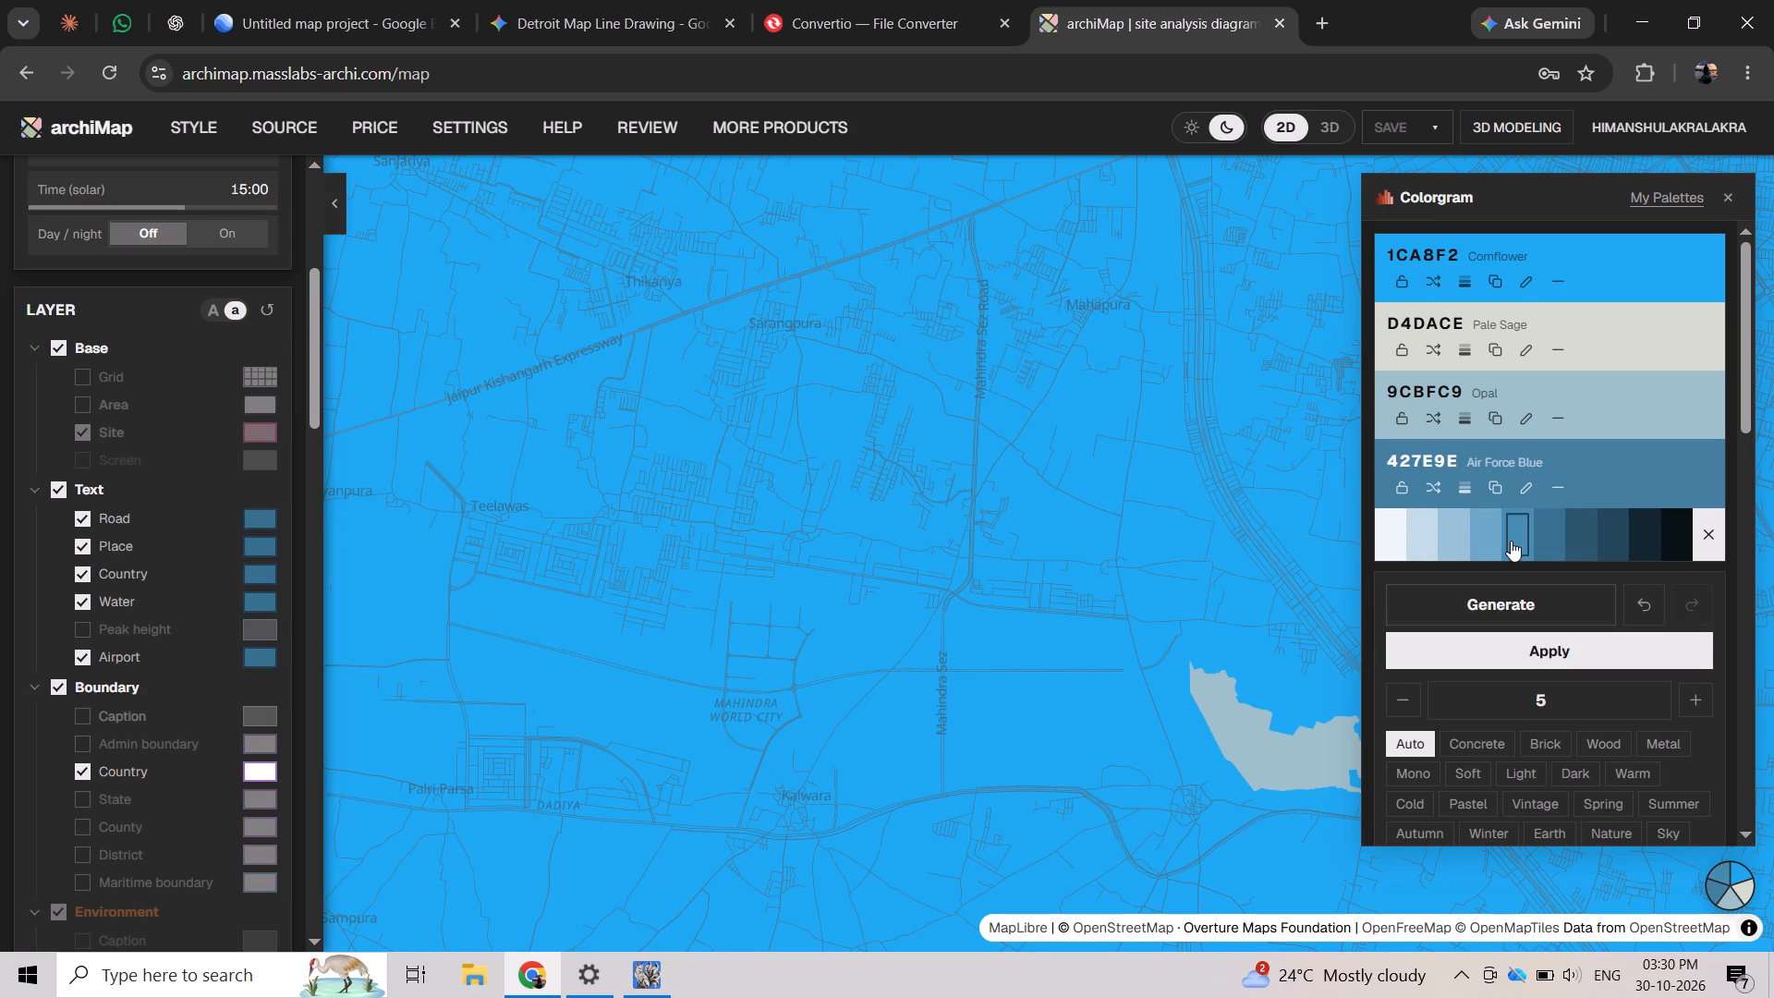
left_click(1486, 653)
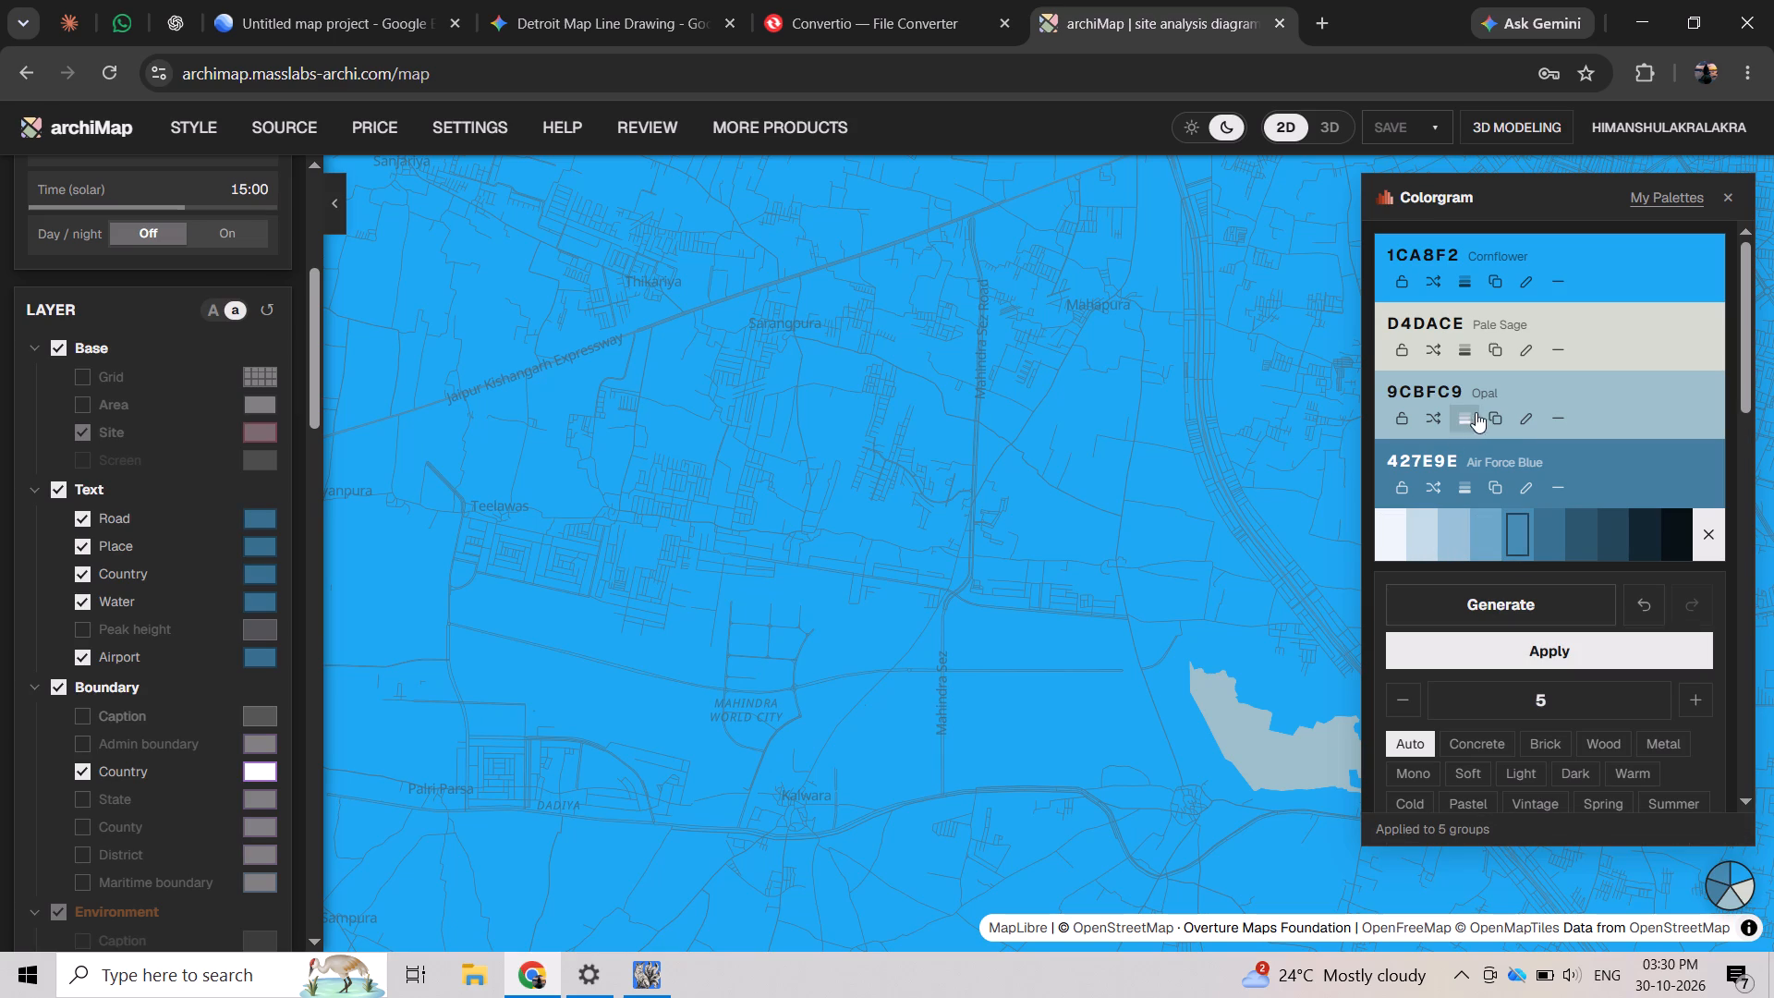
Try the lightest shade of the Opal 9CBFC9 palette colour, settle on Pewter Blue 76A7B4, and apply the palette.
left_click(1463, 418)
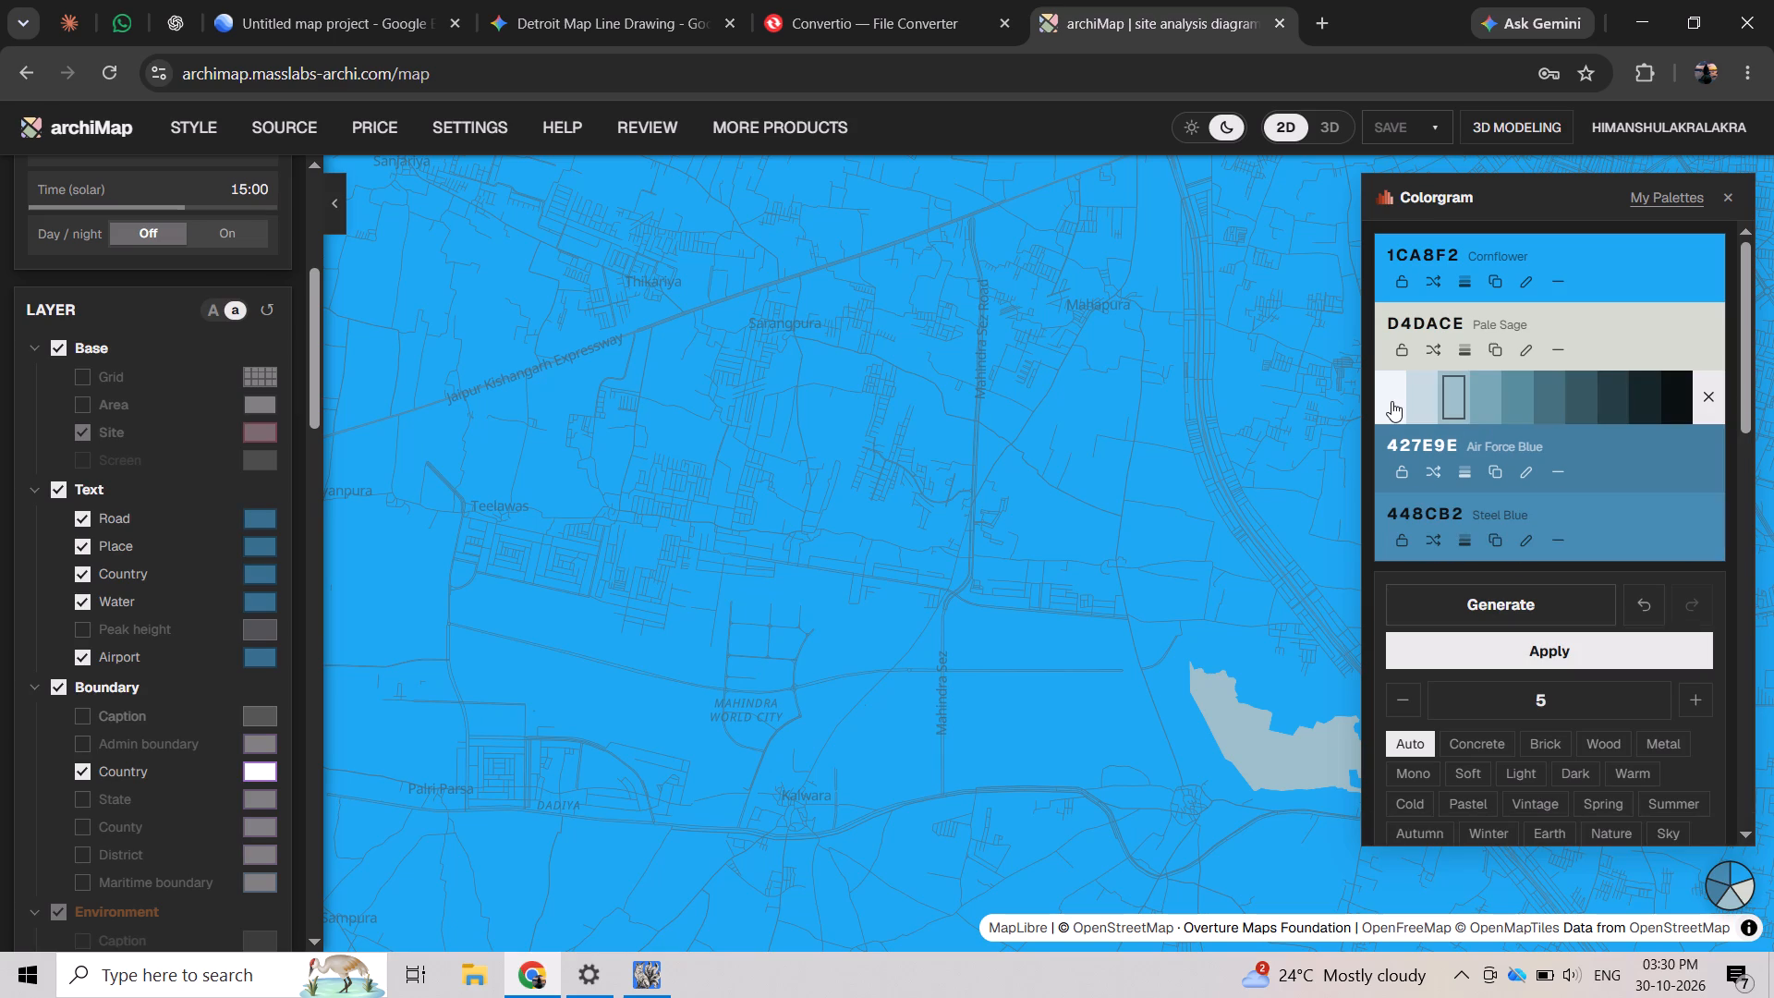
left_click(1391, 401)
left_click(1501, 648)
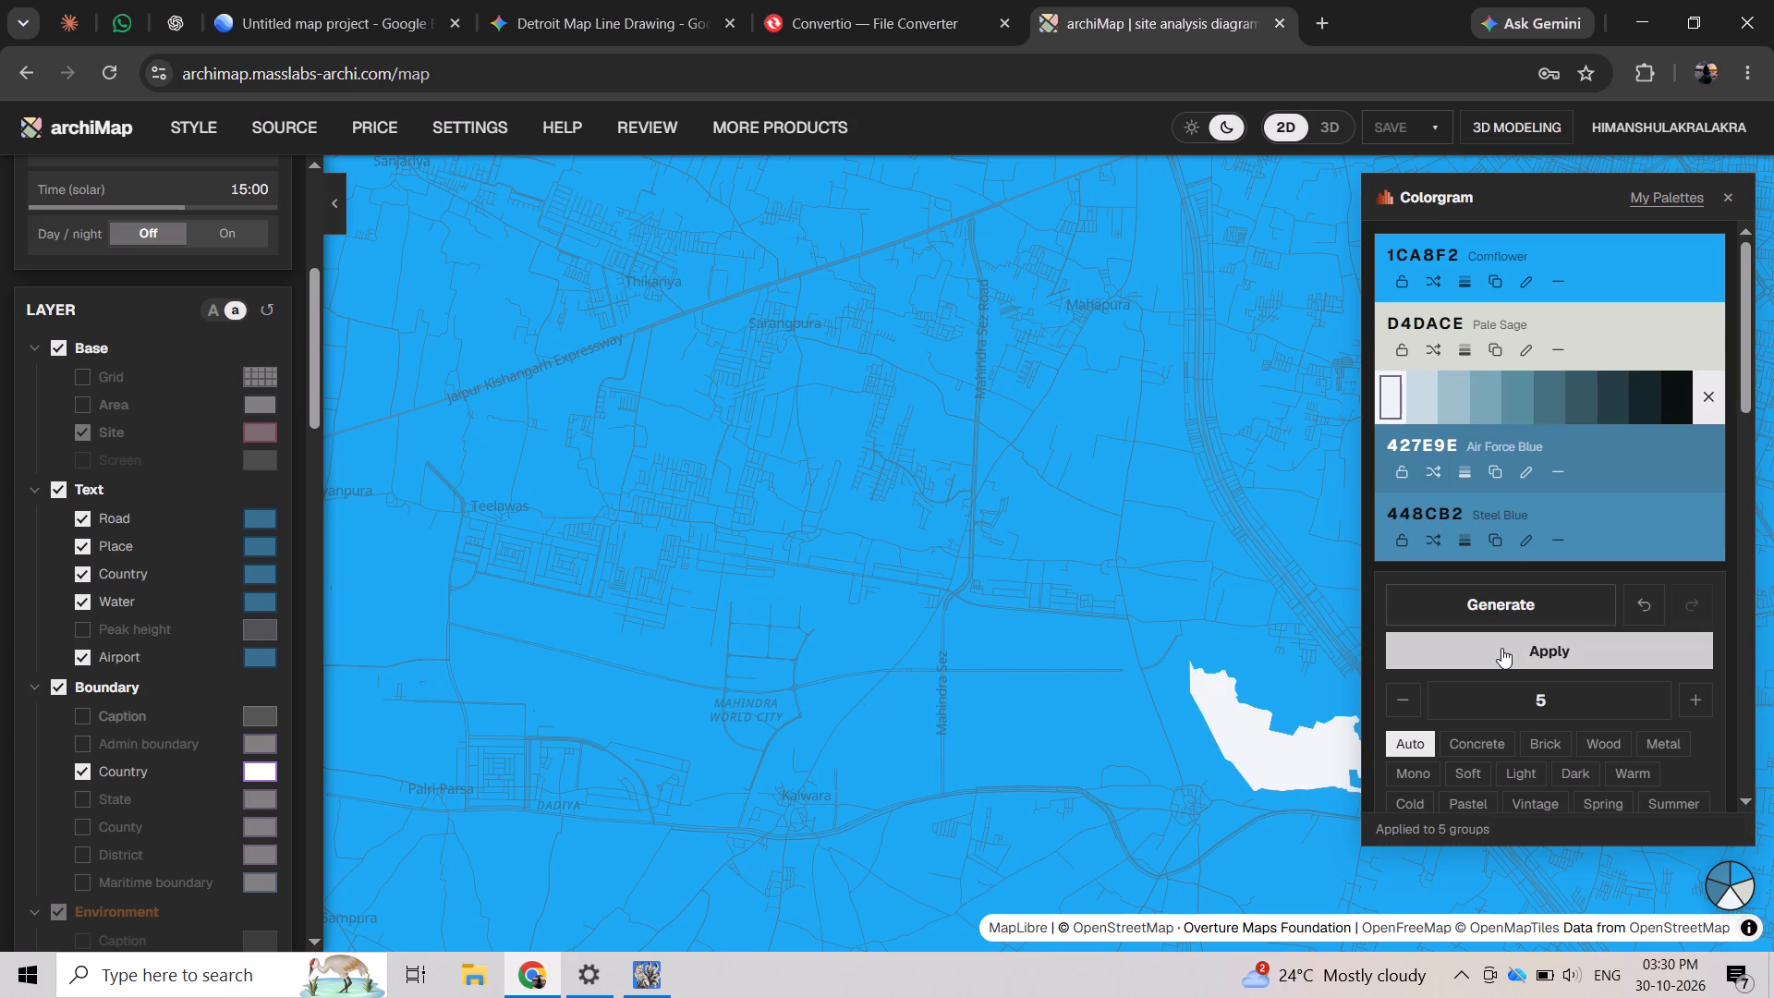
left_click(1469, 393)
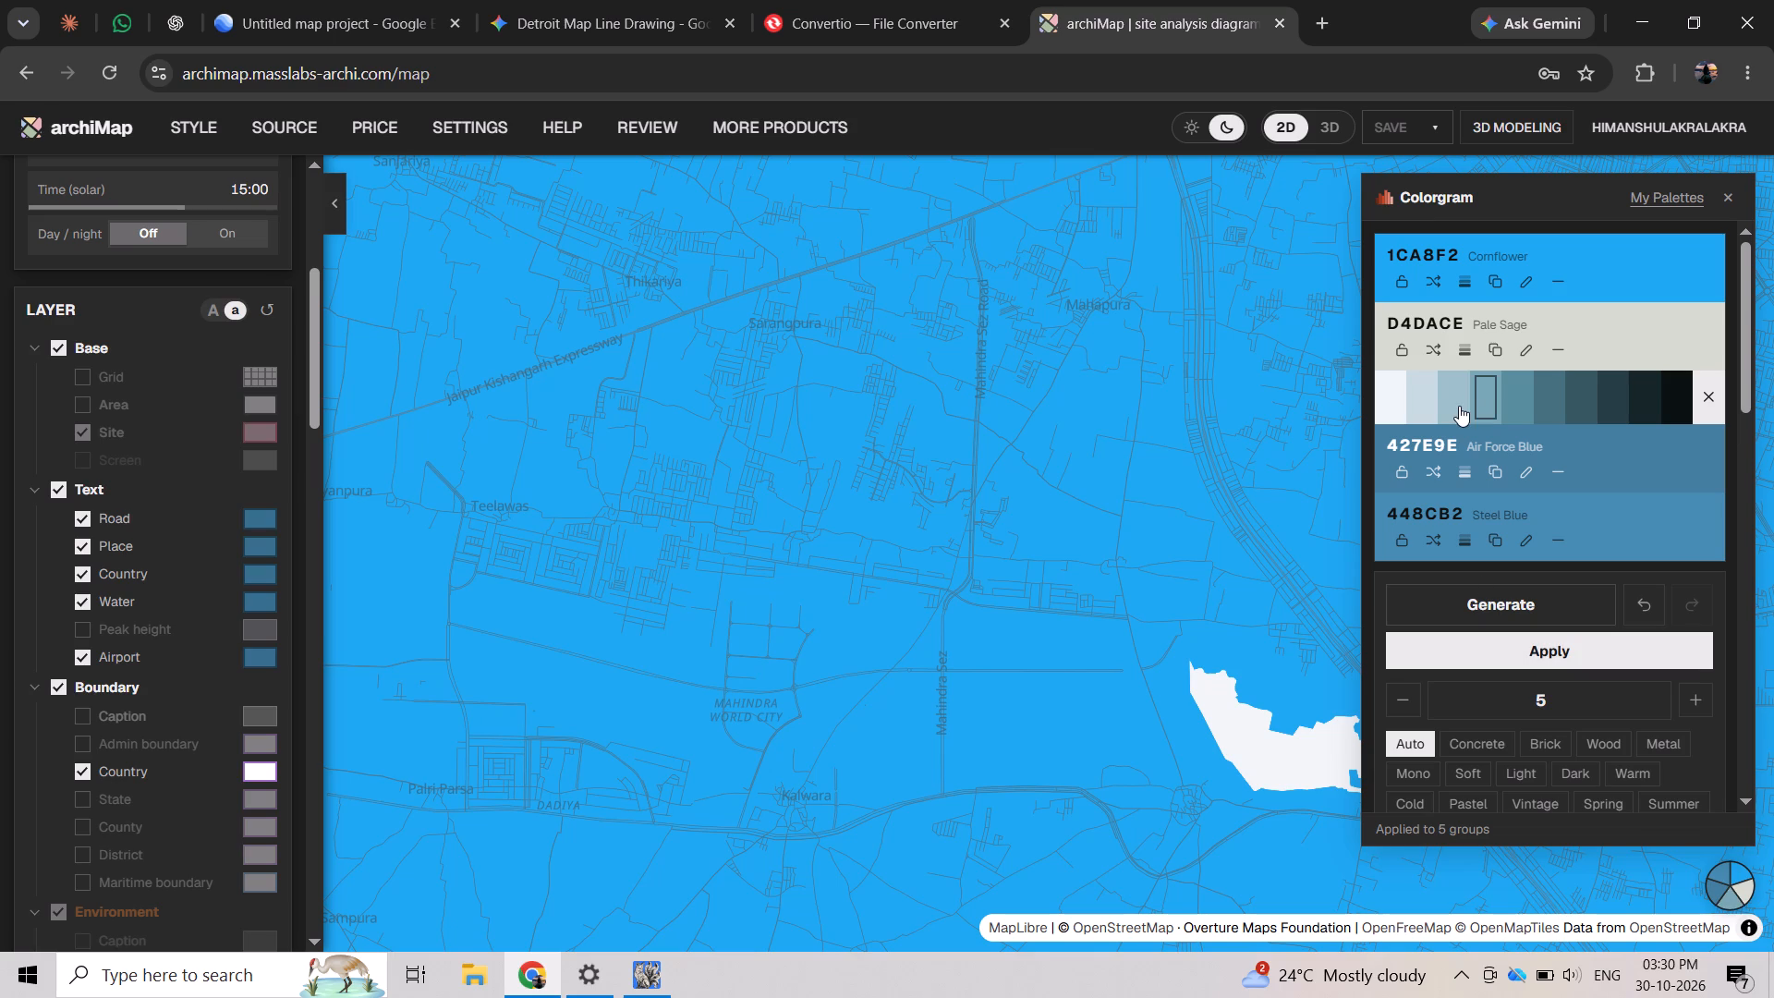
left_click(1476, 654)
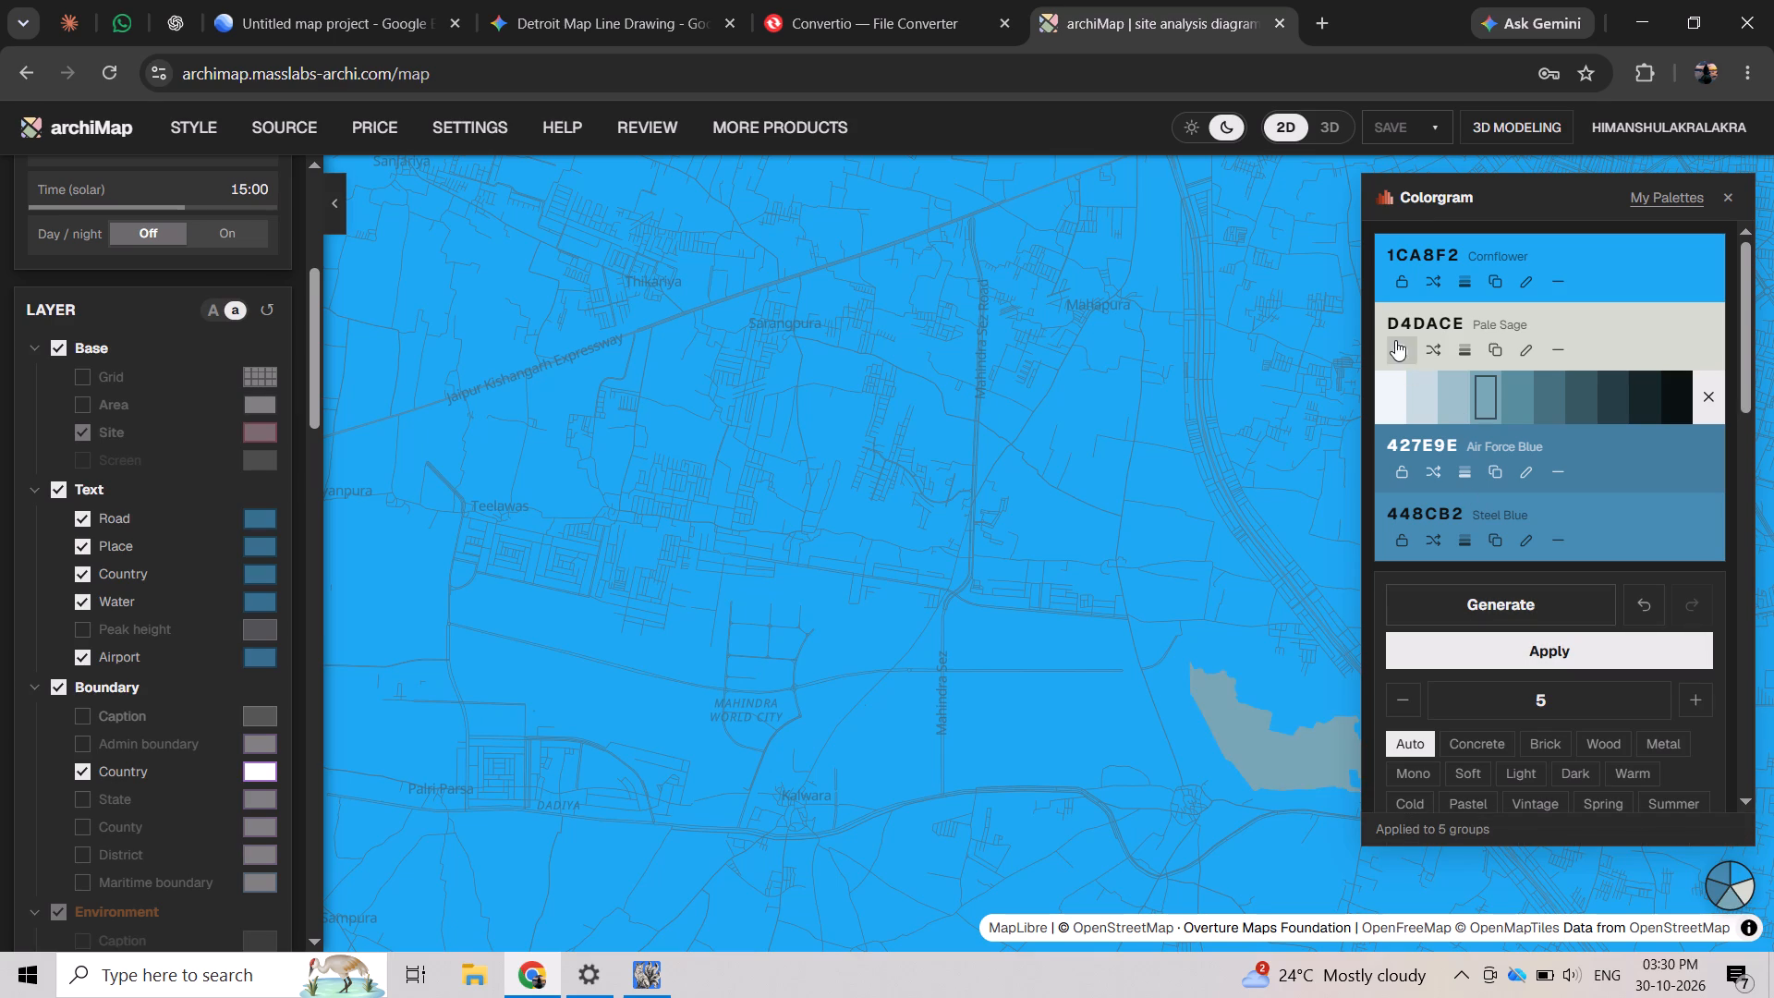
scroll(1486, 426, "up", 4)
left_click(1707, 402)
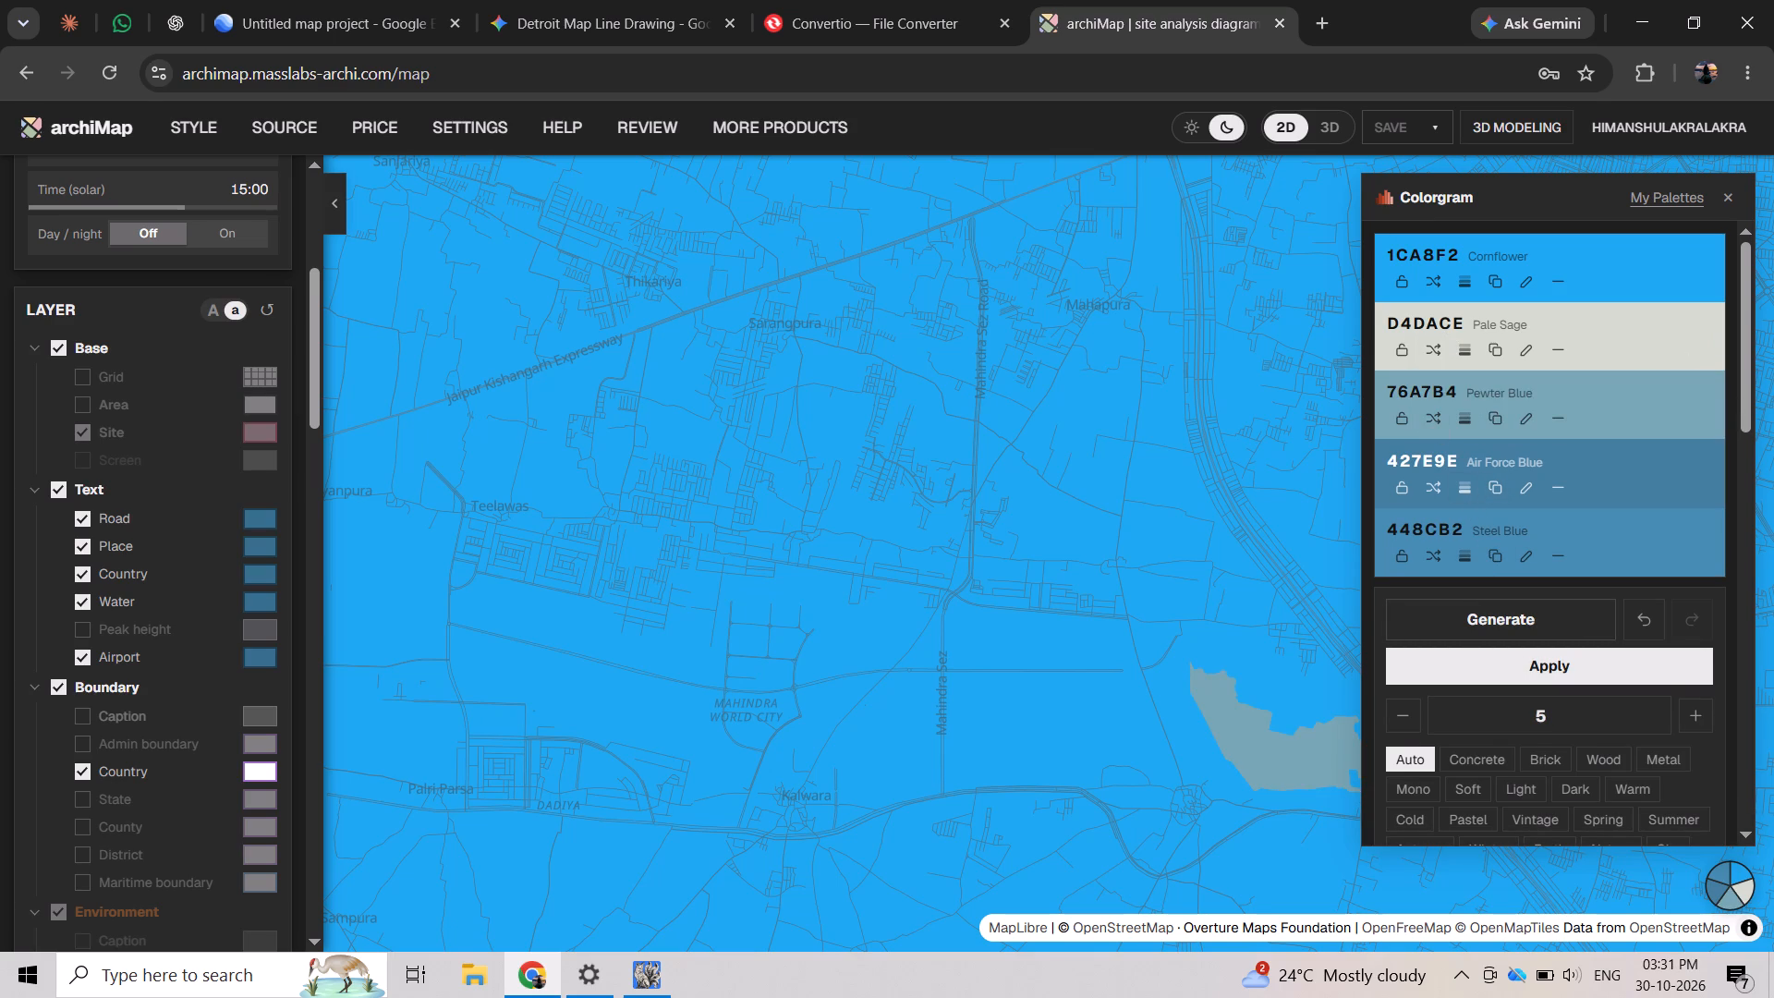
Examine the recoloured roads and labels around Mahindra World City at closer and wider map extents.
scroll(170, 540, "up", 5)
scroll(179, 546, "down", 3)
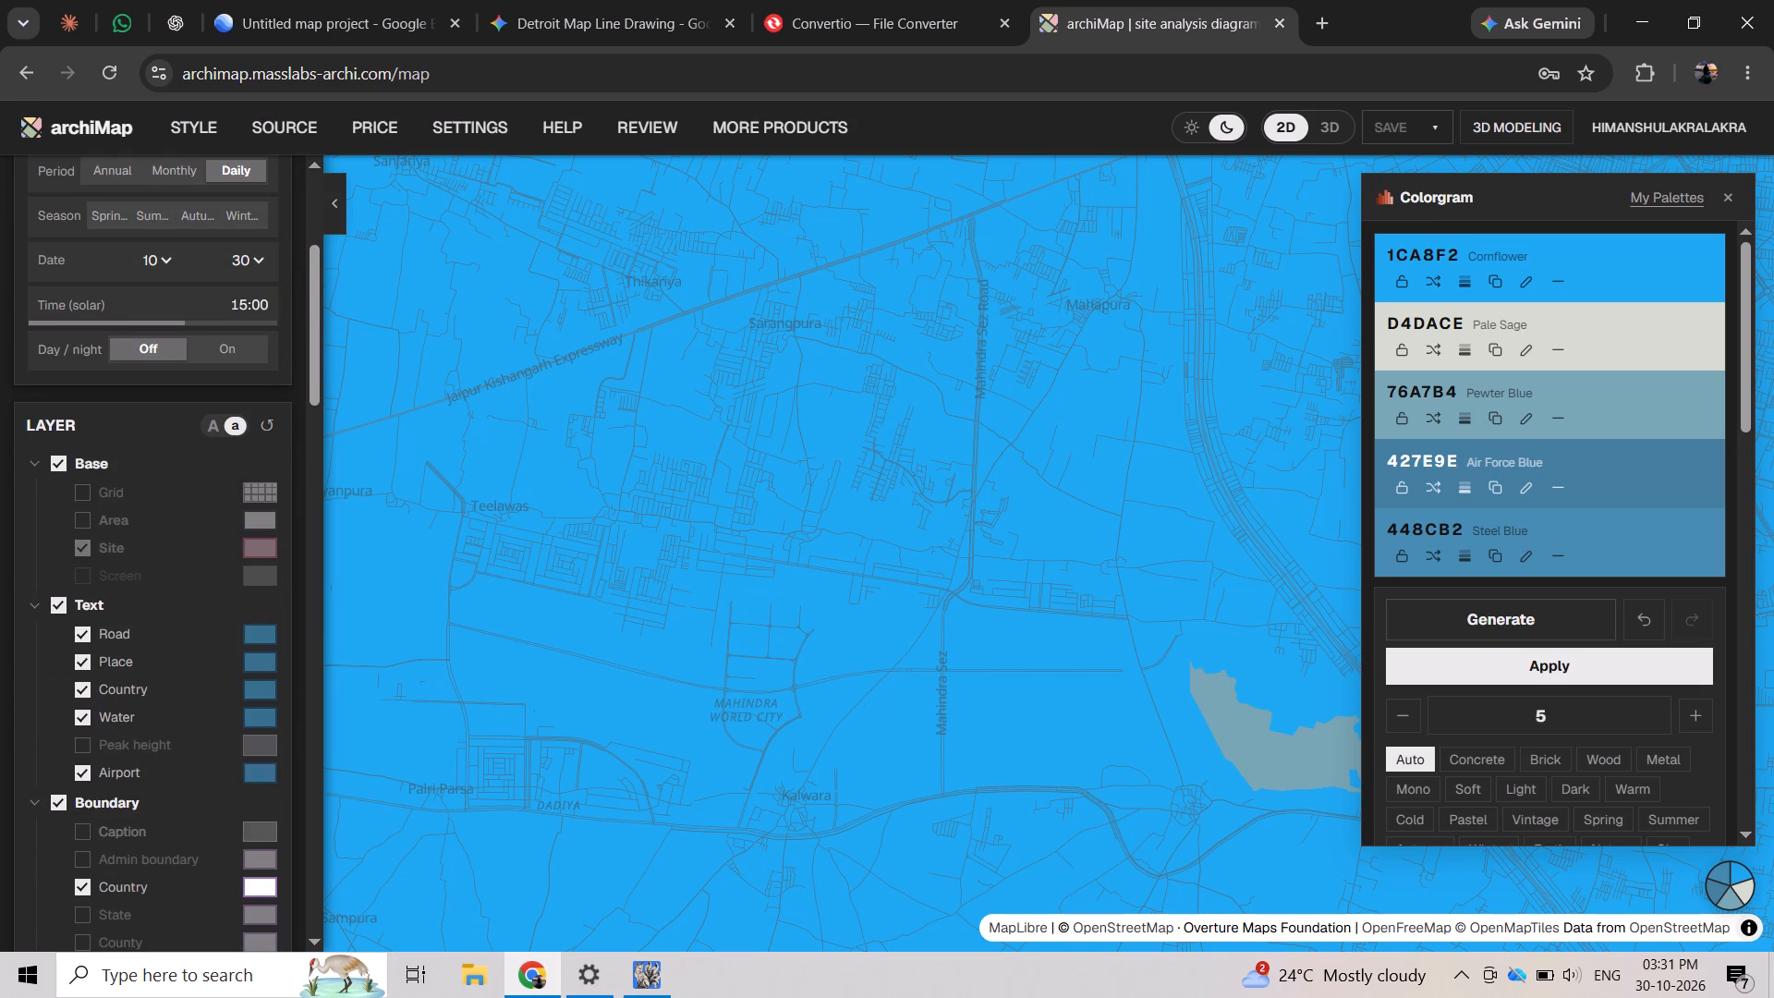
scroll(779, 511, "up", 12)
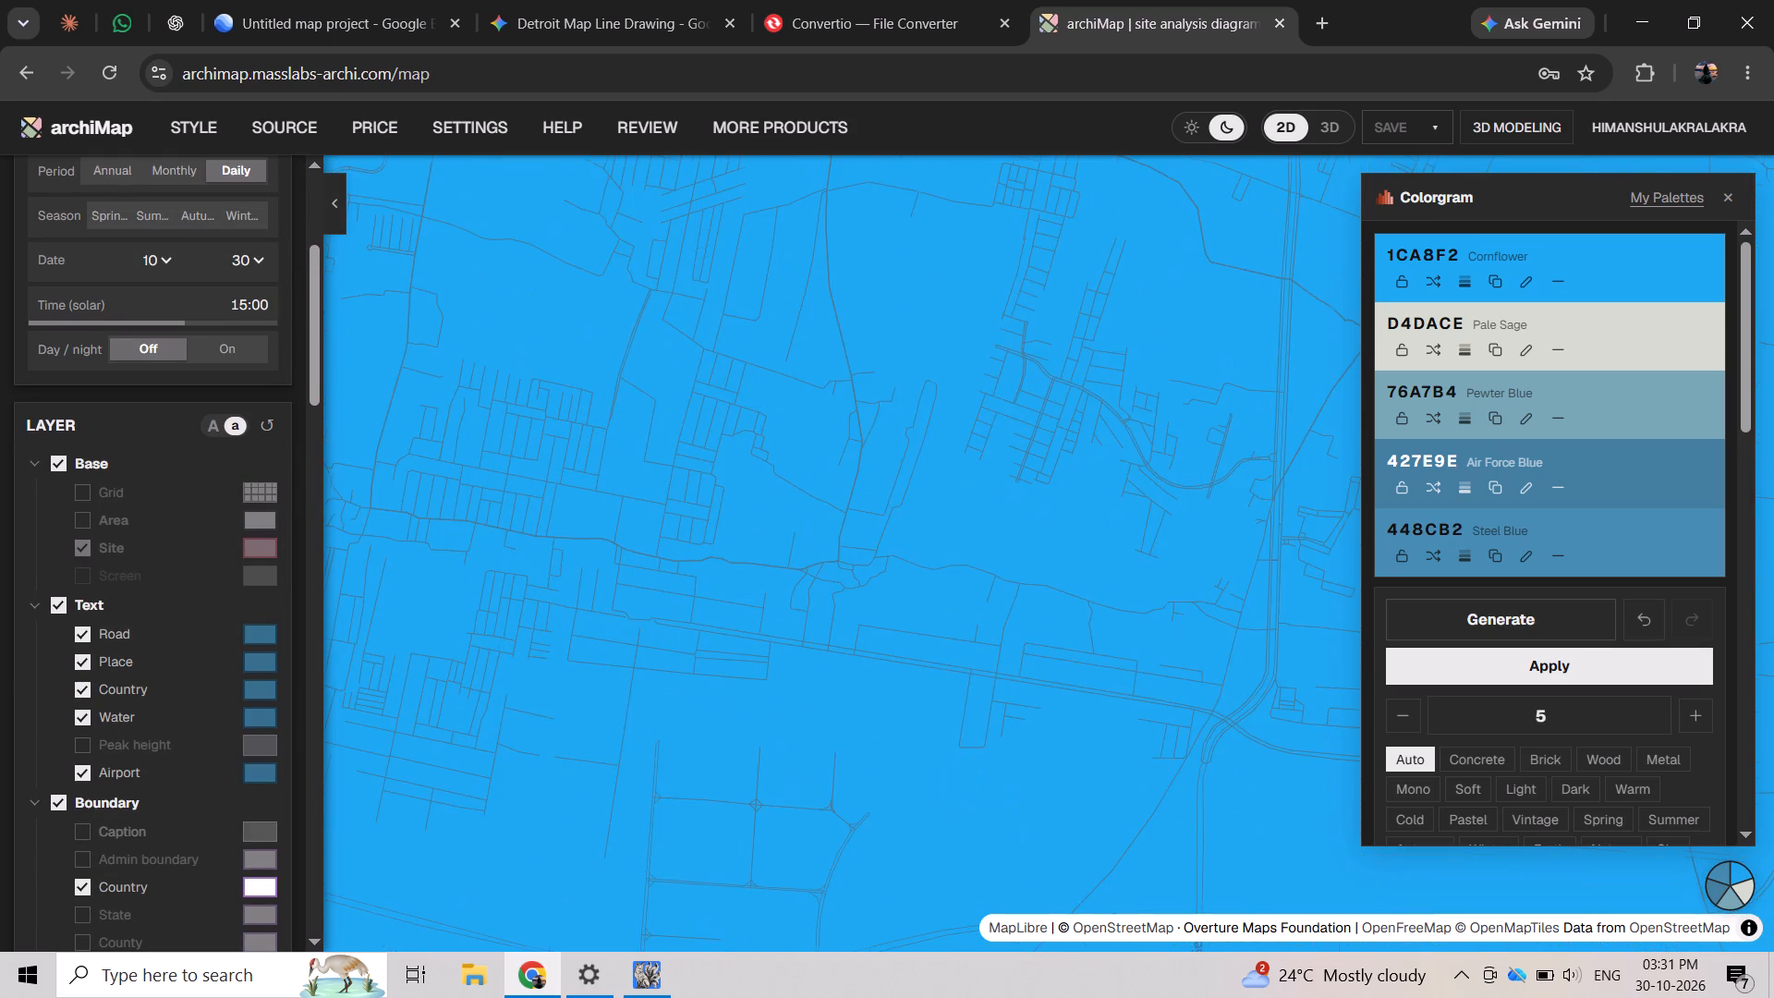
scroll(726, 570, "down", 11)
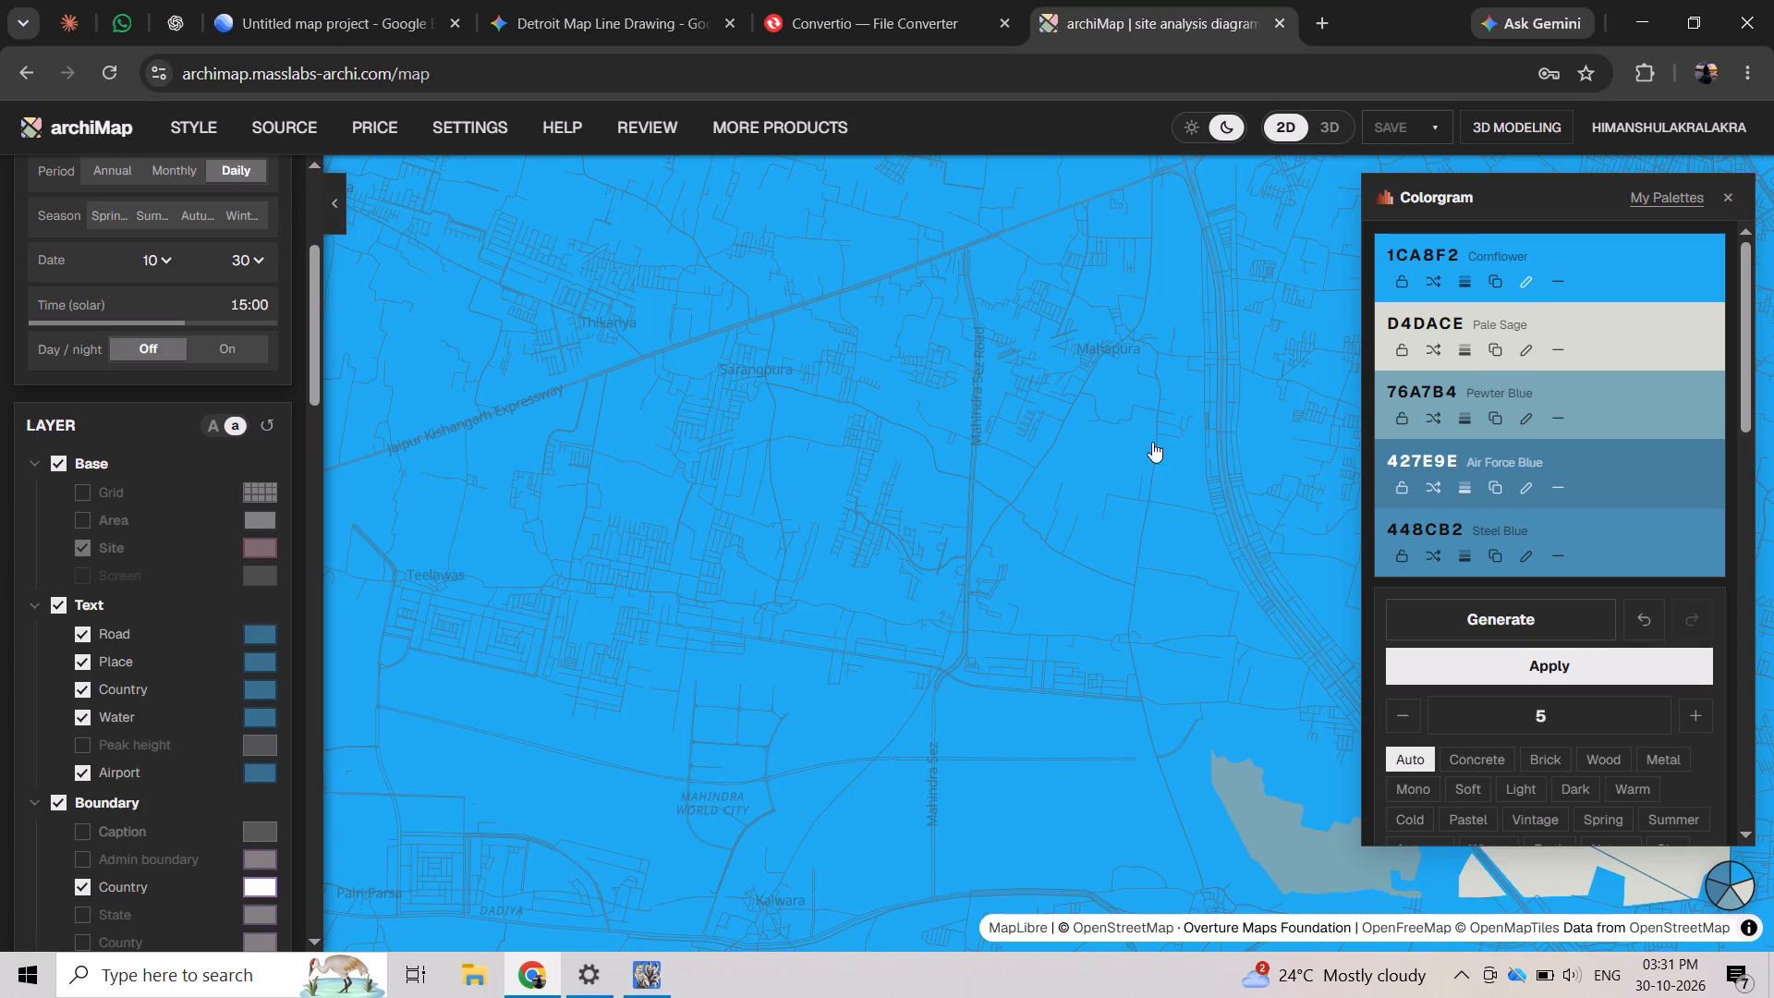
scroll(915, 472, "up", 12)
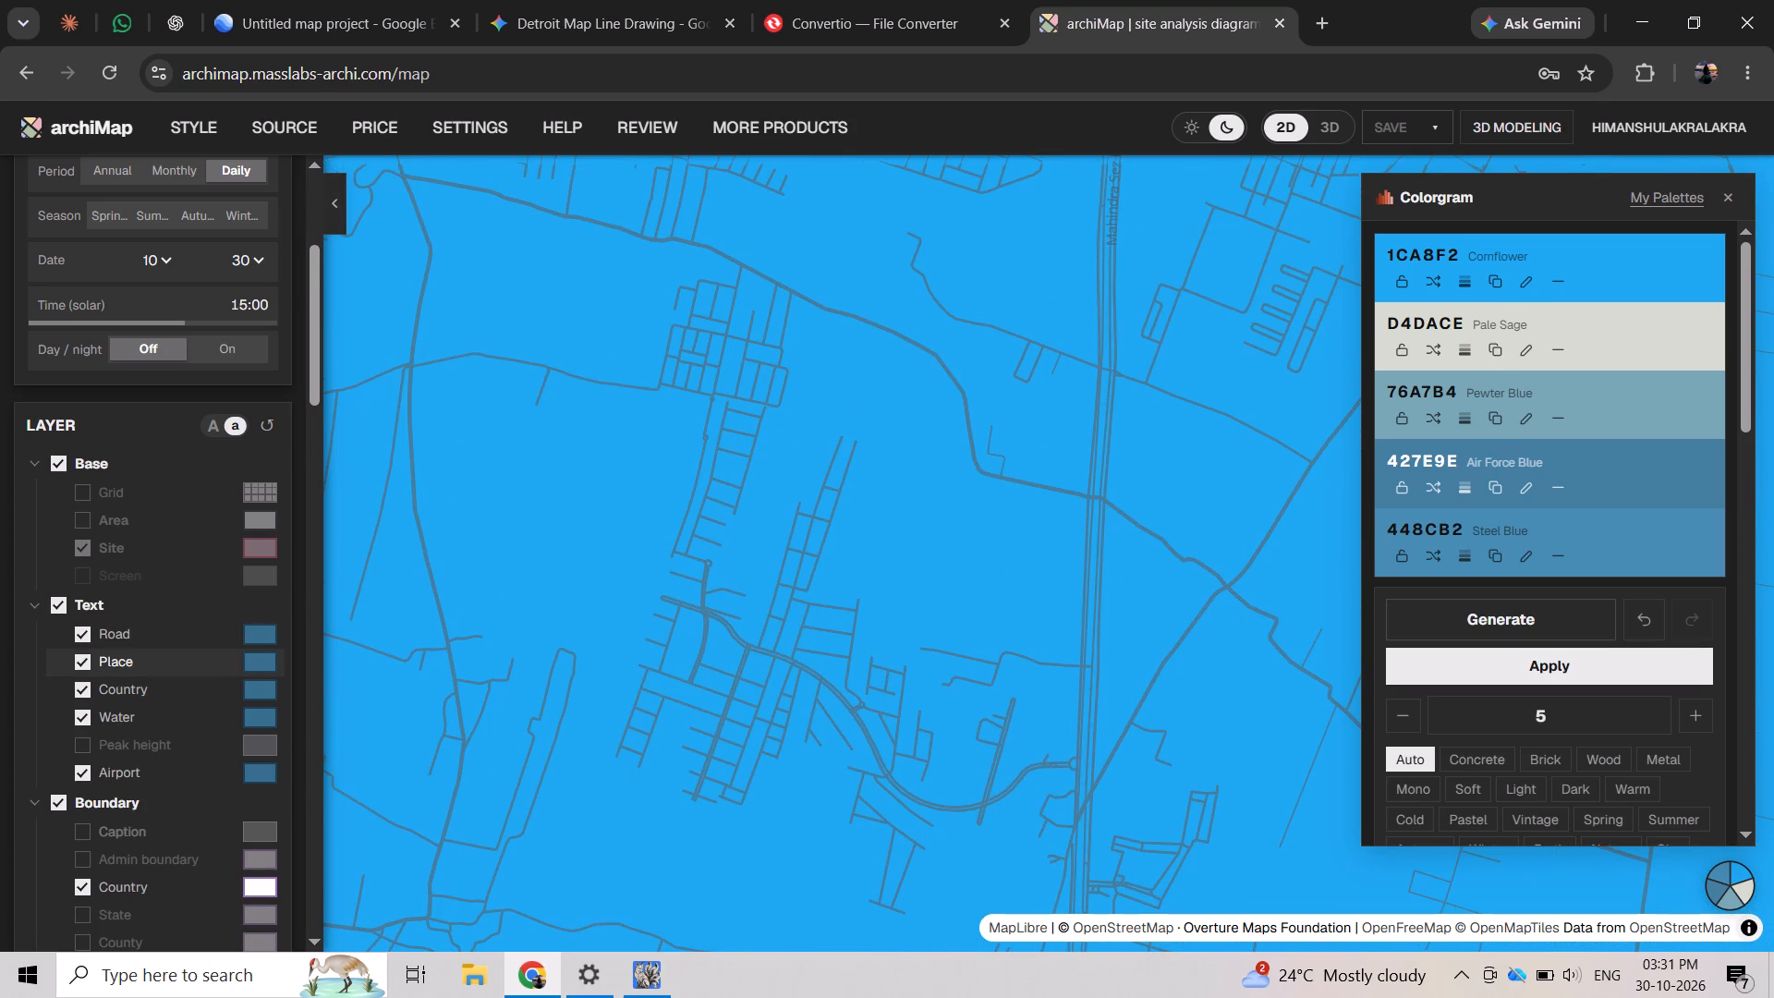
Try white and muted blue for the Text group's Road labels, settling on the near-black colour #050607.
left_click(249, 637)
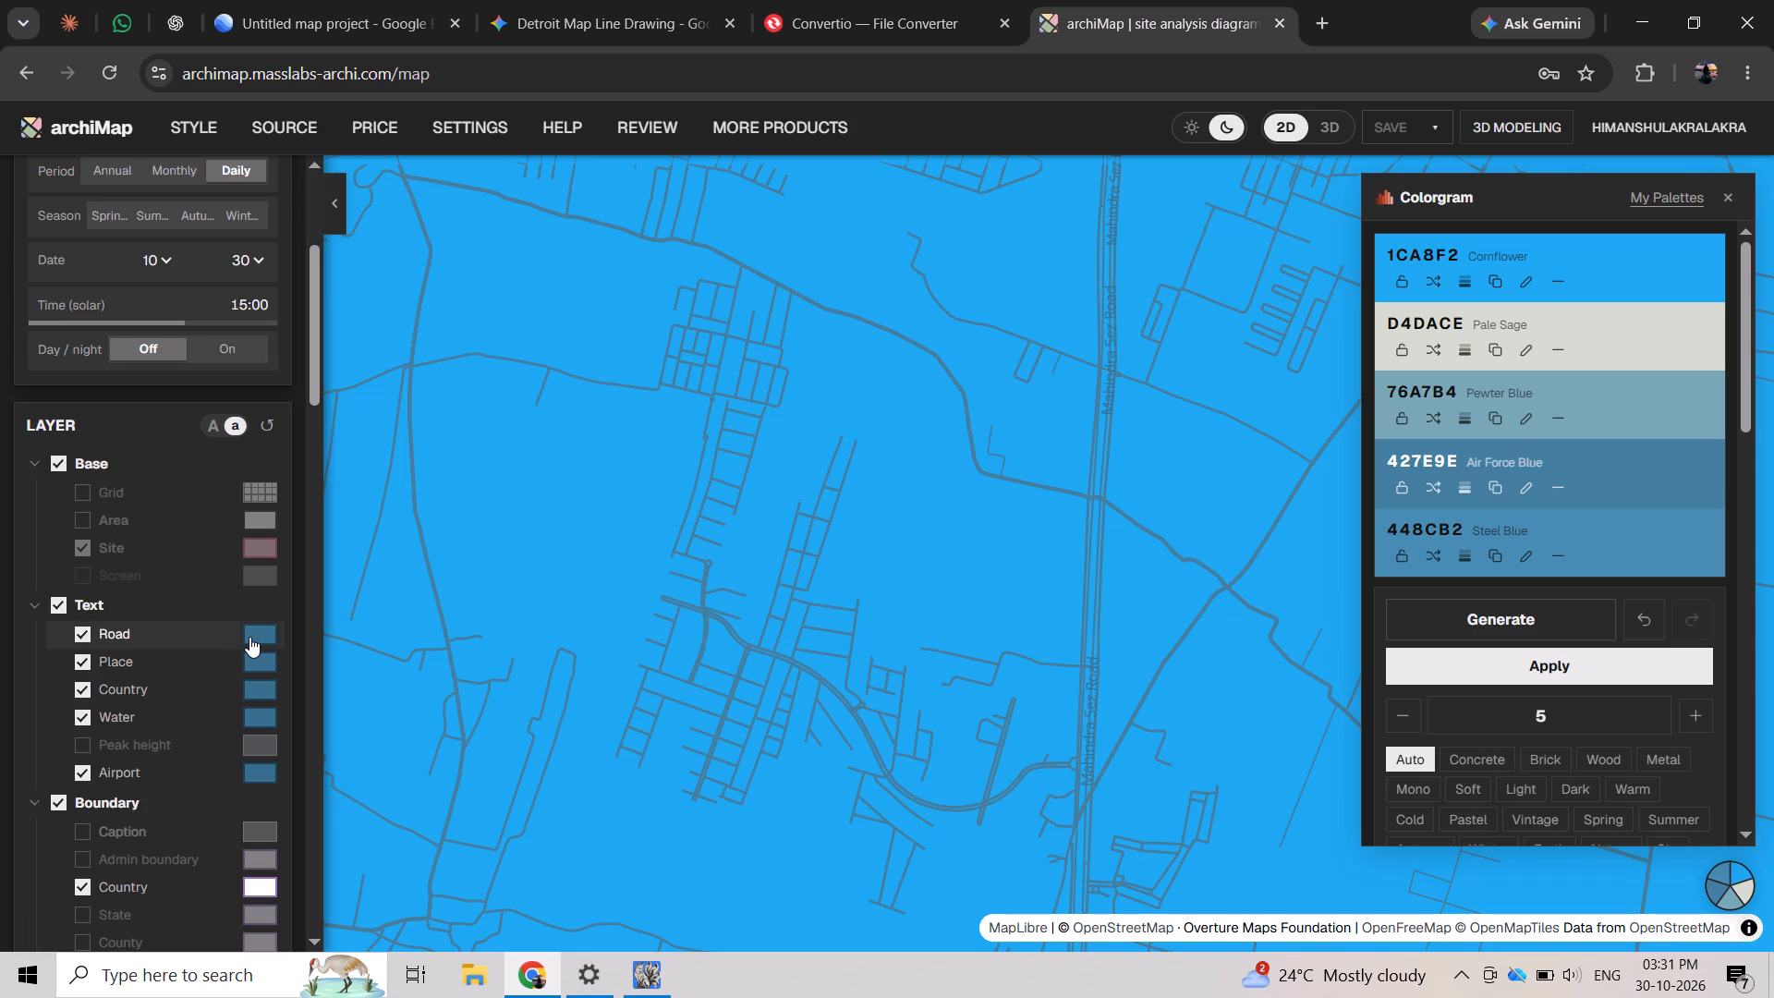
left_click(374, 733)
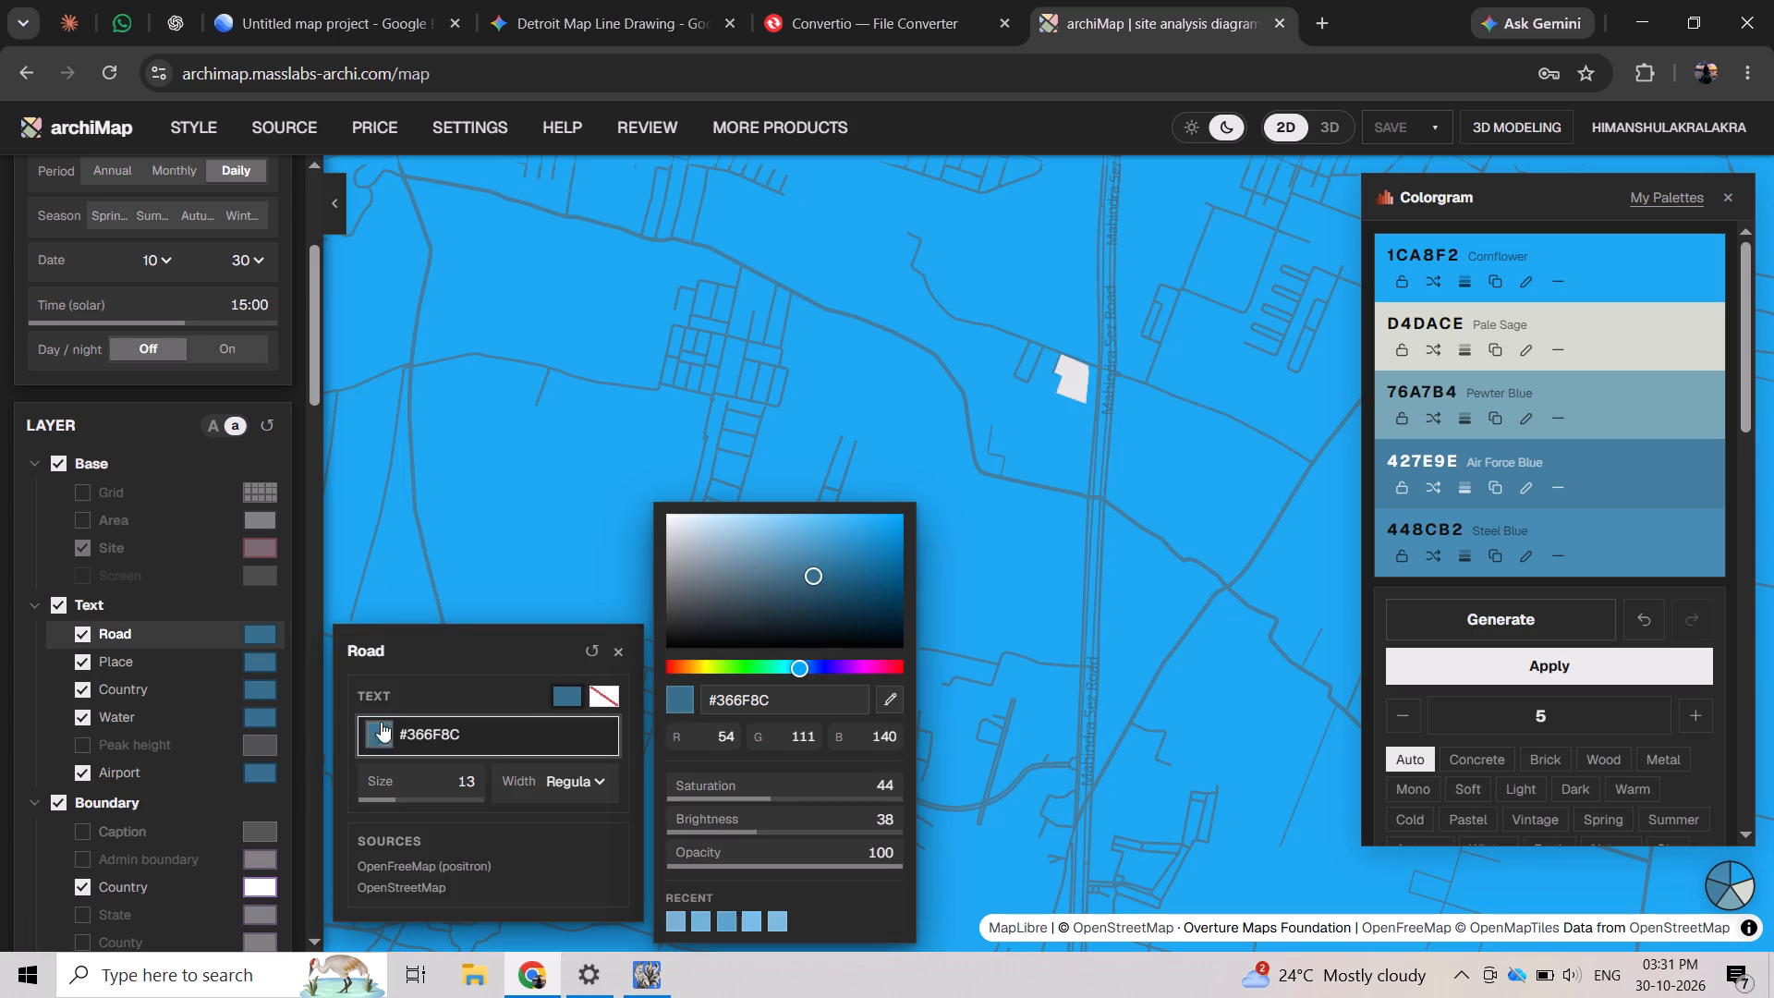
left_click(687, 525)
left_click_drag(679, 522, 676, 518)
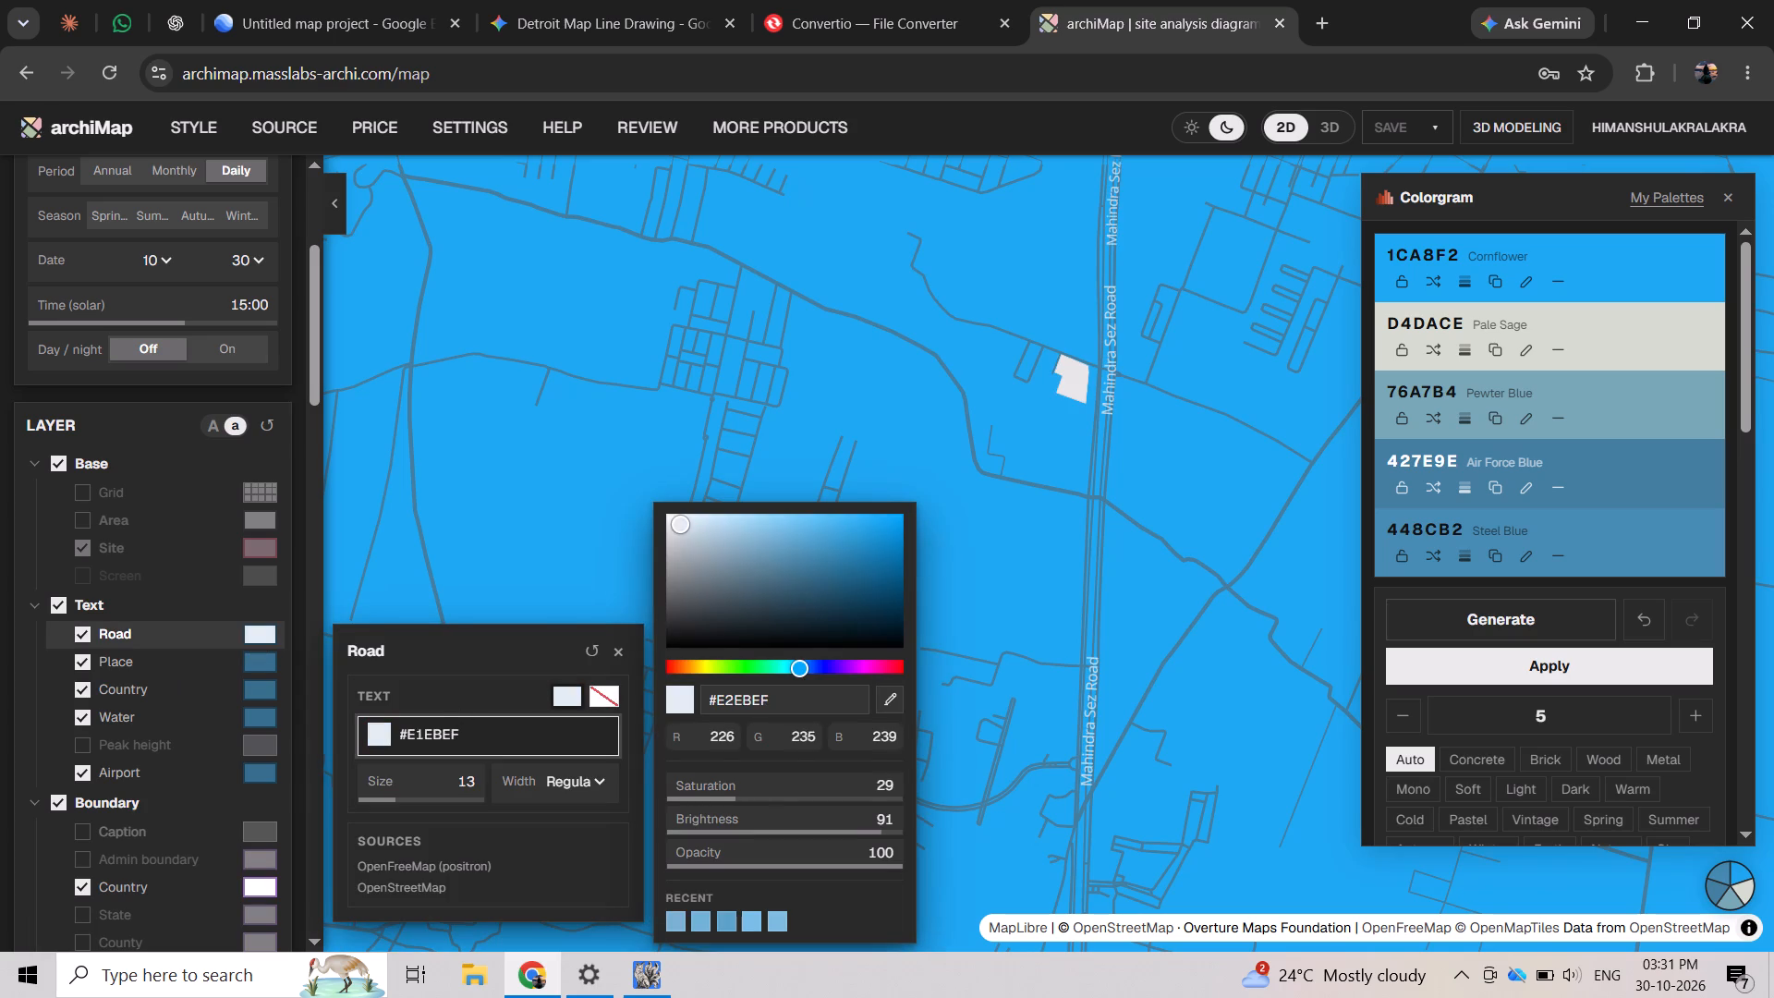
left_click_drag(676, 518, 660, 510)
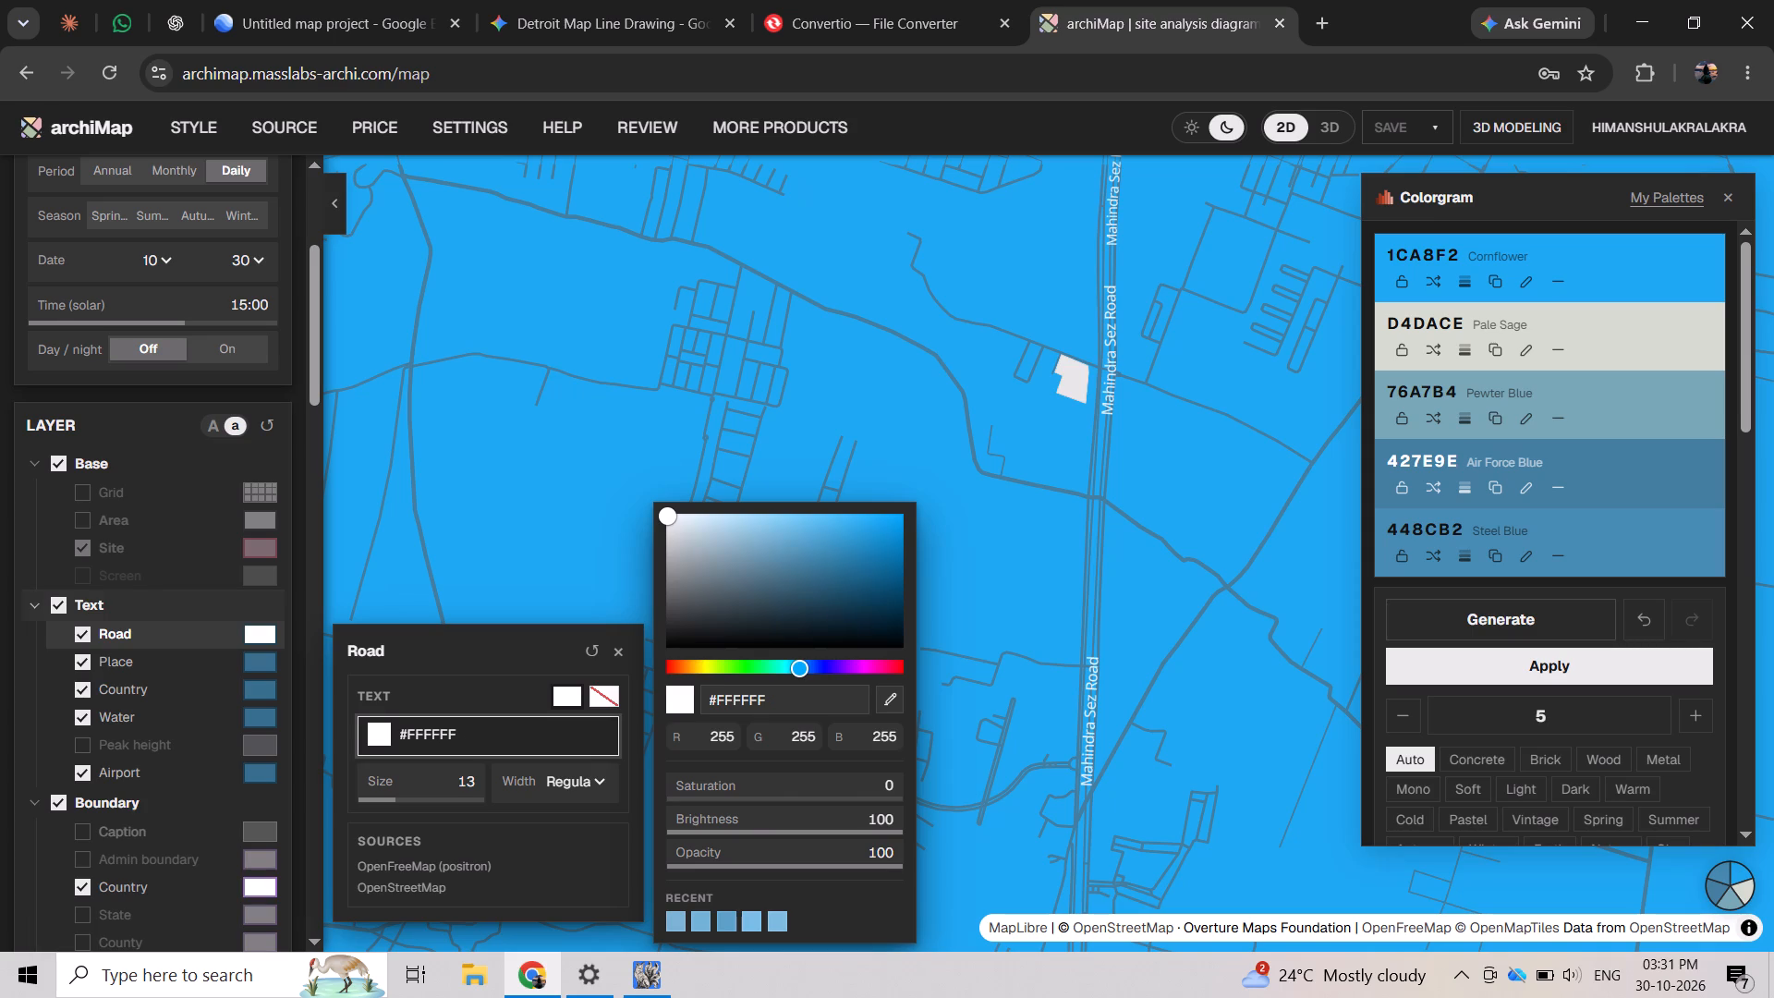
left_click(771, 598)
left_click(789, 567)
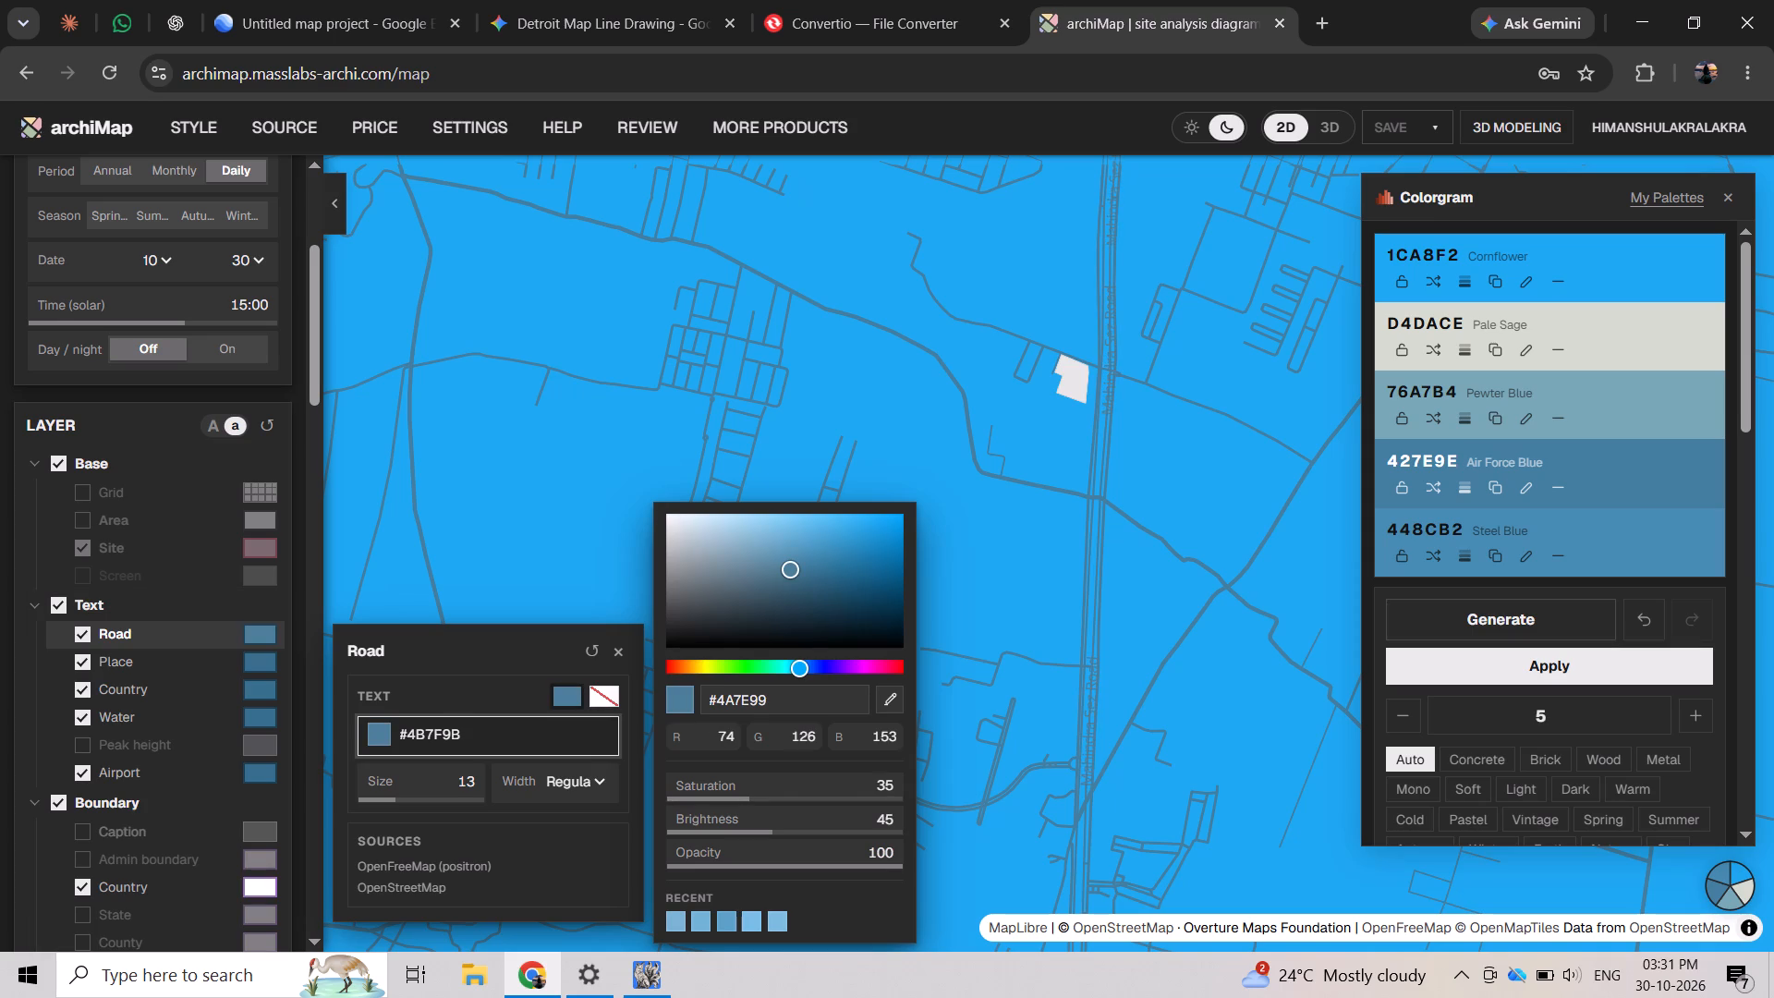
left_click(760, 570)
left_click(719, 605)
left_click(728, 559)
left_click(721, 541)
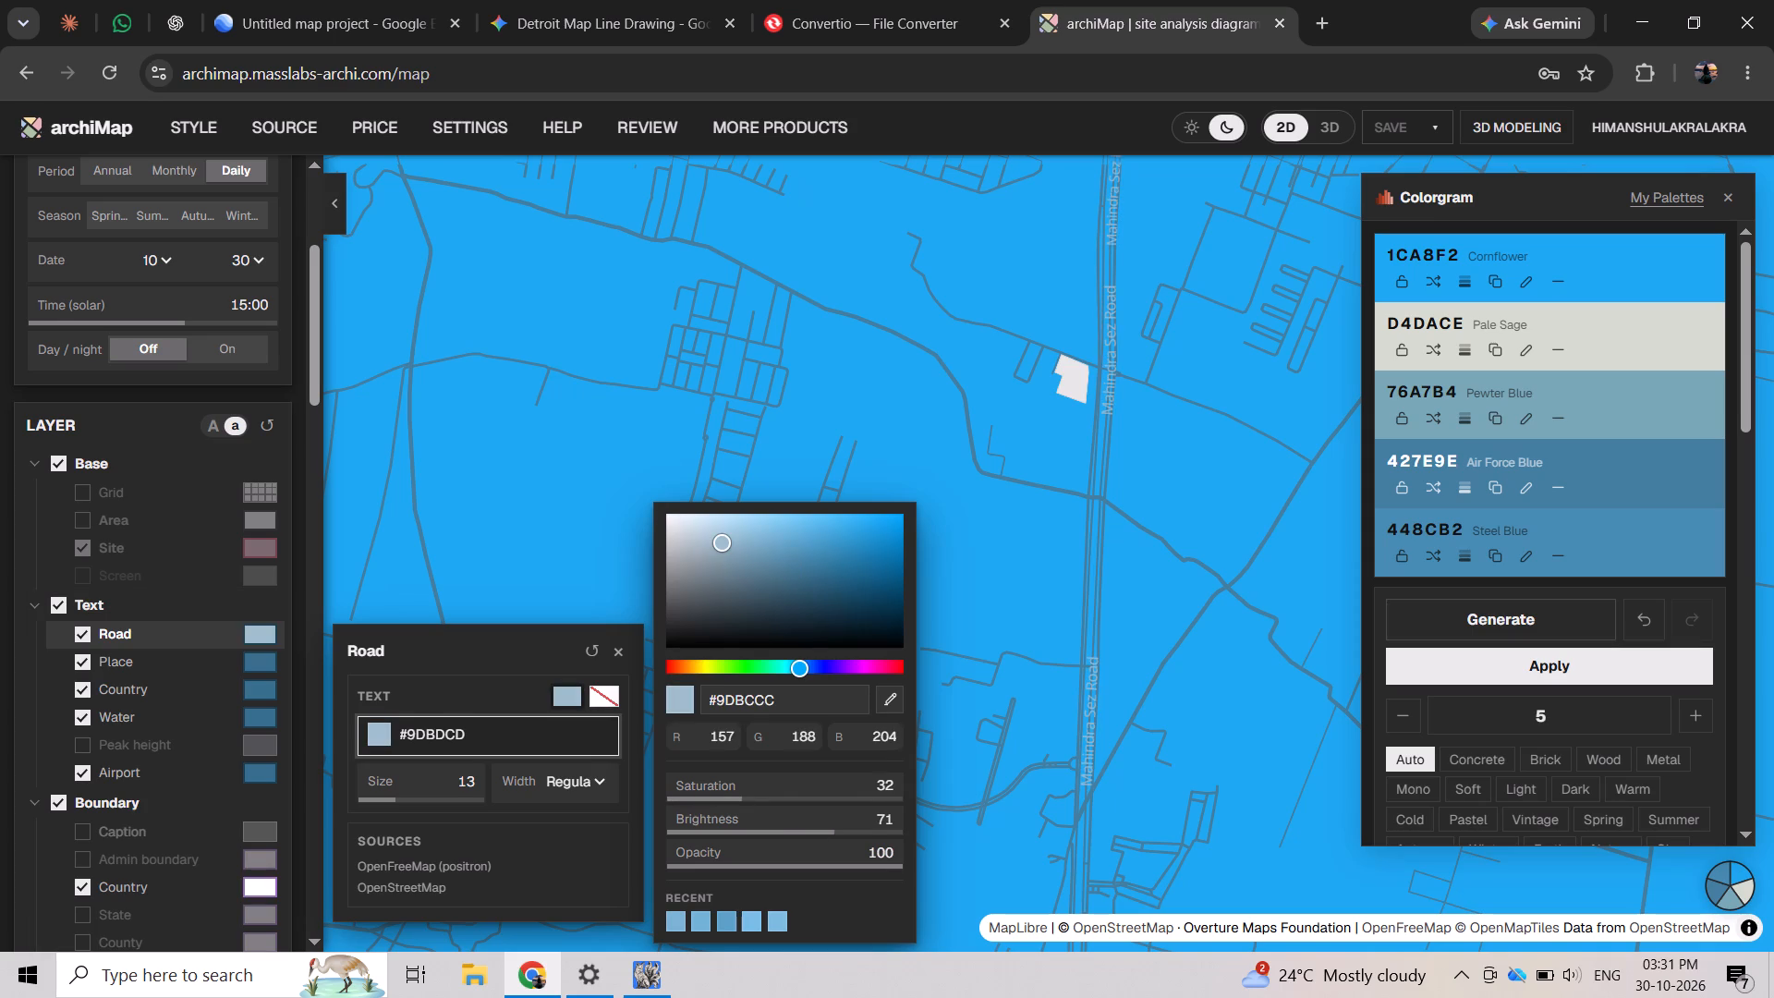
left_click(737, 612)
left_click(737, 644)
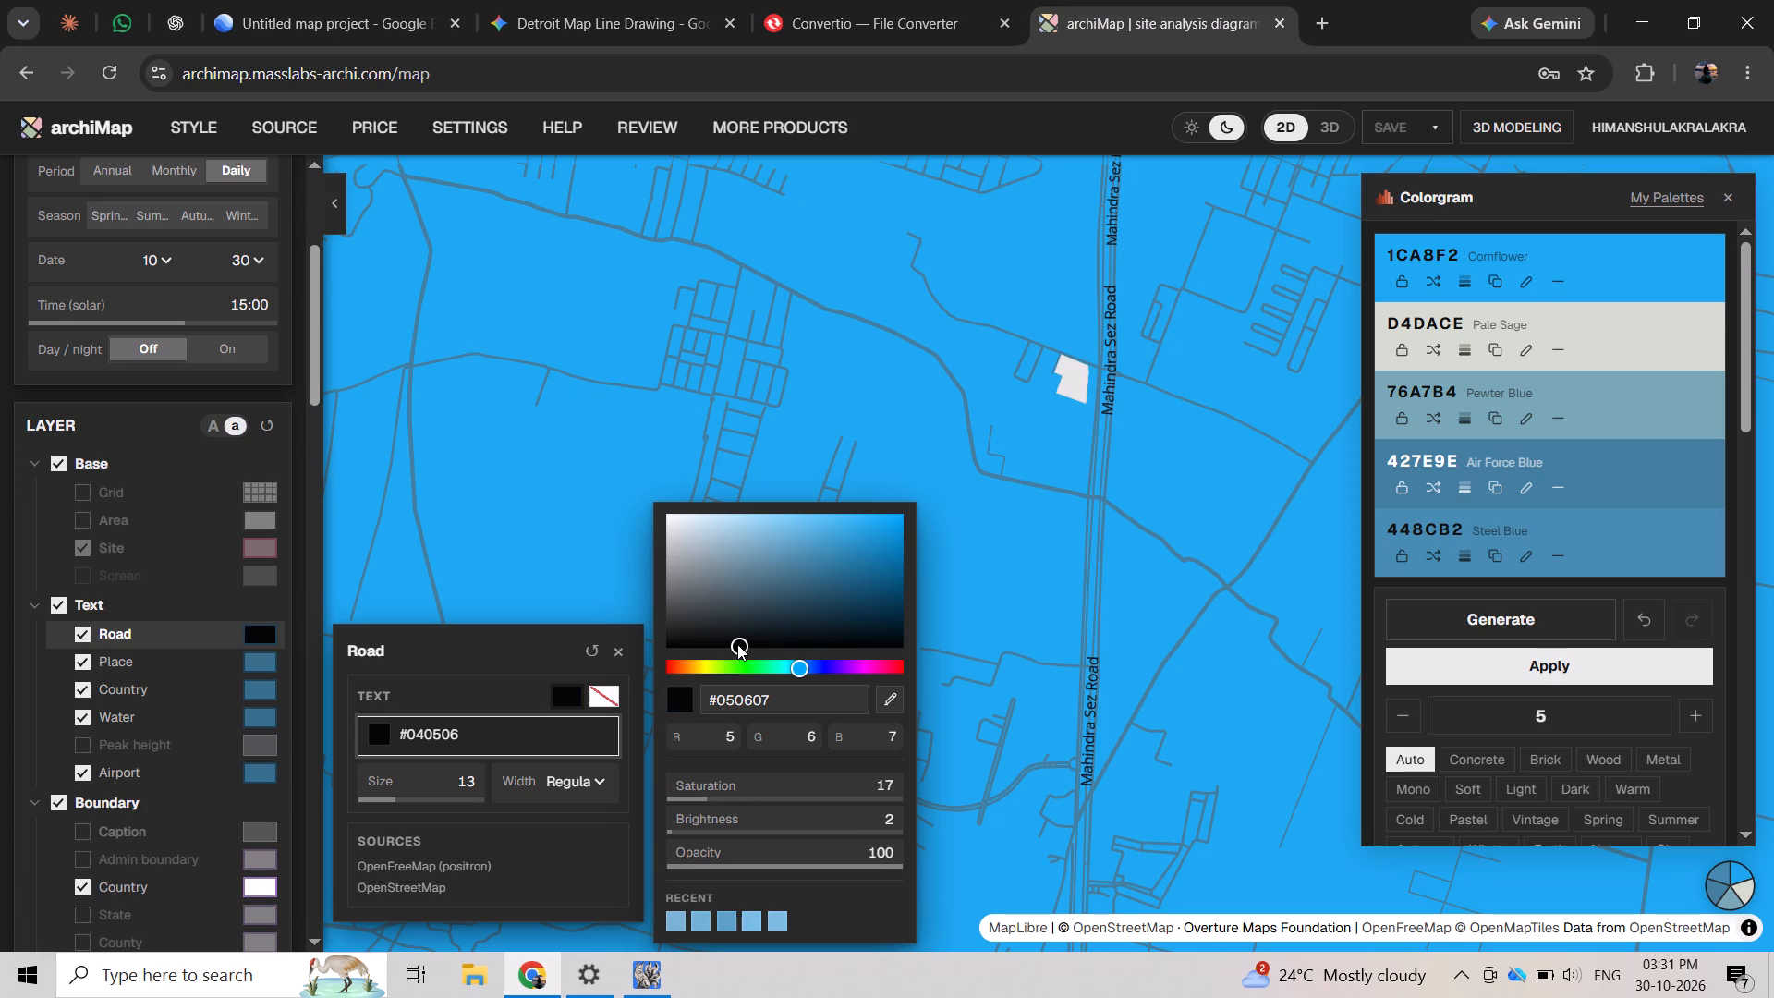
left_click(496, 553)
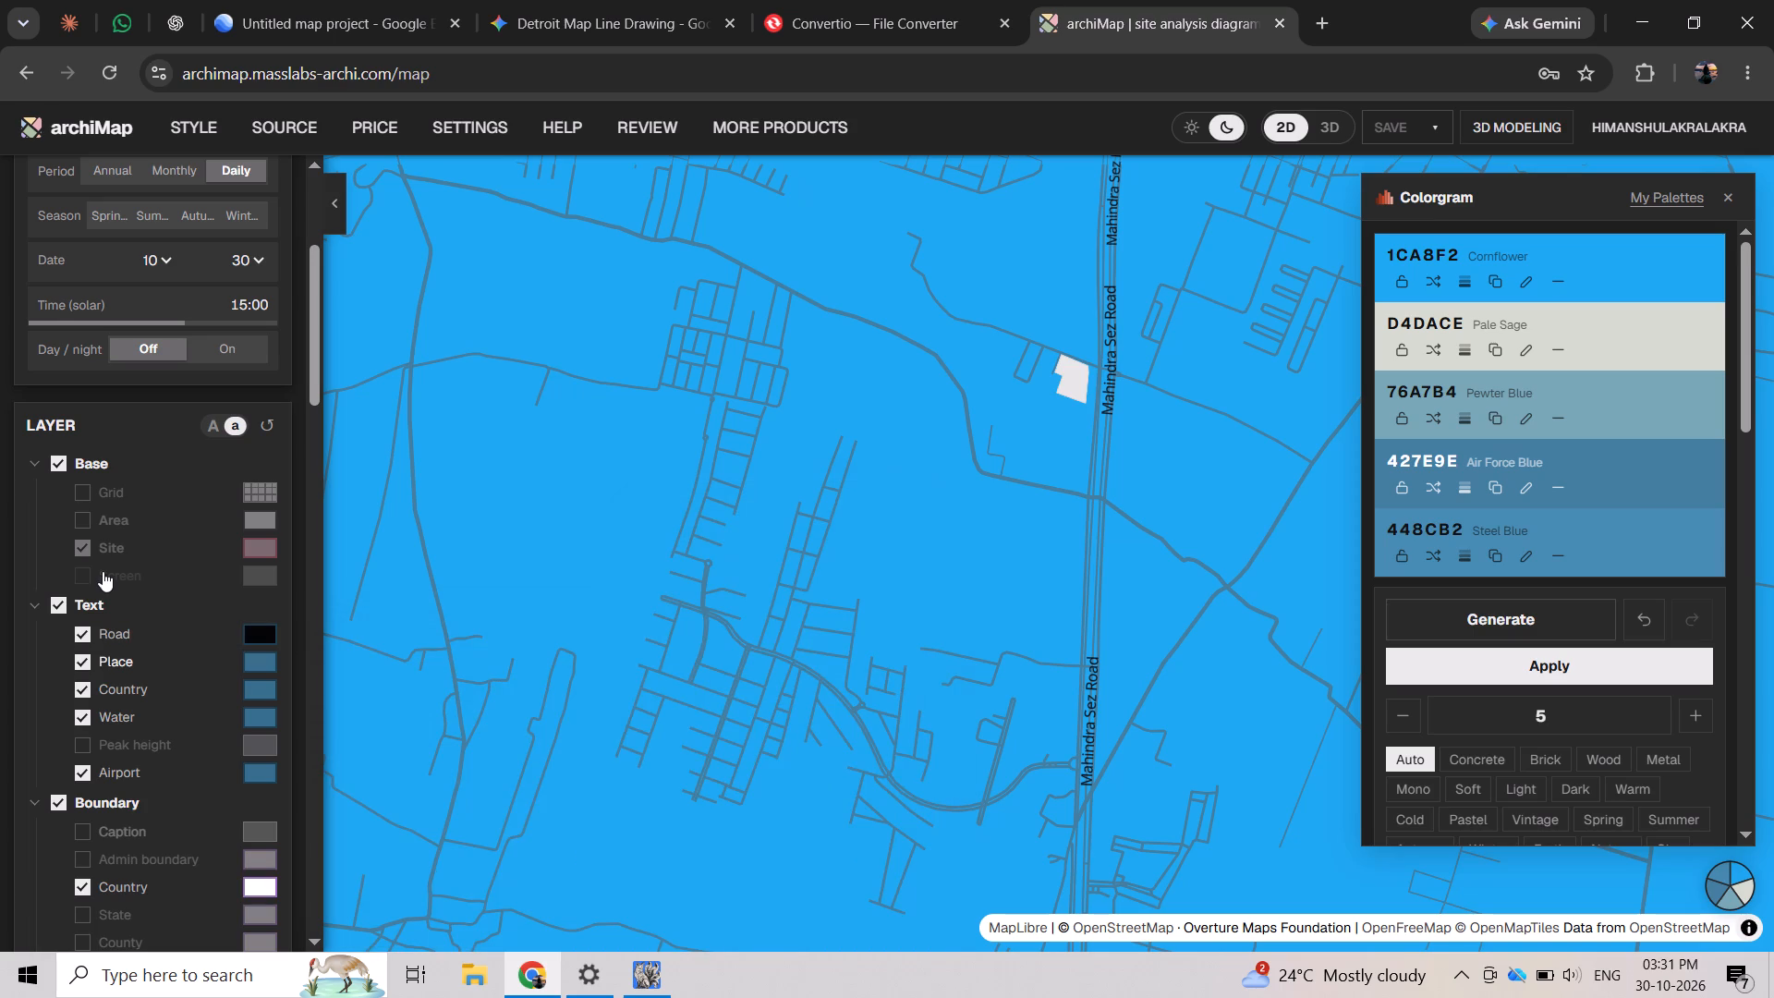
Collapse the Text layer group and set the Traffic group's Road surface colour to white #FFFFFF.
left_click(36, 605)
scroll(115, 597, "down", 3)
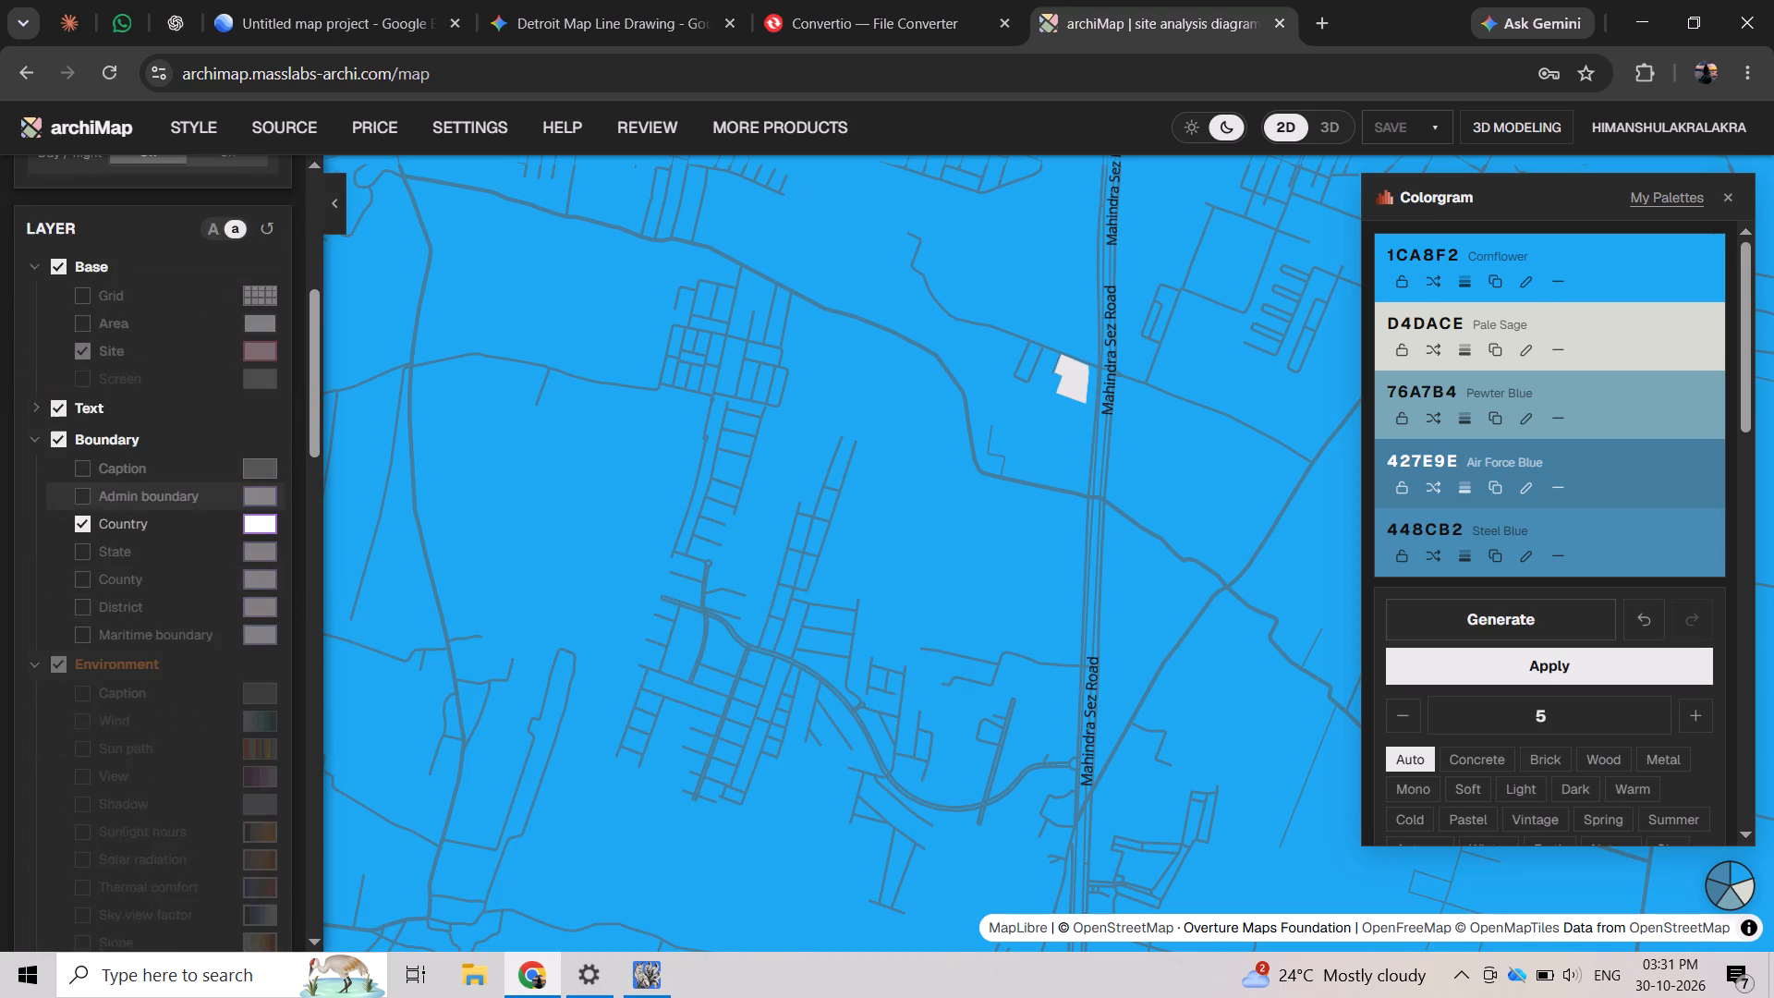
scroll(118, 601, "down", 7)
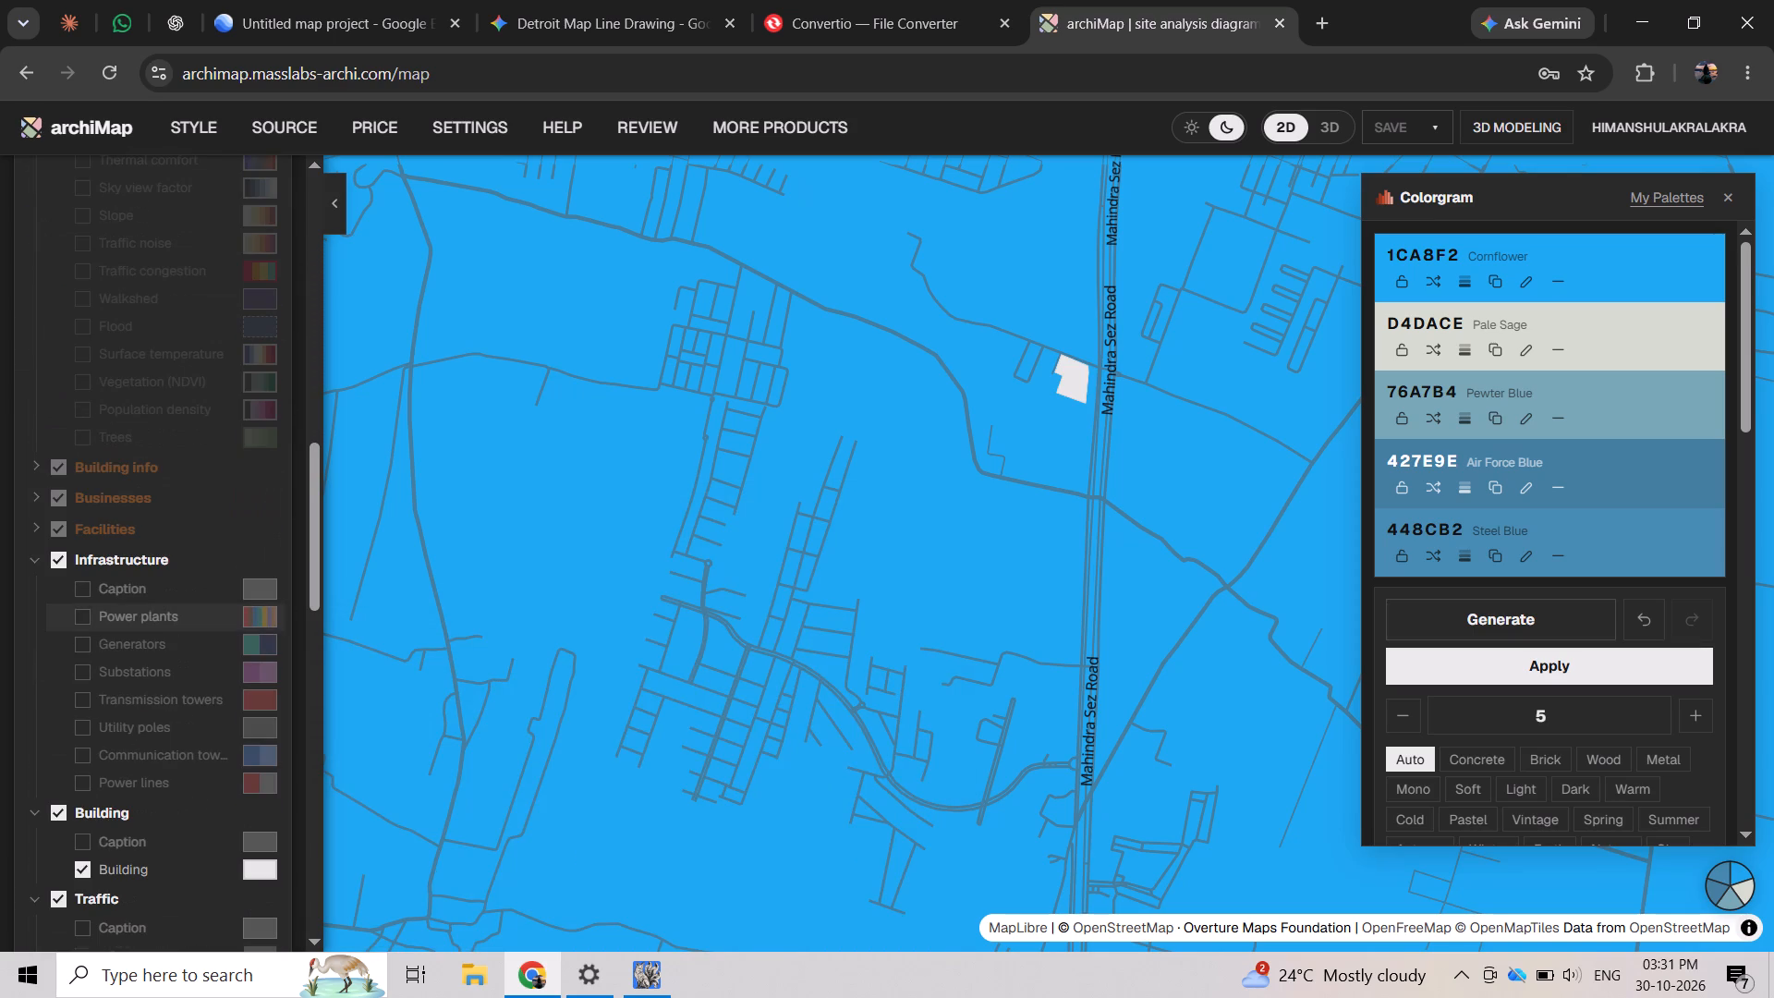
scroll(132, 608, "down", 3)
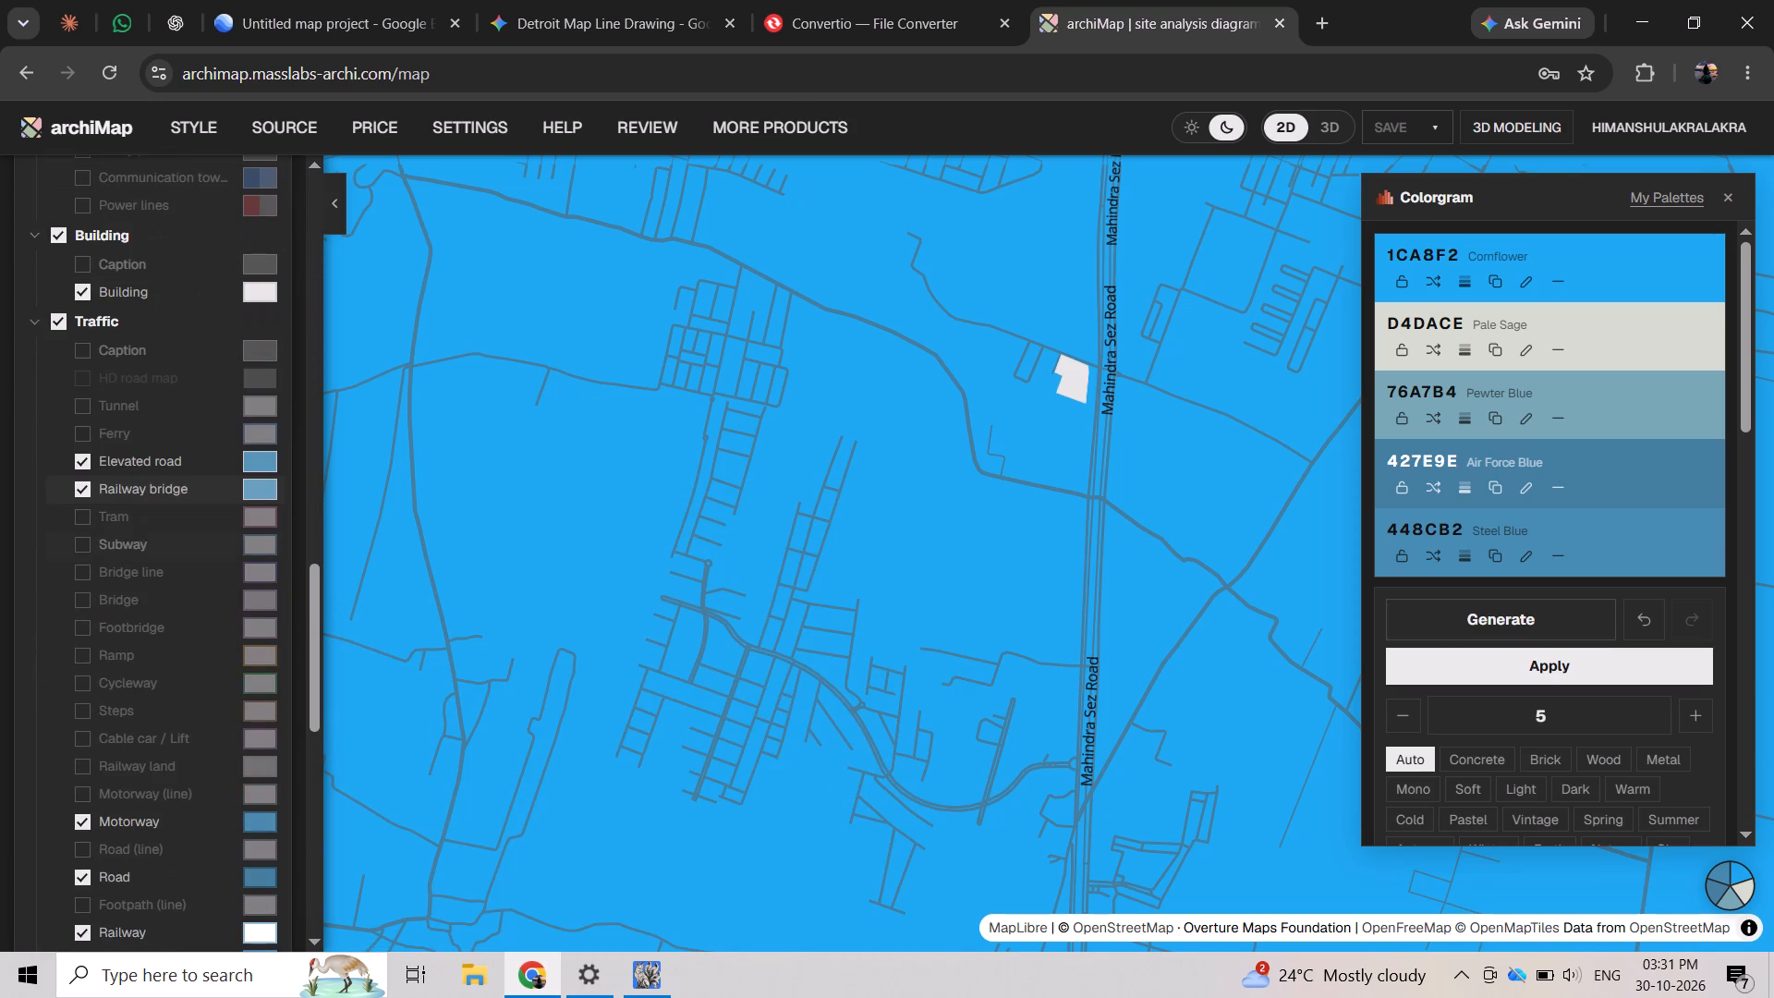
scroll(139, 535, "up", 2)
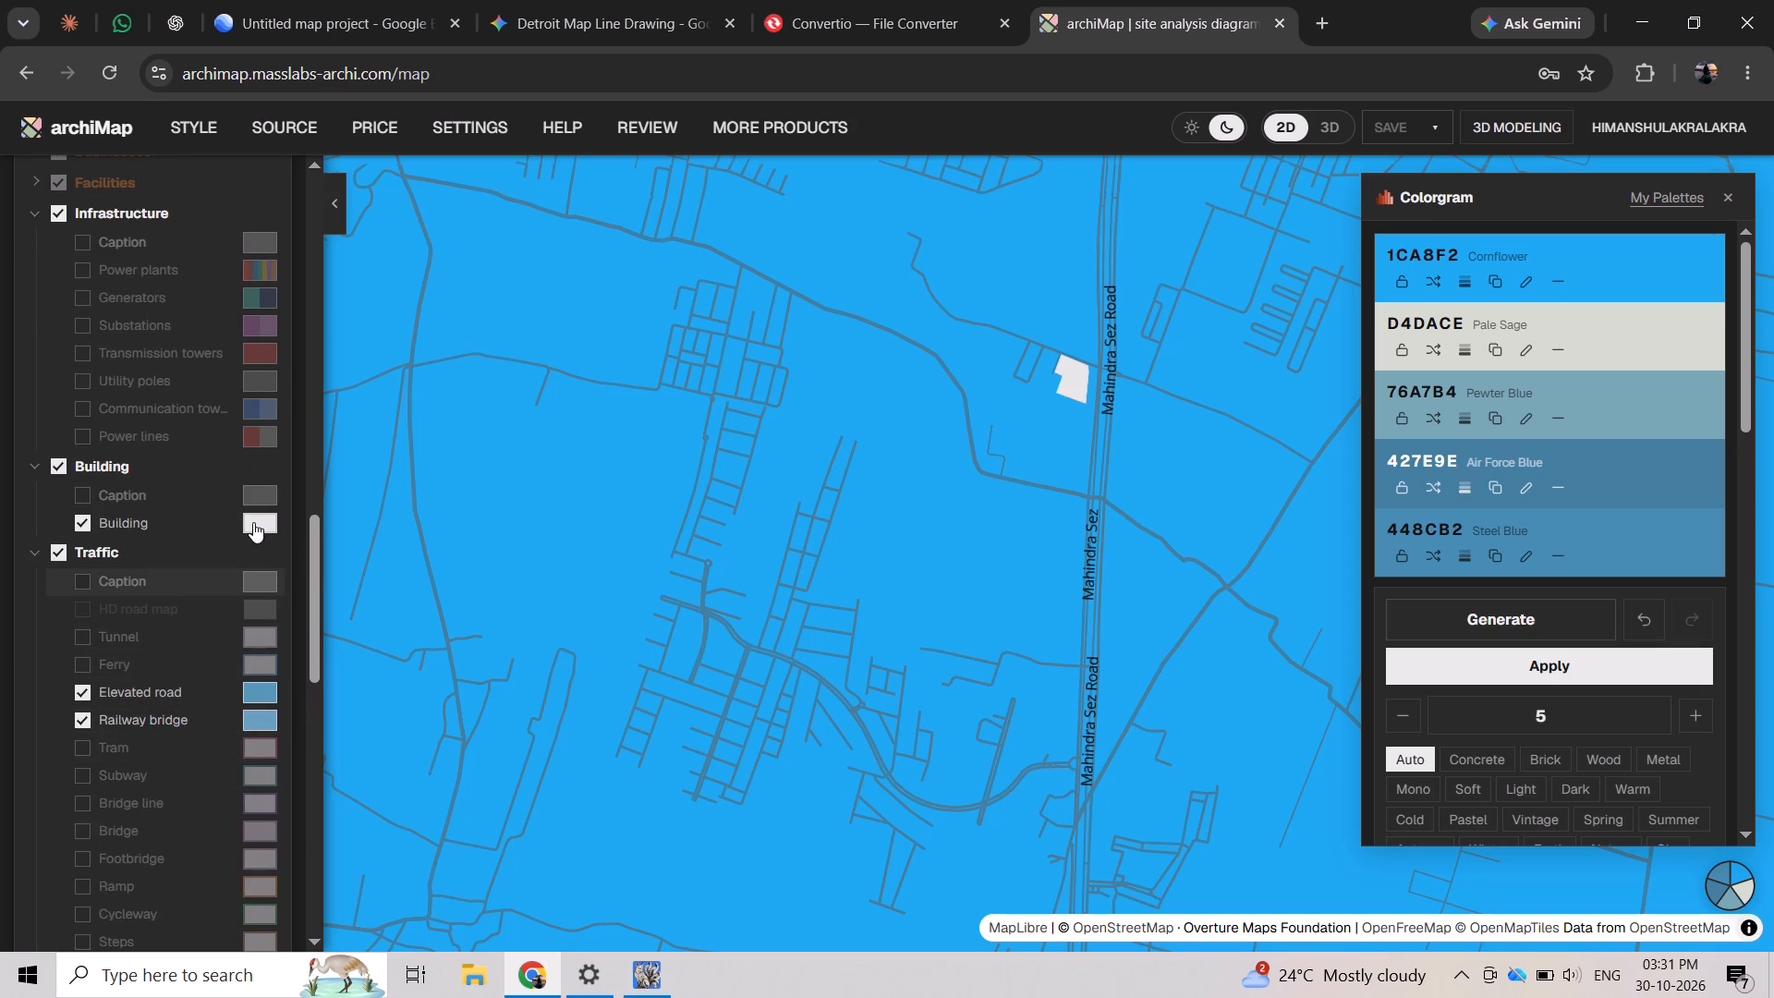
scroll(200, 610, "down", 5)
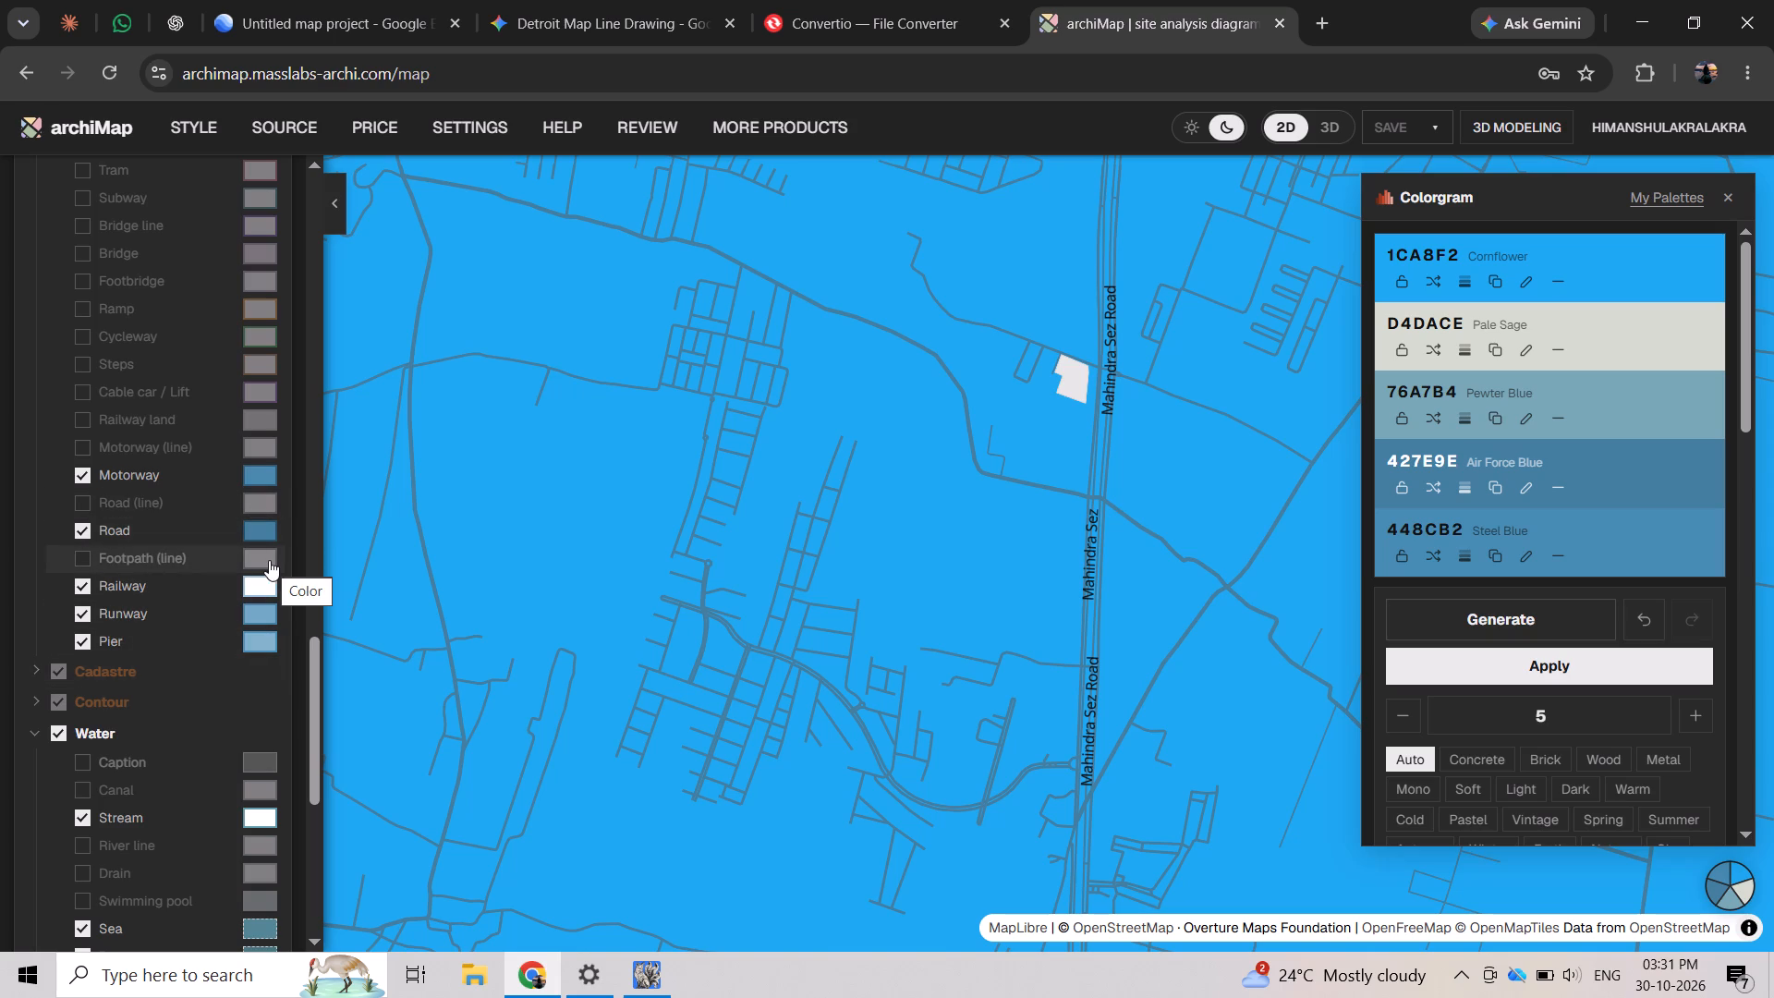
left_click(262, 528)
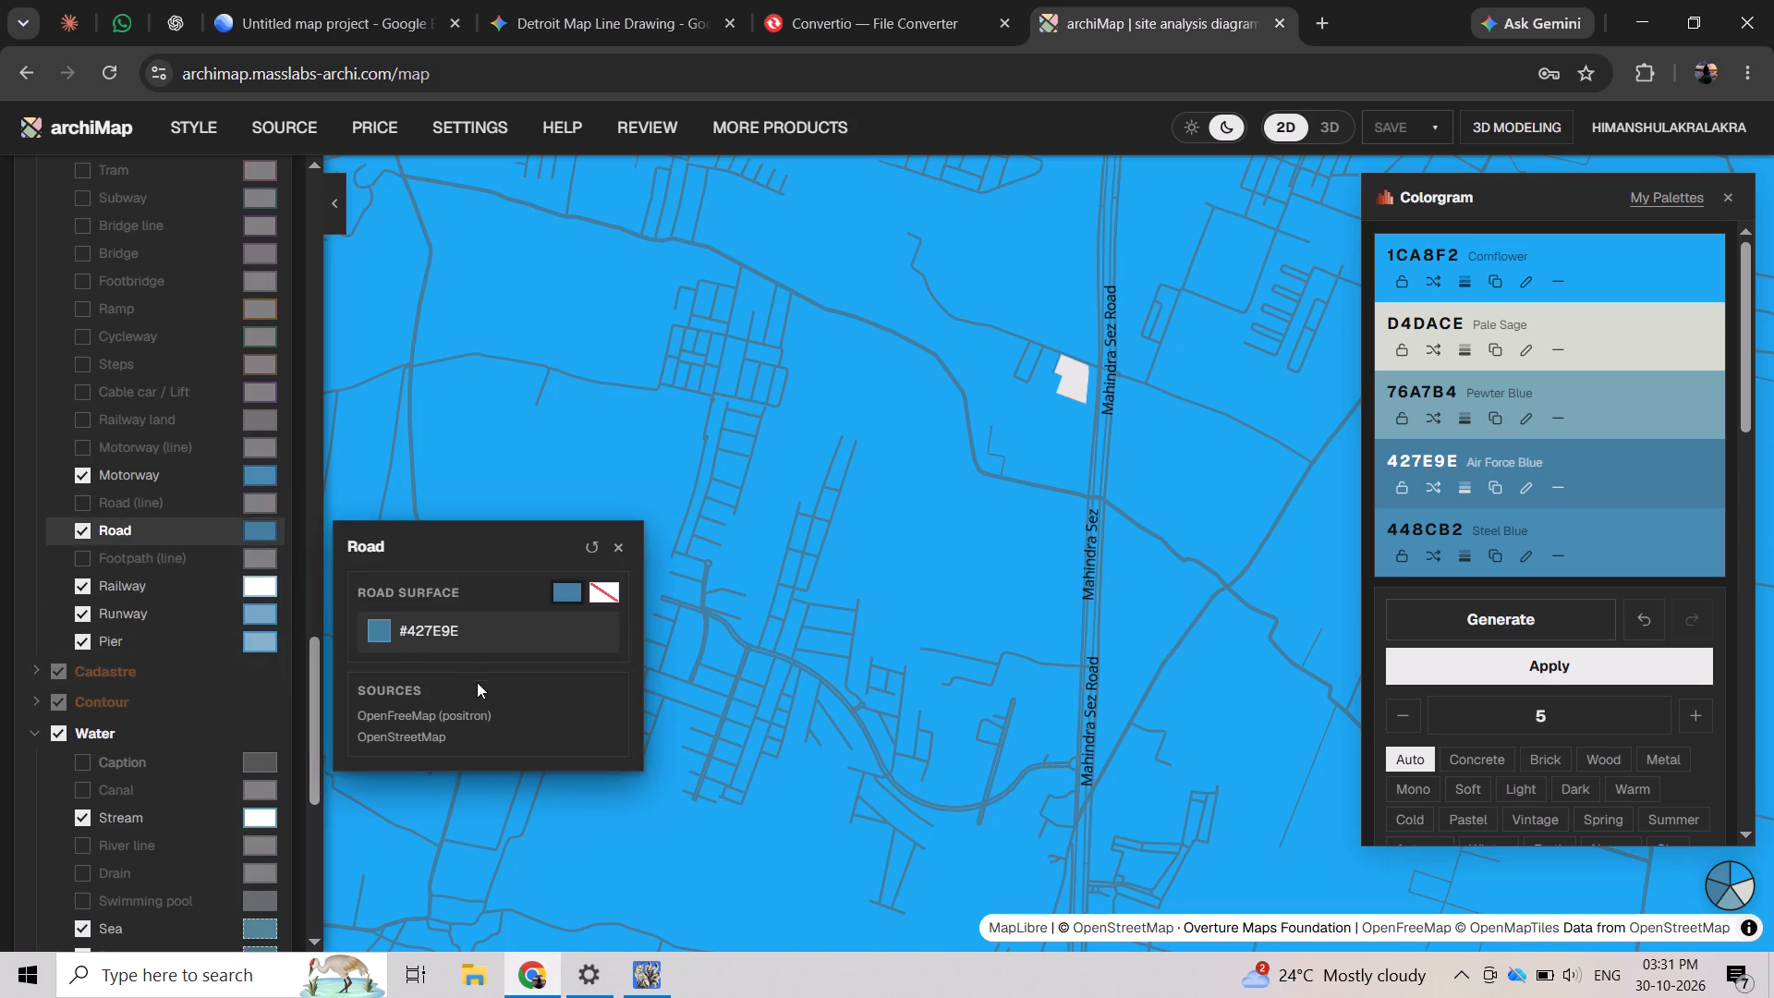
left_click(377, 630)
left_click(698, 526)
left_click_drag(697, 517, 679, 420)
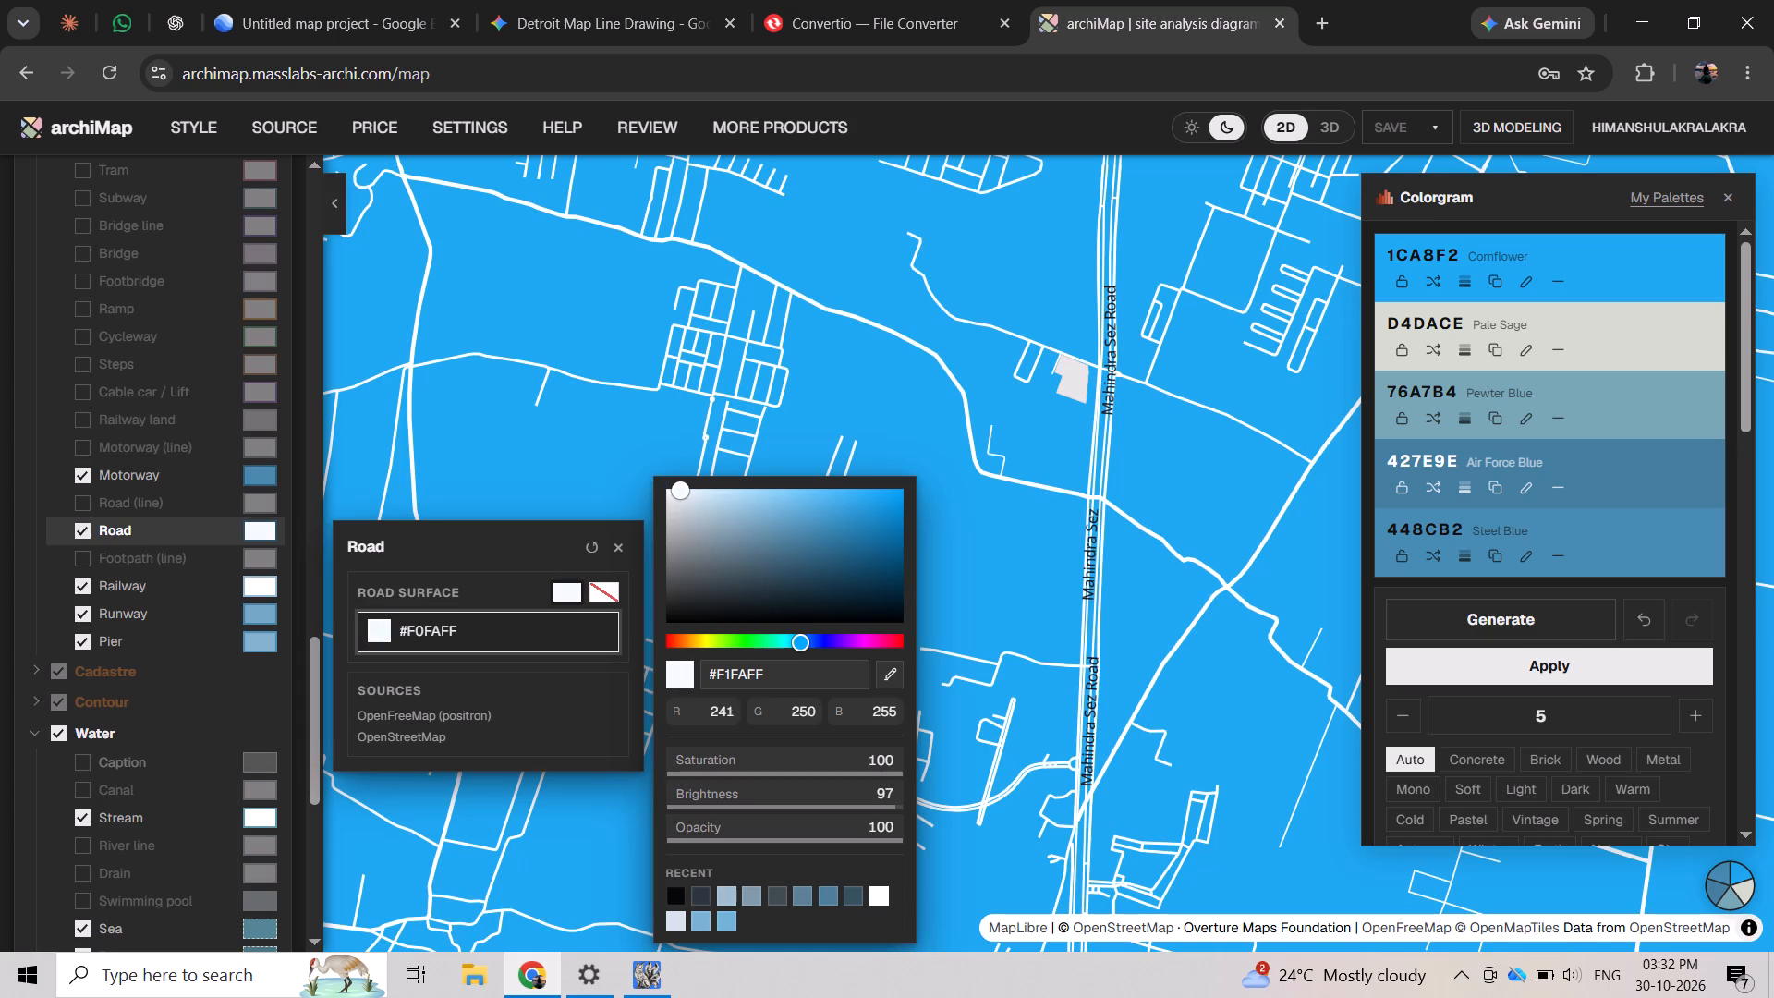
left_click_drag(679, 420, 616, 413)
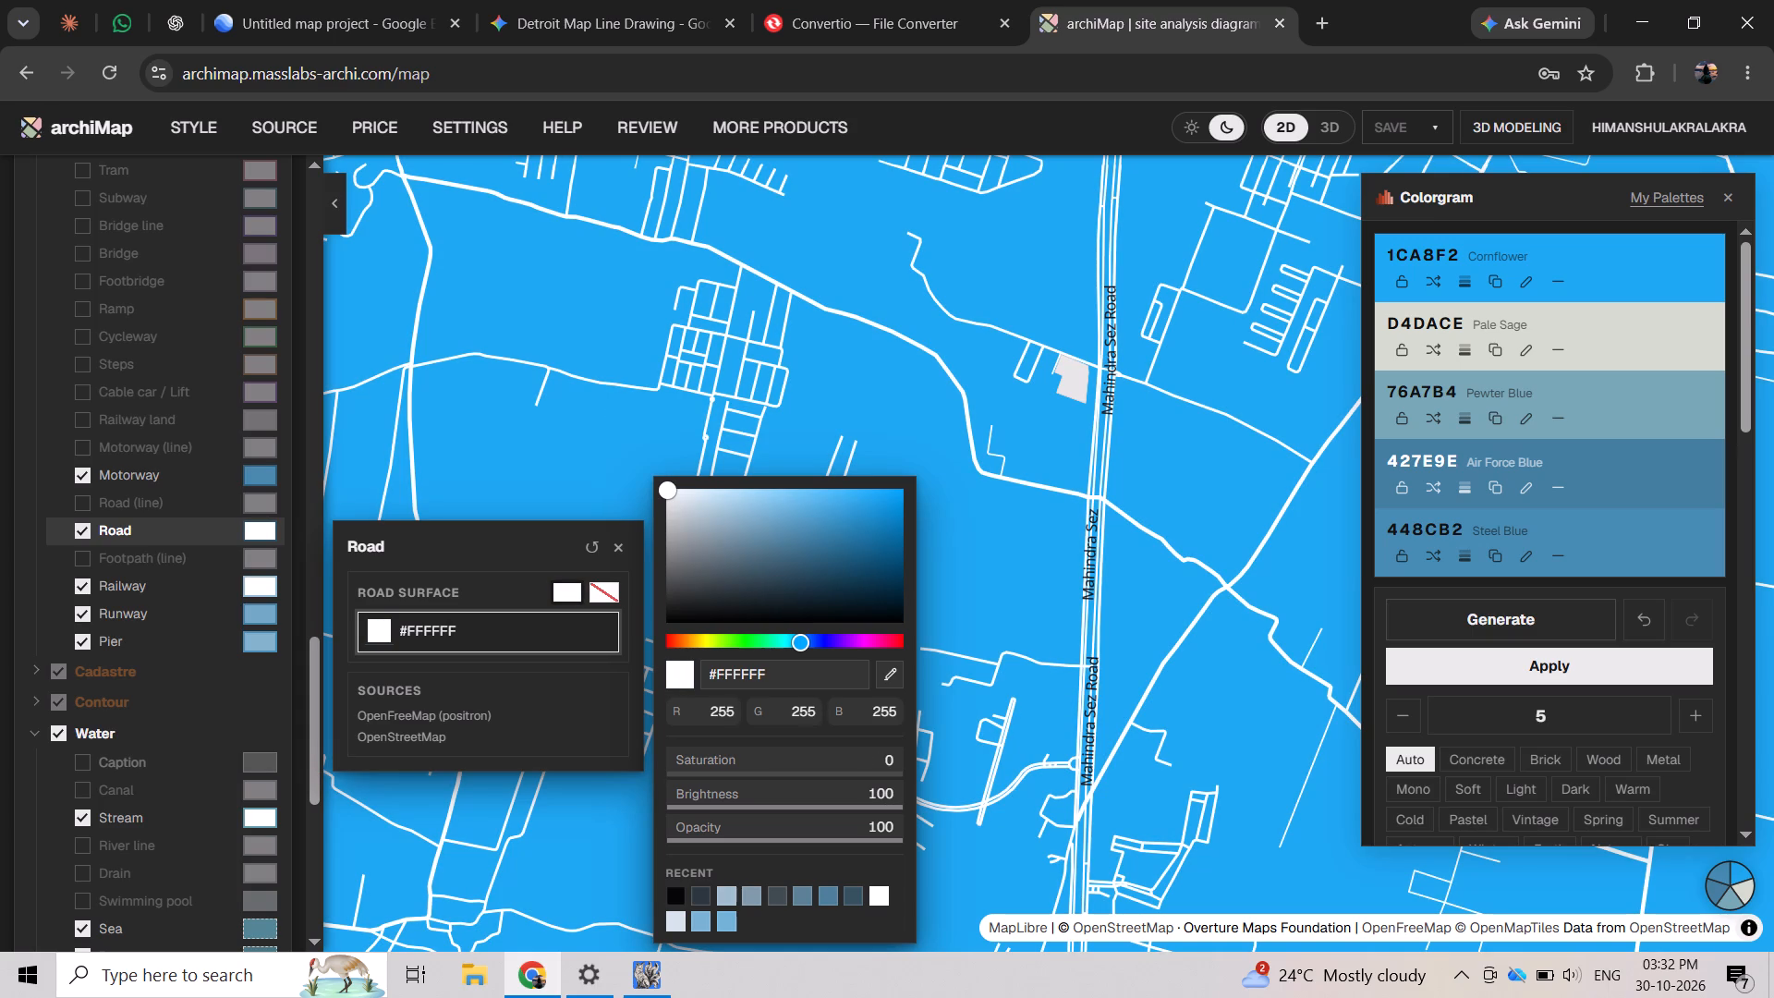
left_click(505, 405)
Examine the white roads and dark road labels along Mahindra Sez Road and around Mahindra World City at several map extents.
scroll(781, 498, "down", 5)
scroll(918, 558, "down", 2)
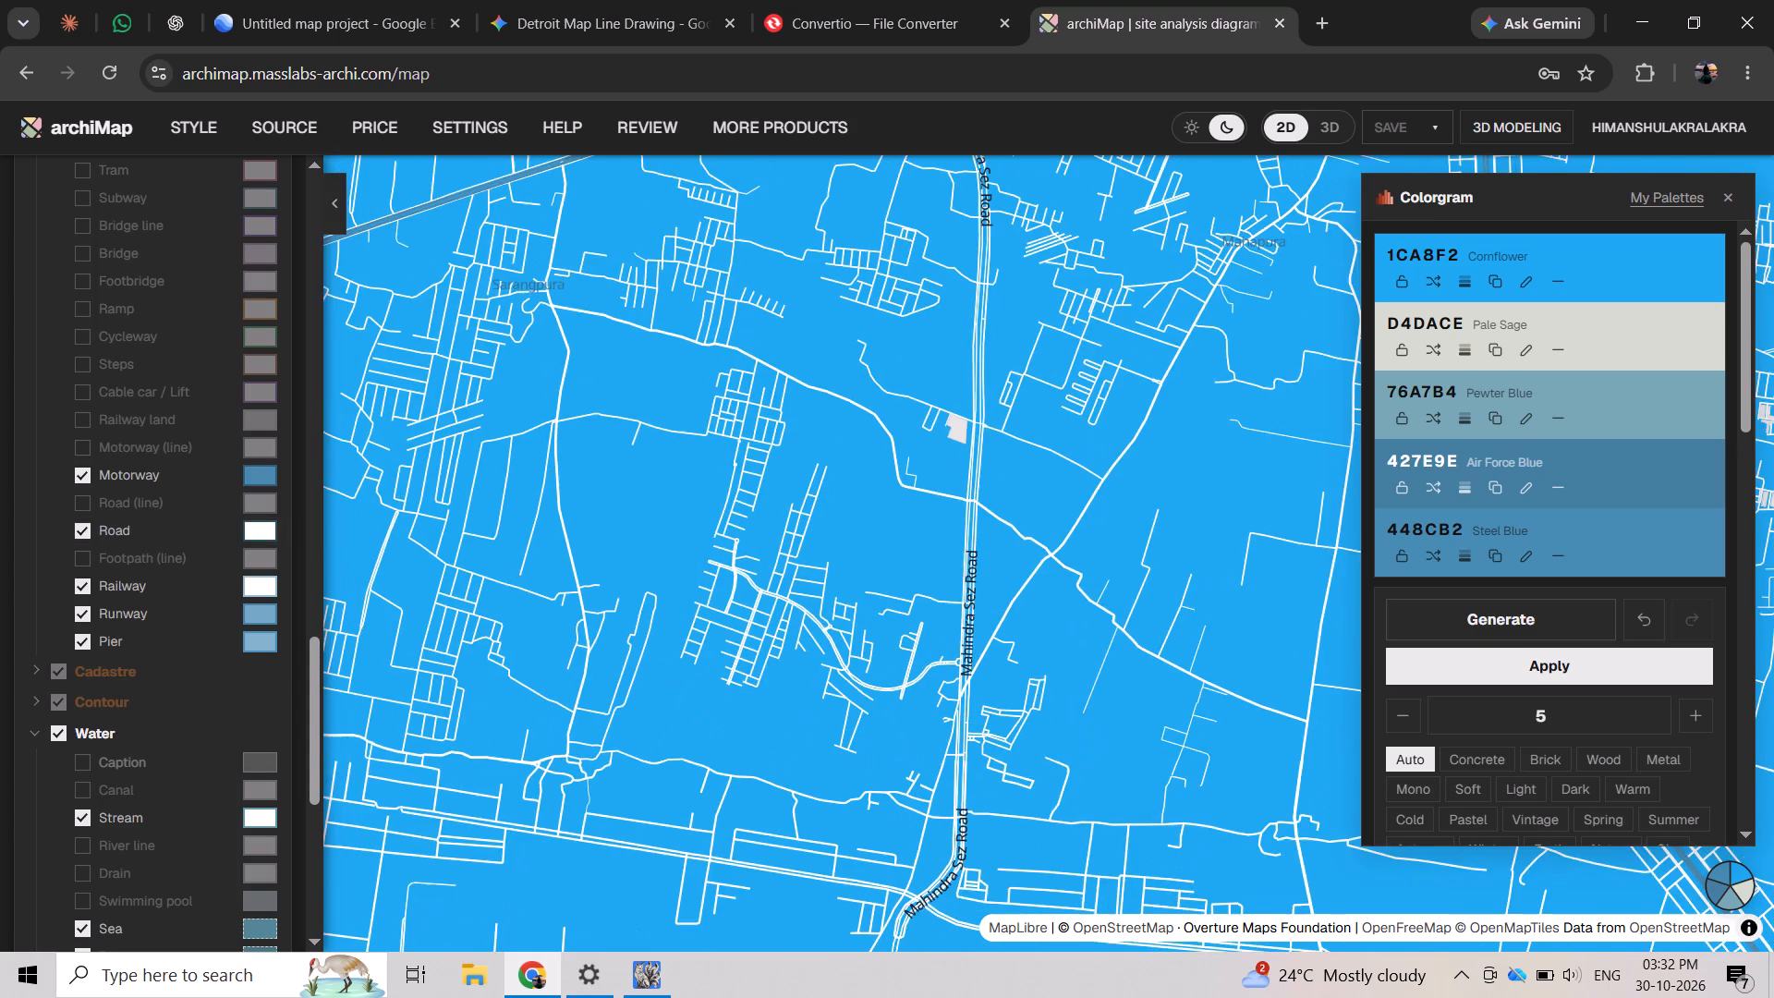
scroll(964, 562, "down", 3)
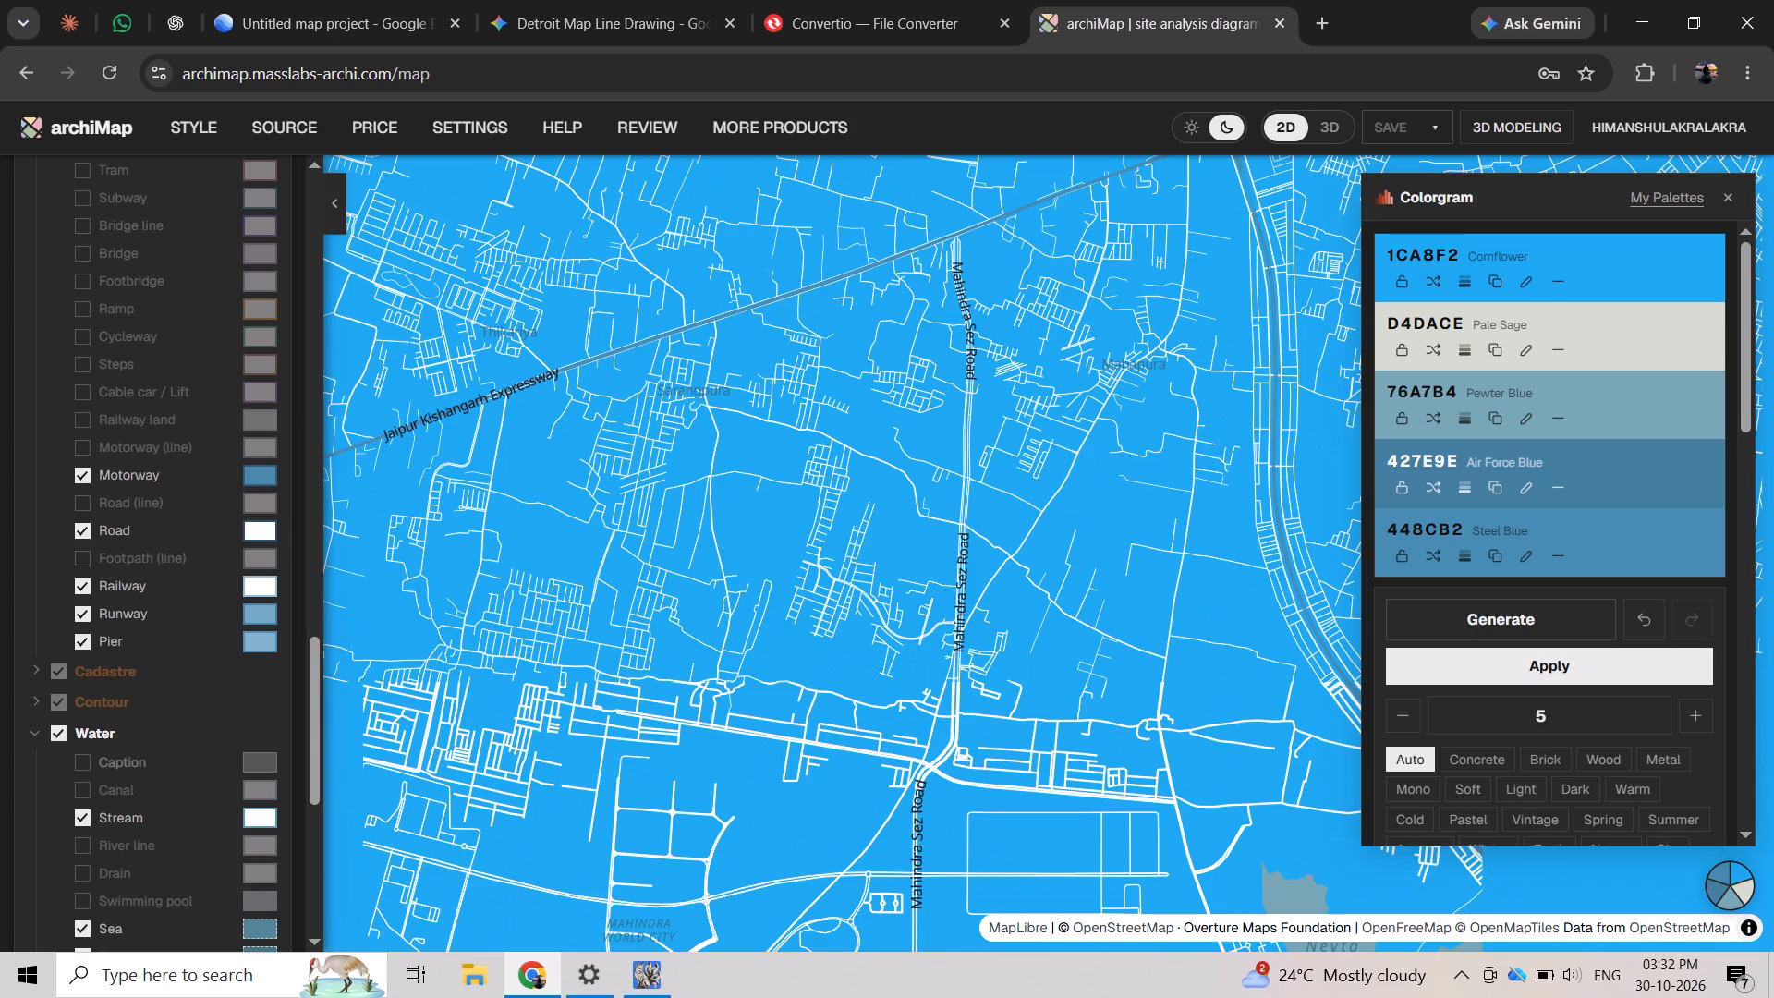
left_click_drag(1015, 526, 1002, 490)
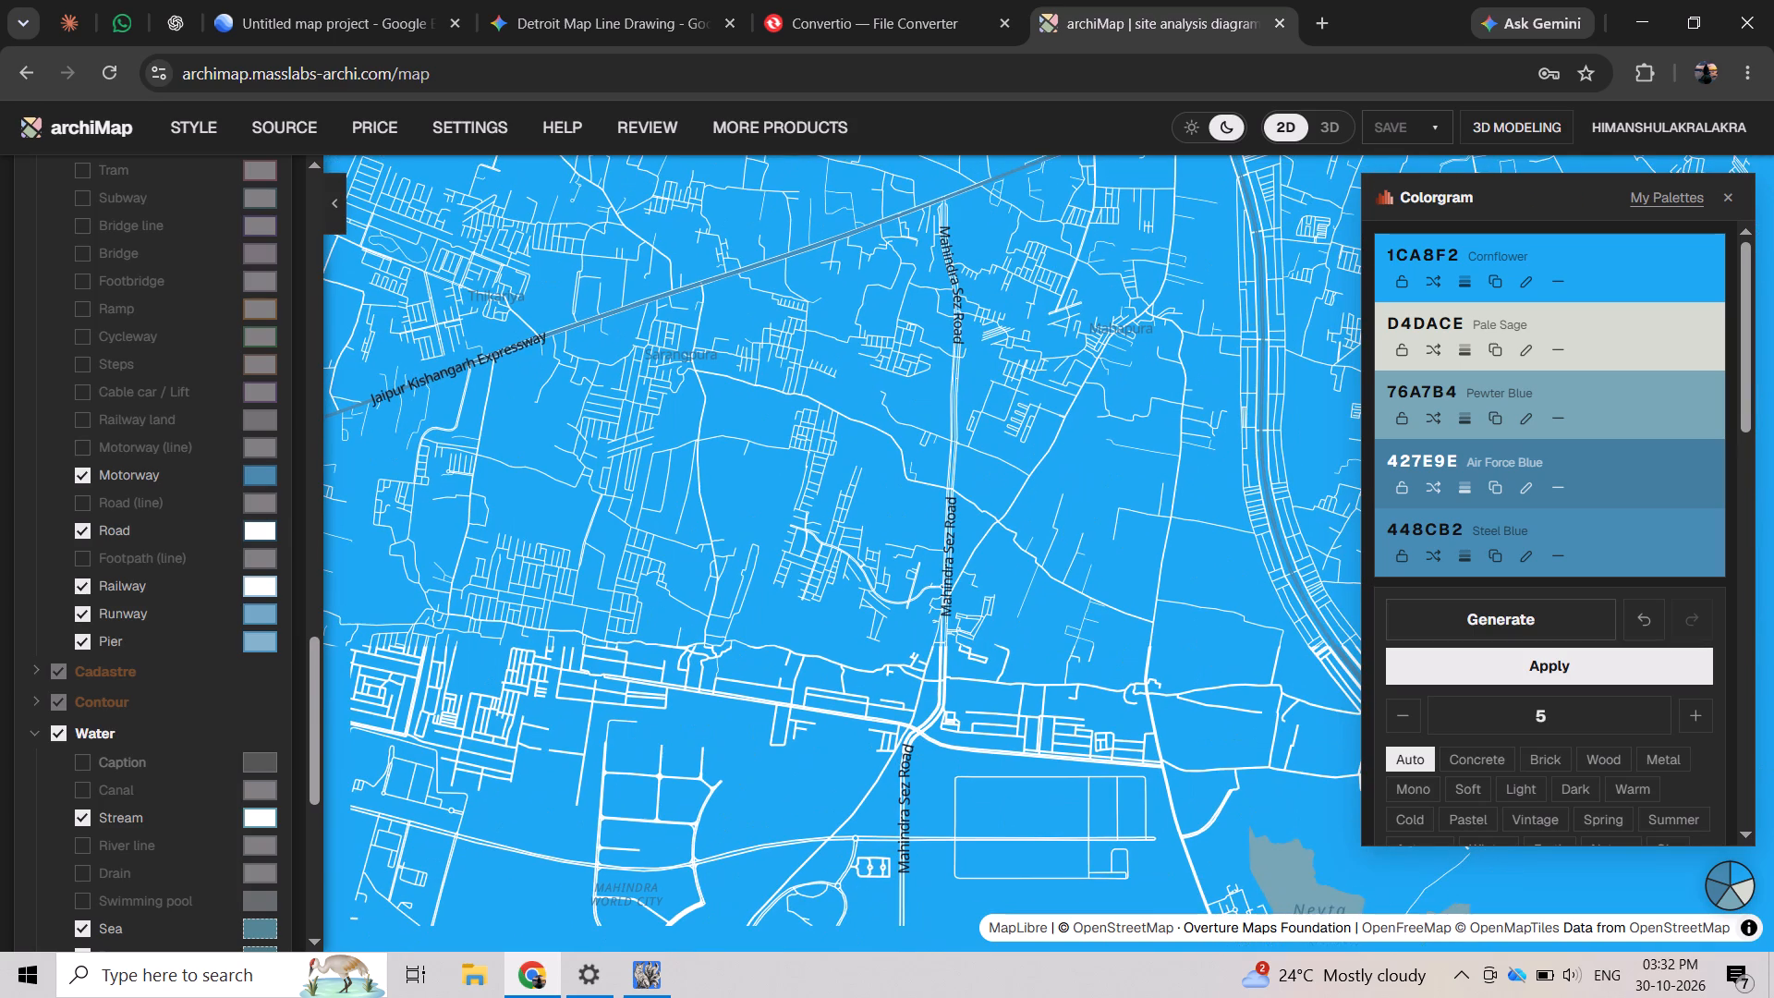
left_click_drag(1002, 490, 1069, 359)
left_click_drag(1015, 586, 1015, 575)
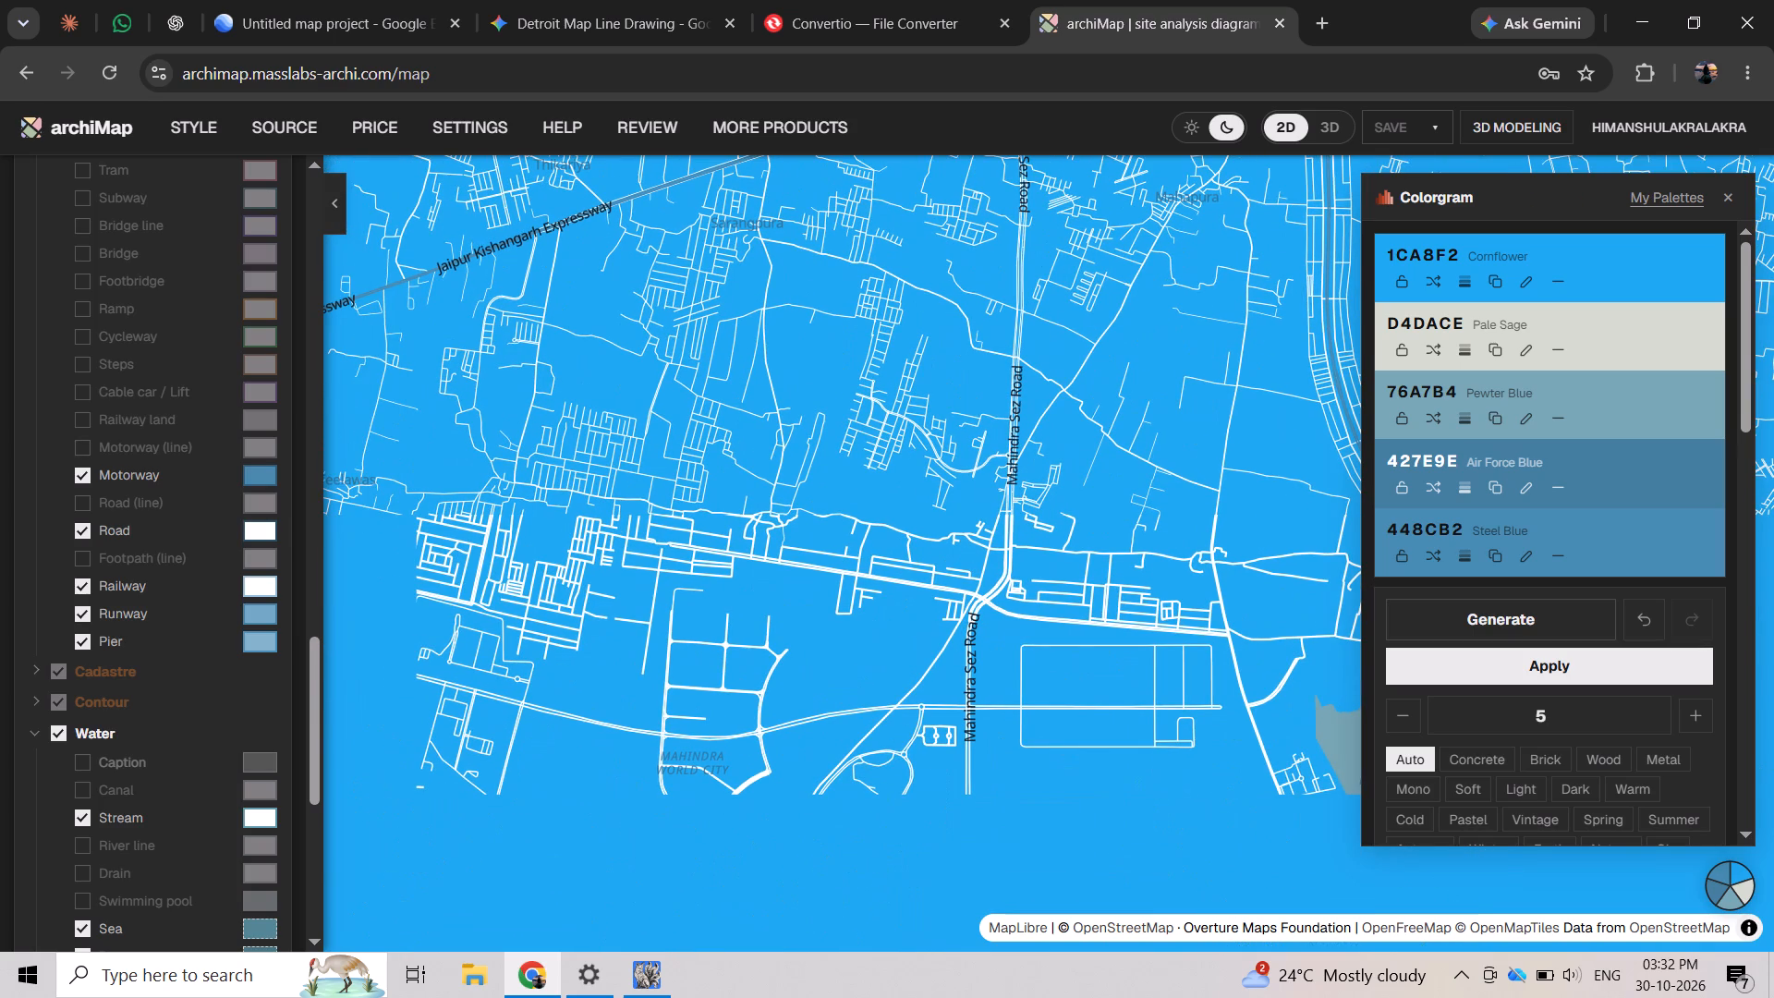
left_click_drag(1015, 575, 1013, 450)
left_click_drag(1070, 561, 1085, 476)
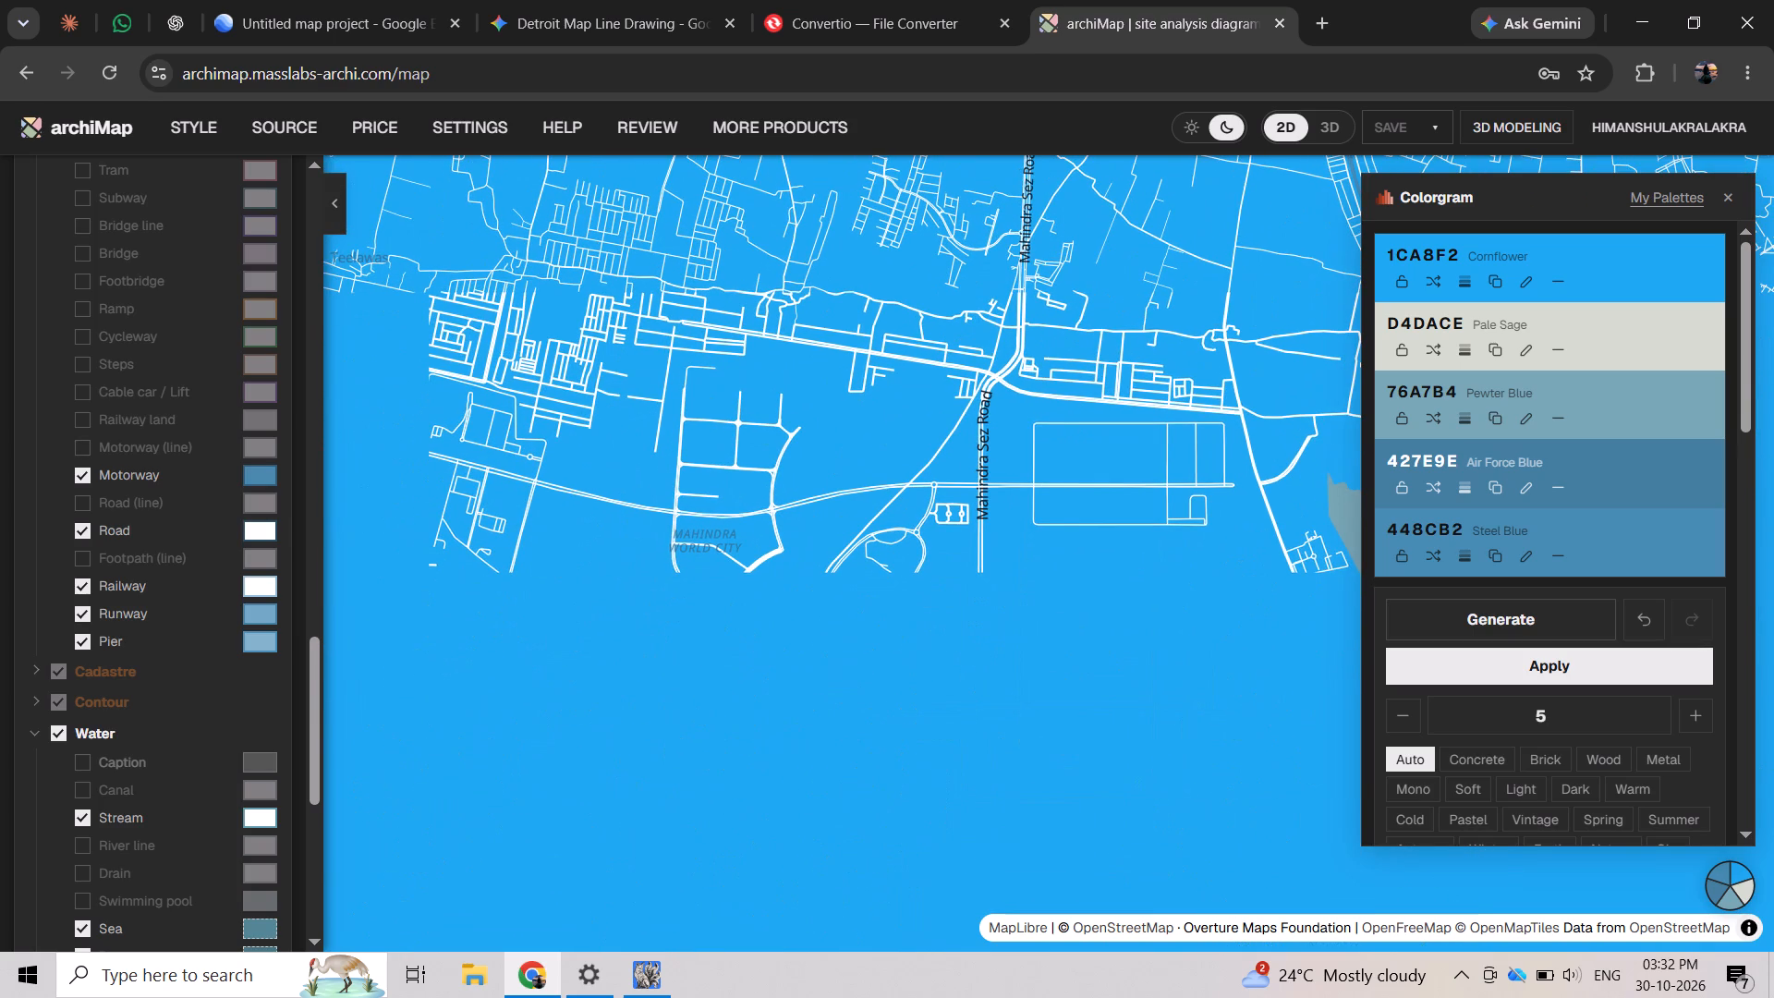
scroll(1028, 557, "up", 3)
left_click_drag(1024, 556, 1065, 562)
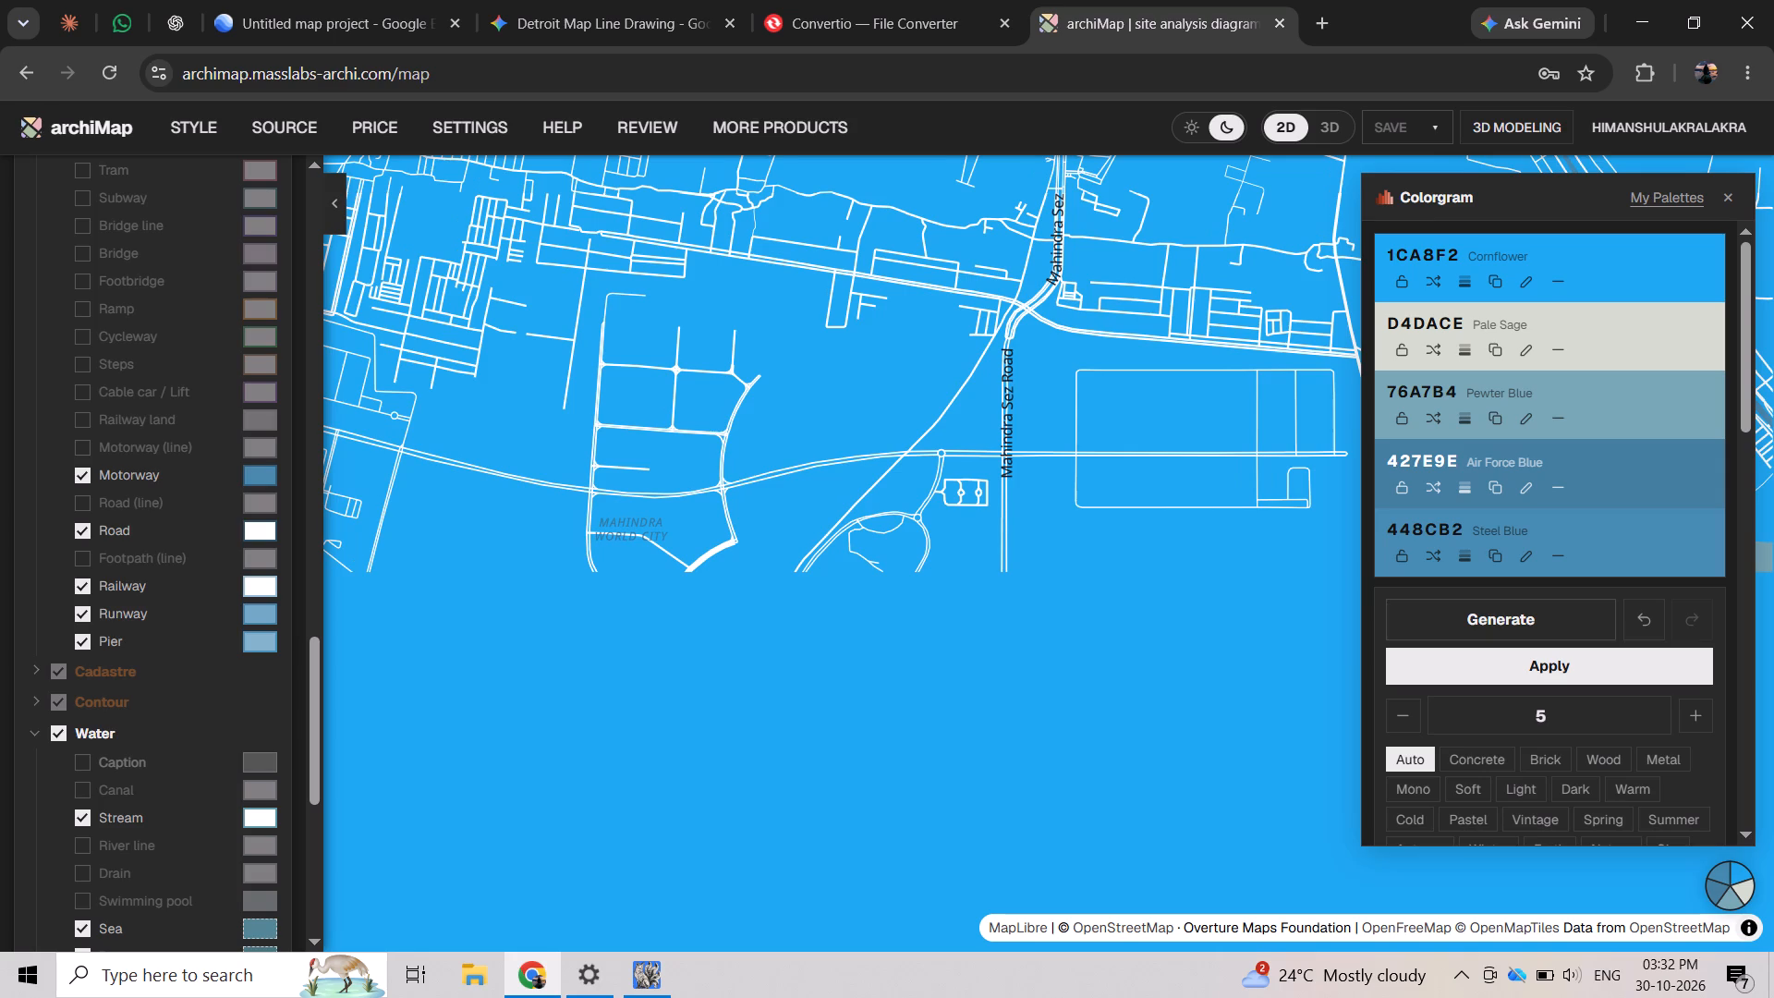
scroll(1056, 556, "up", 1)
left_click_drag(1063, 550, 1090, 595)
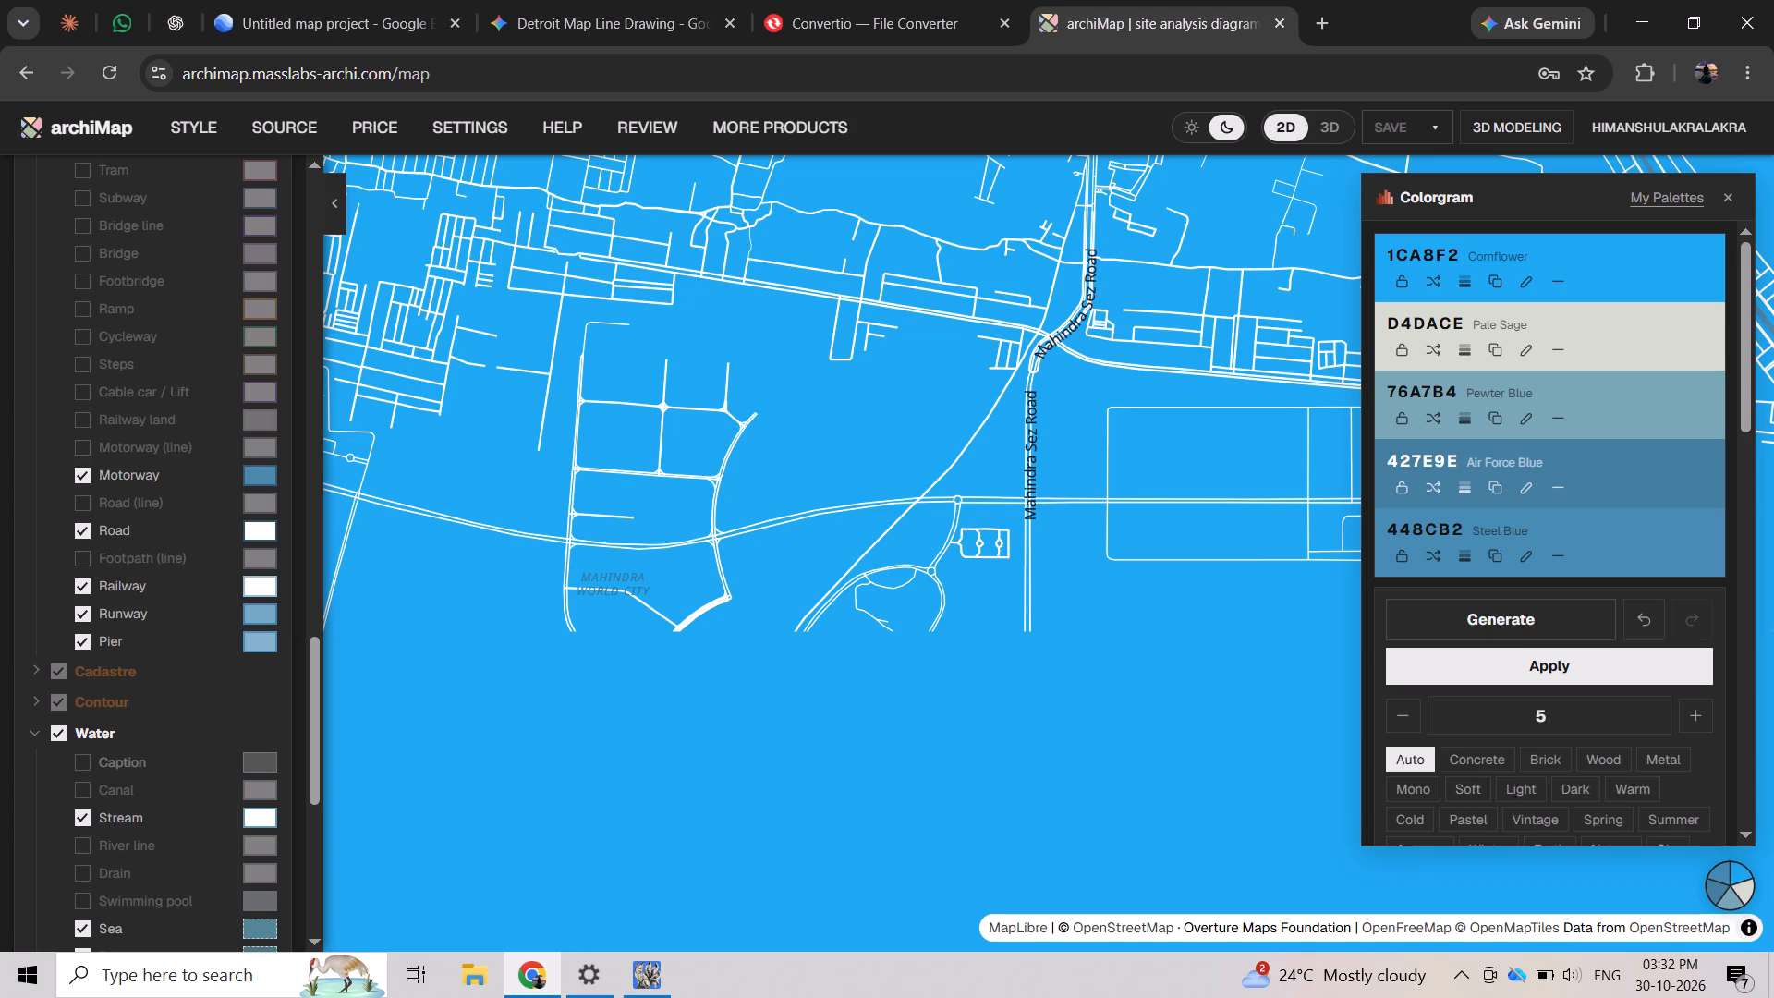
scroll(1113, 543, "down", 3)
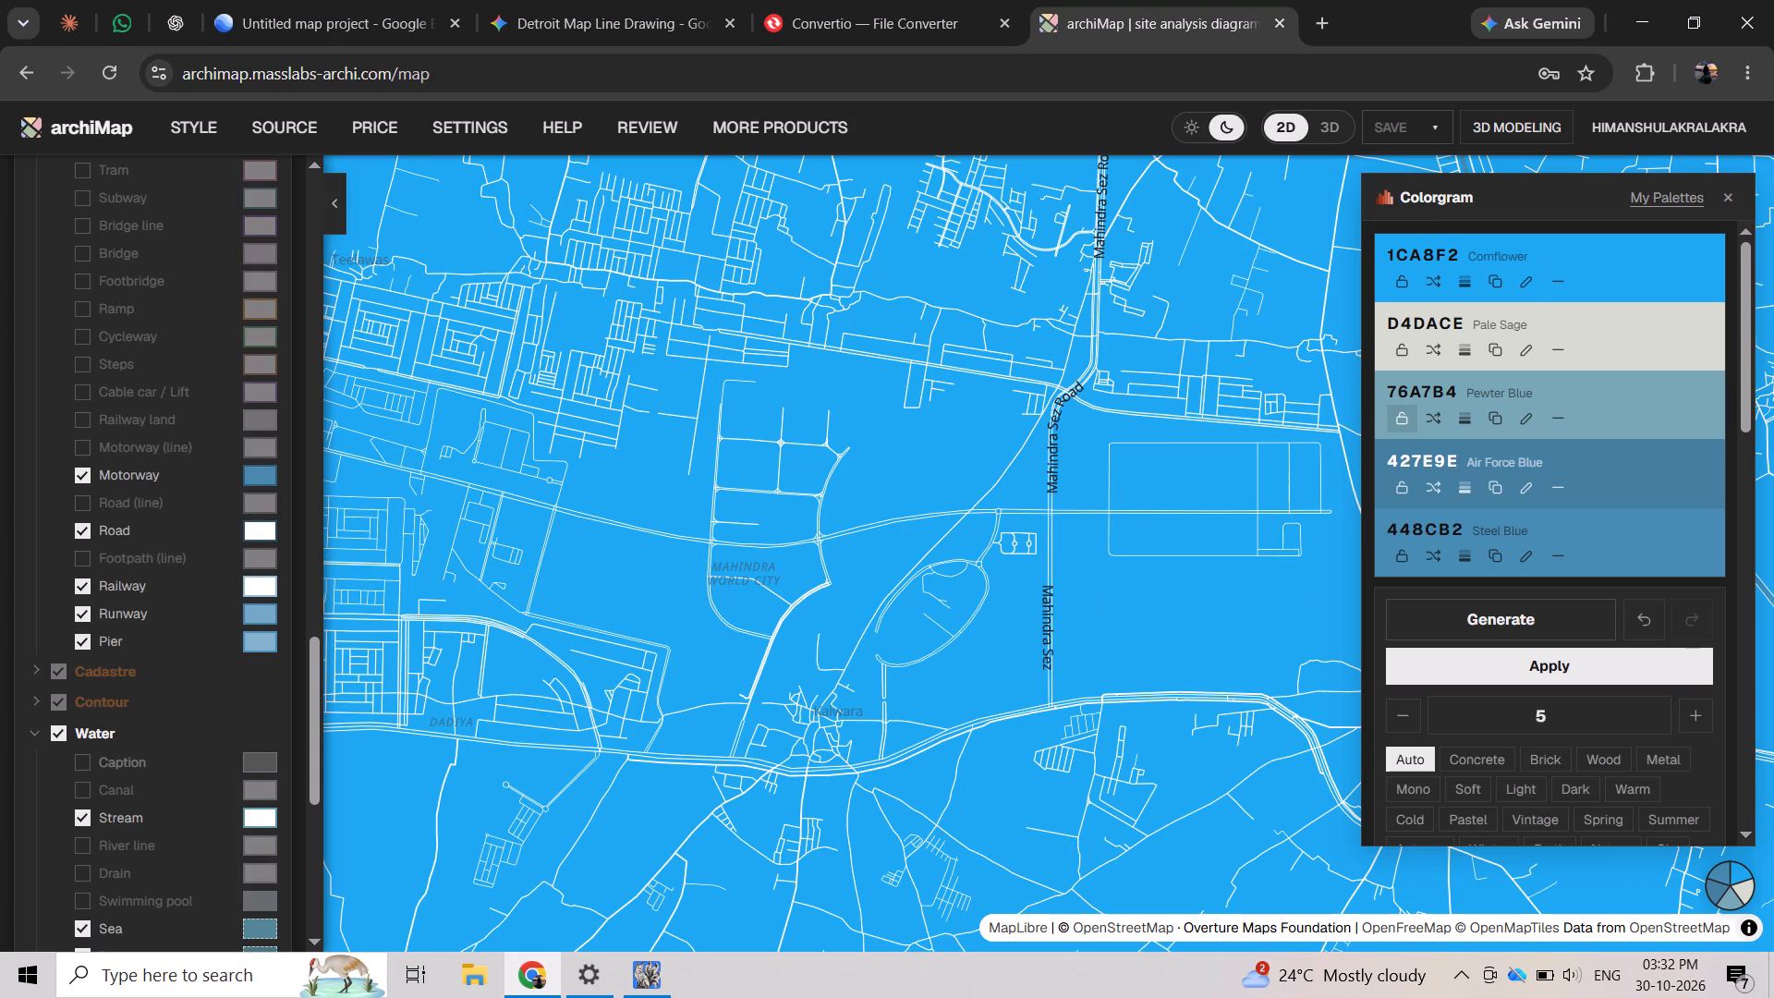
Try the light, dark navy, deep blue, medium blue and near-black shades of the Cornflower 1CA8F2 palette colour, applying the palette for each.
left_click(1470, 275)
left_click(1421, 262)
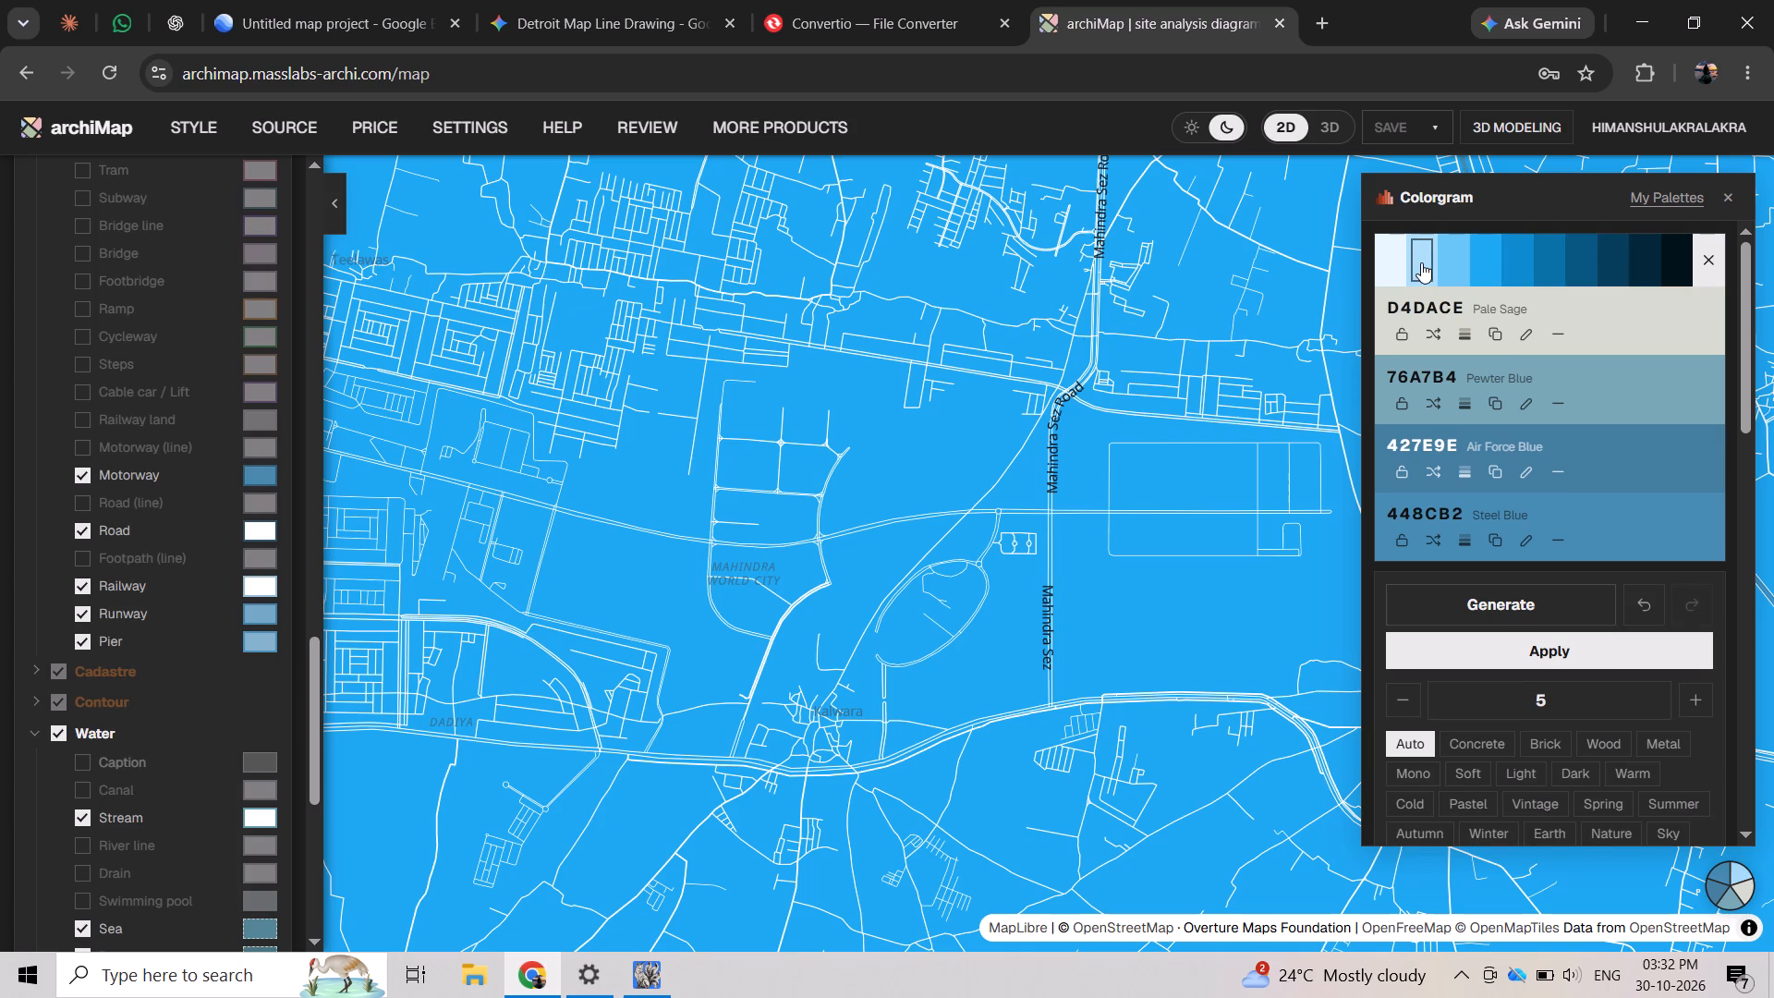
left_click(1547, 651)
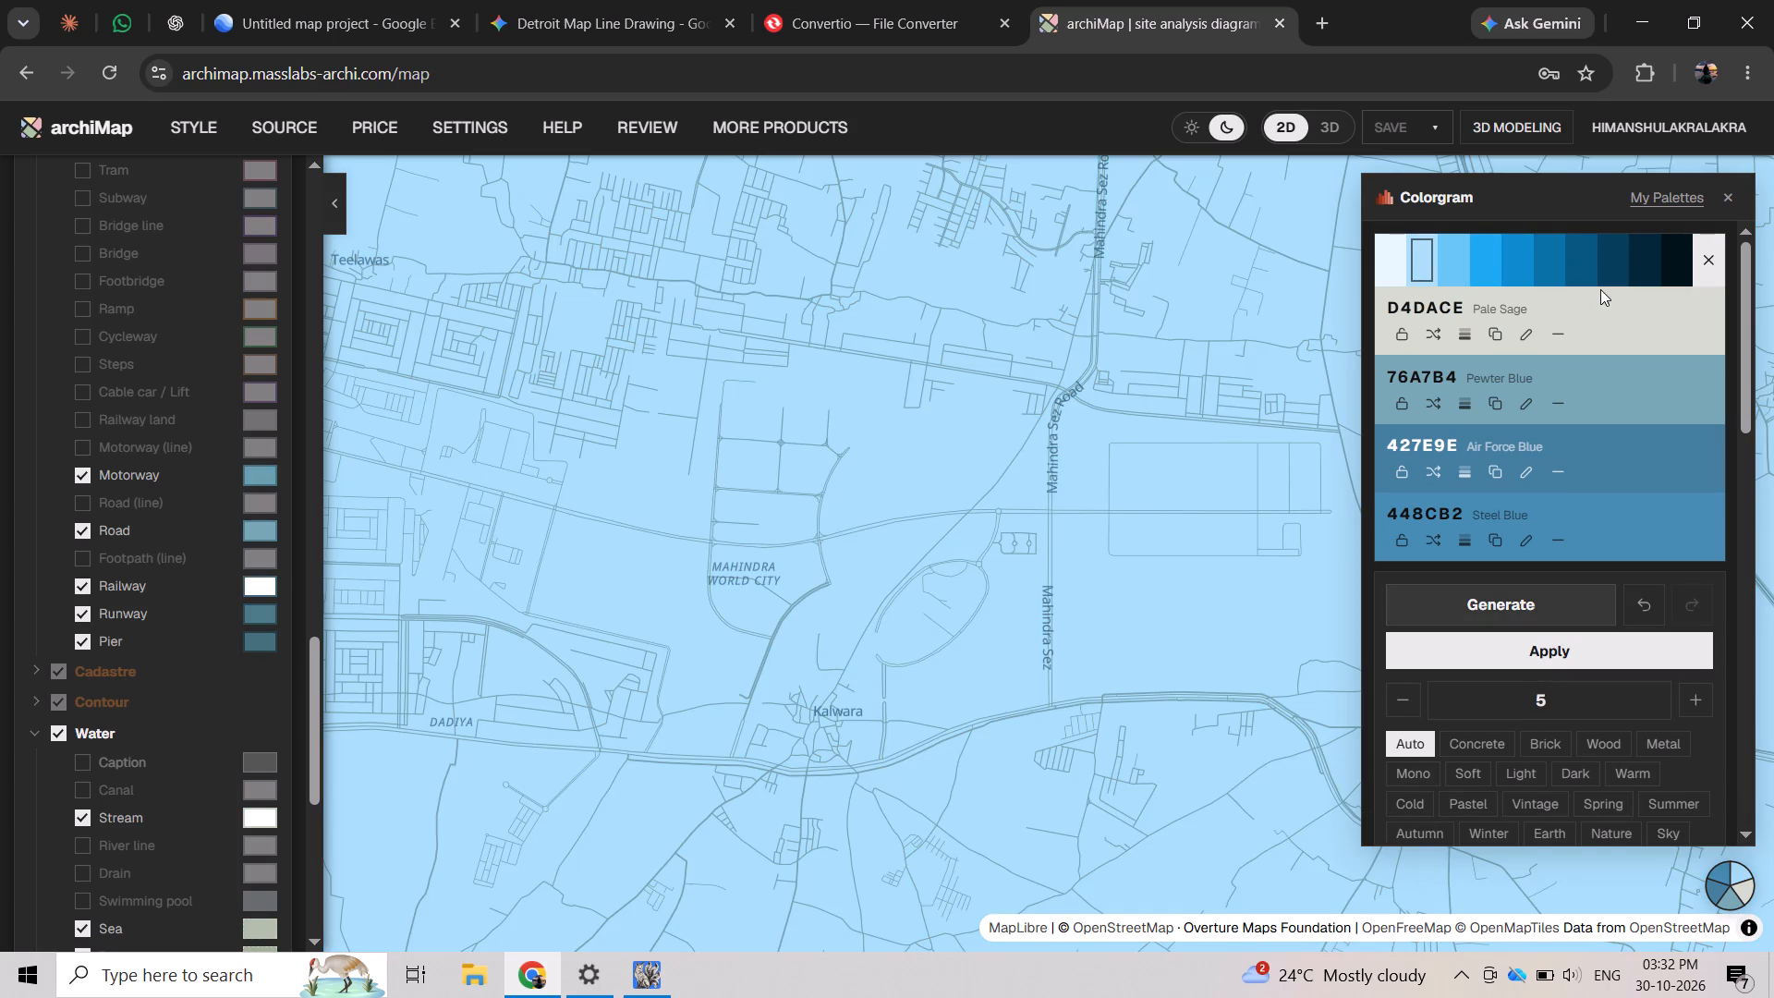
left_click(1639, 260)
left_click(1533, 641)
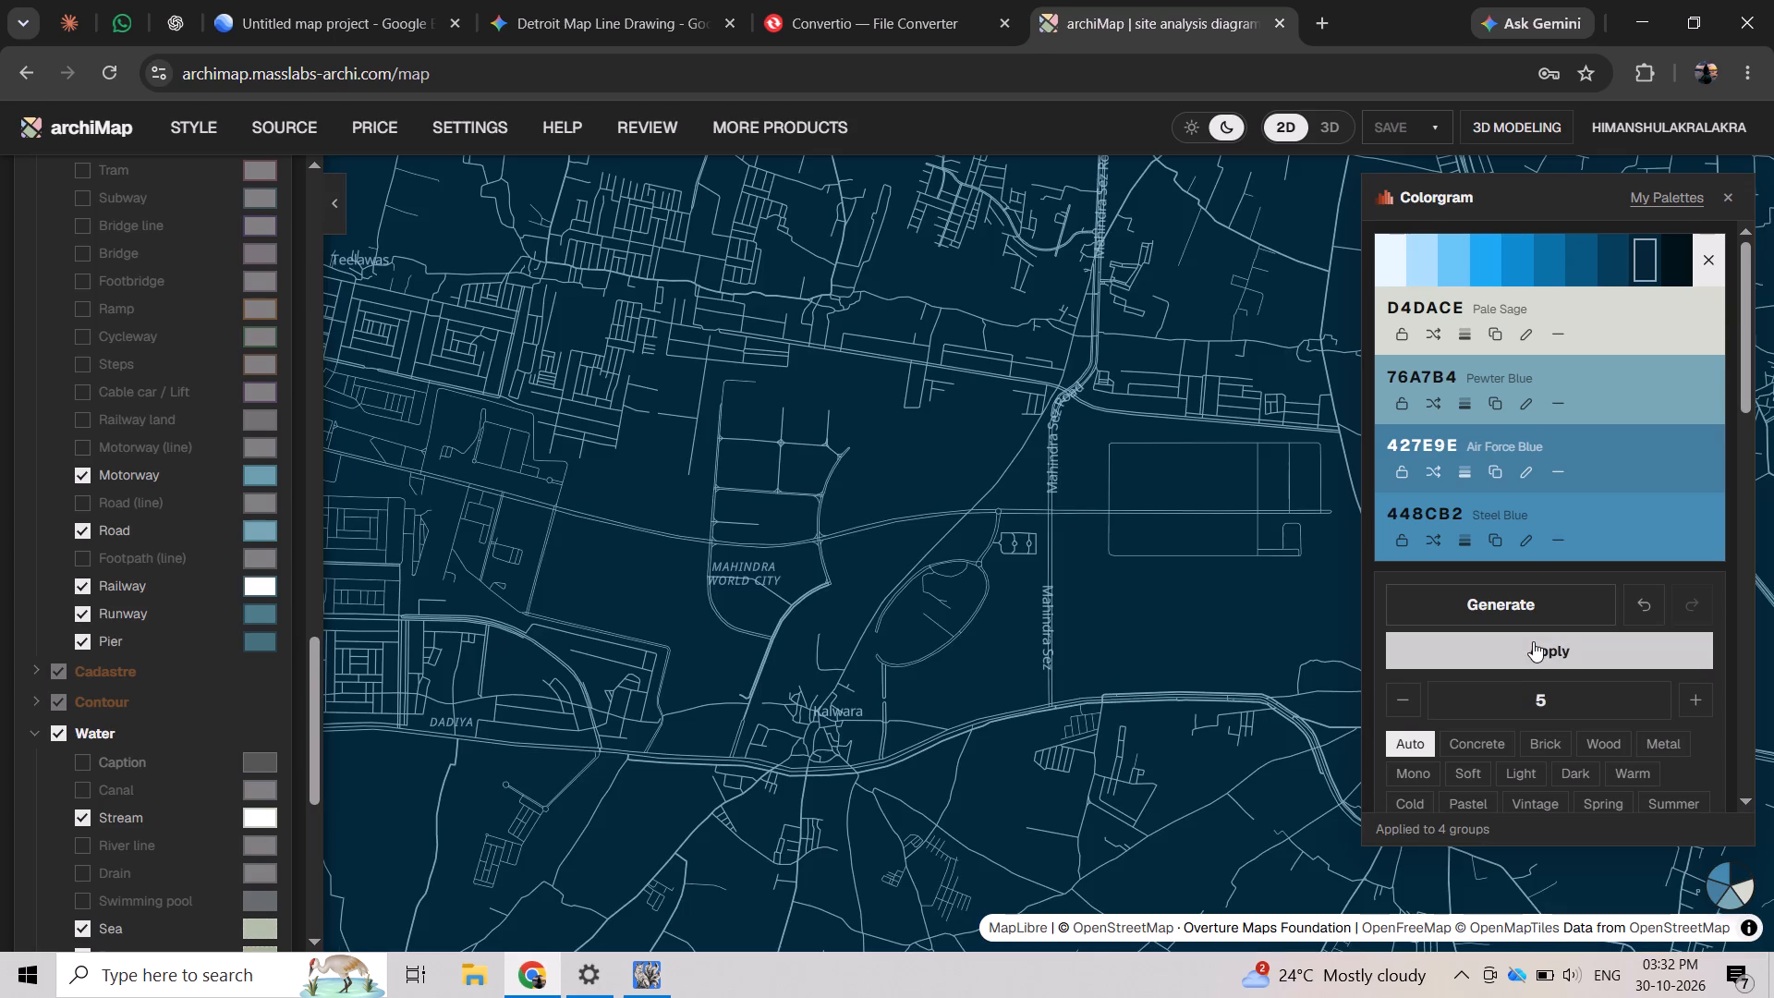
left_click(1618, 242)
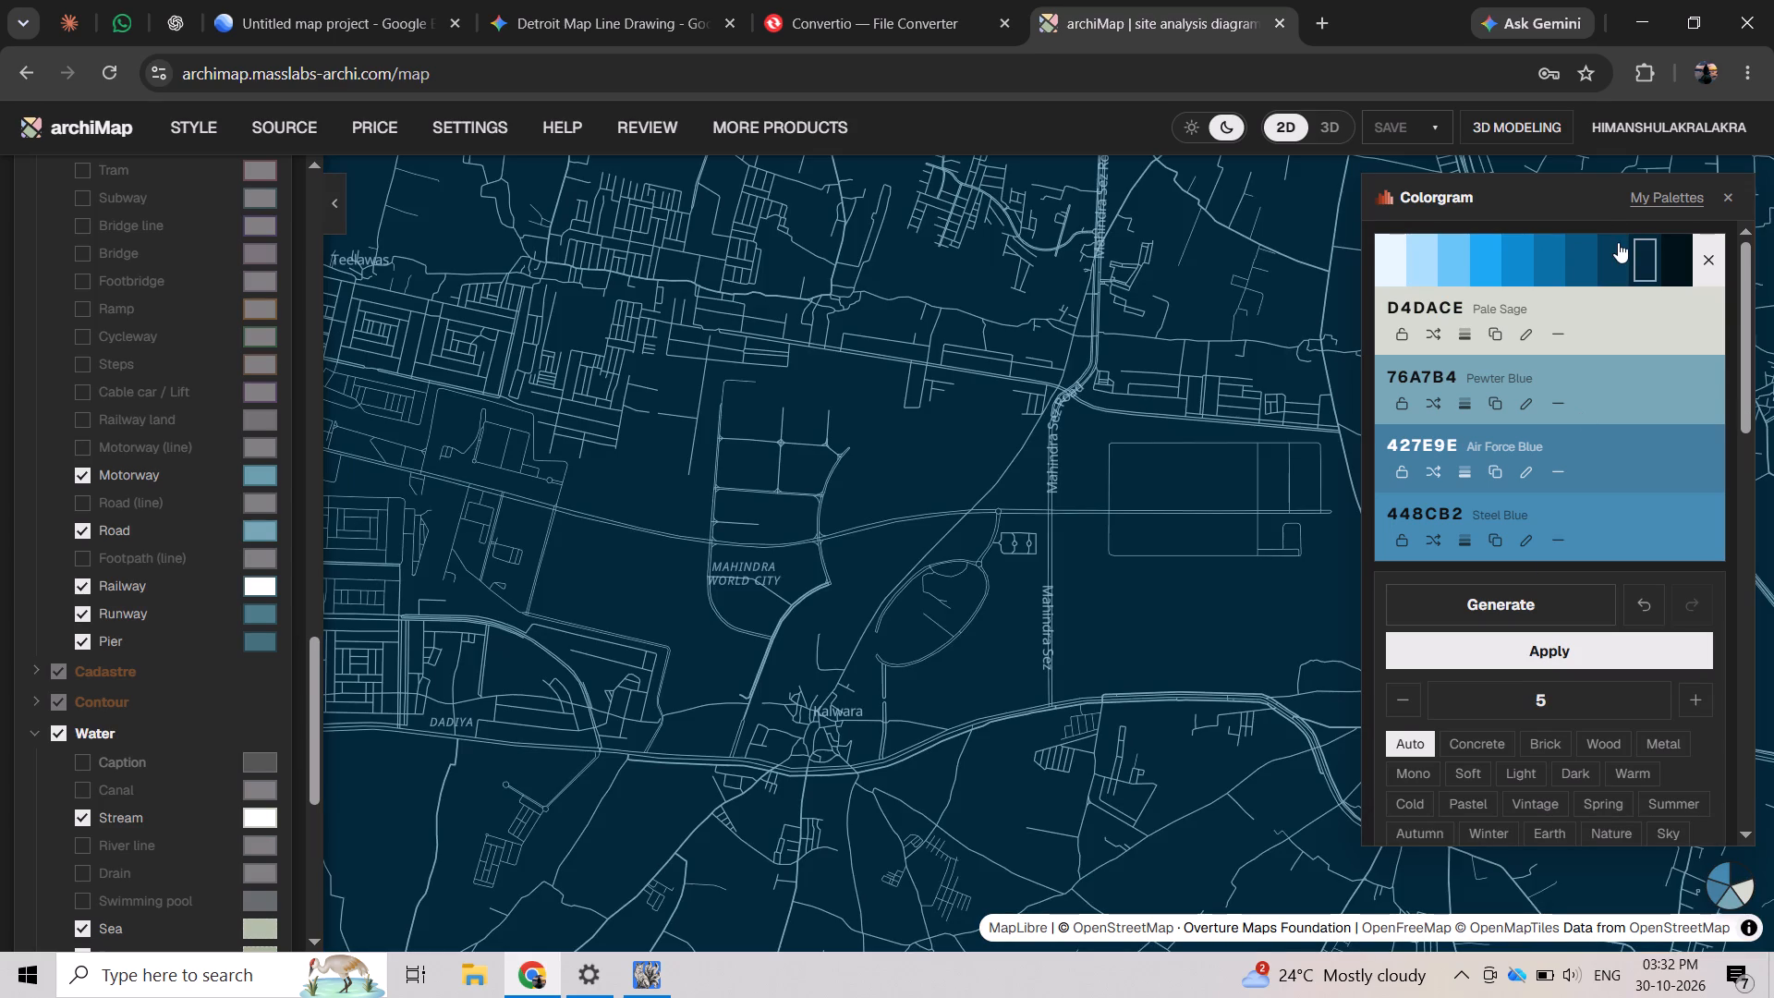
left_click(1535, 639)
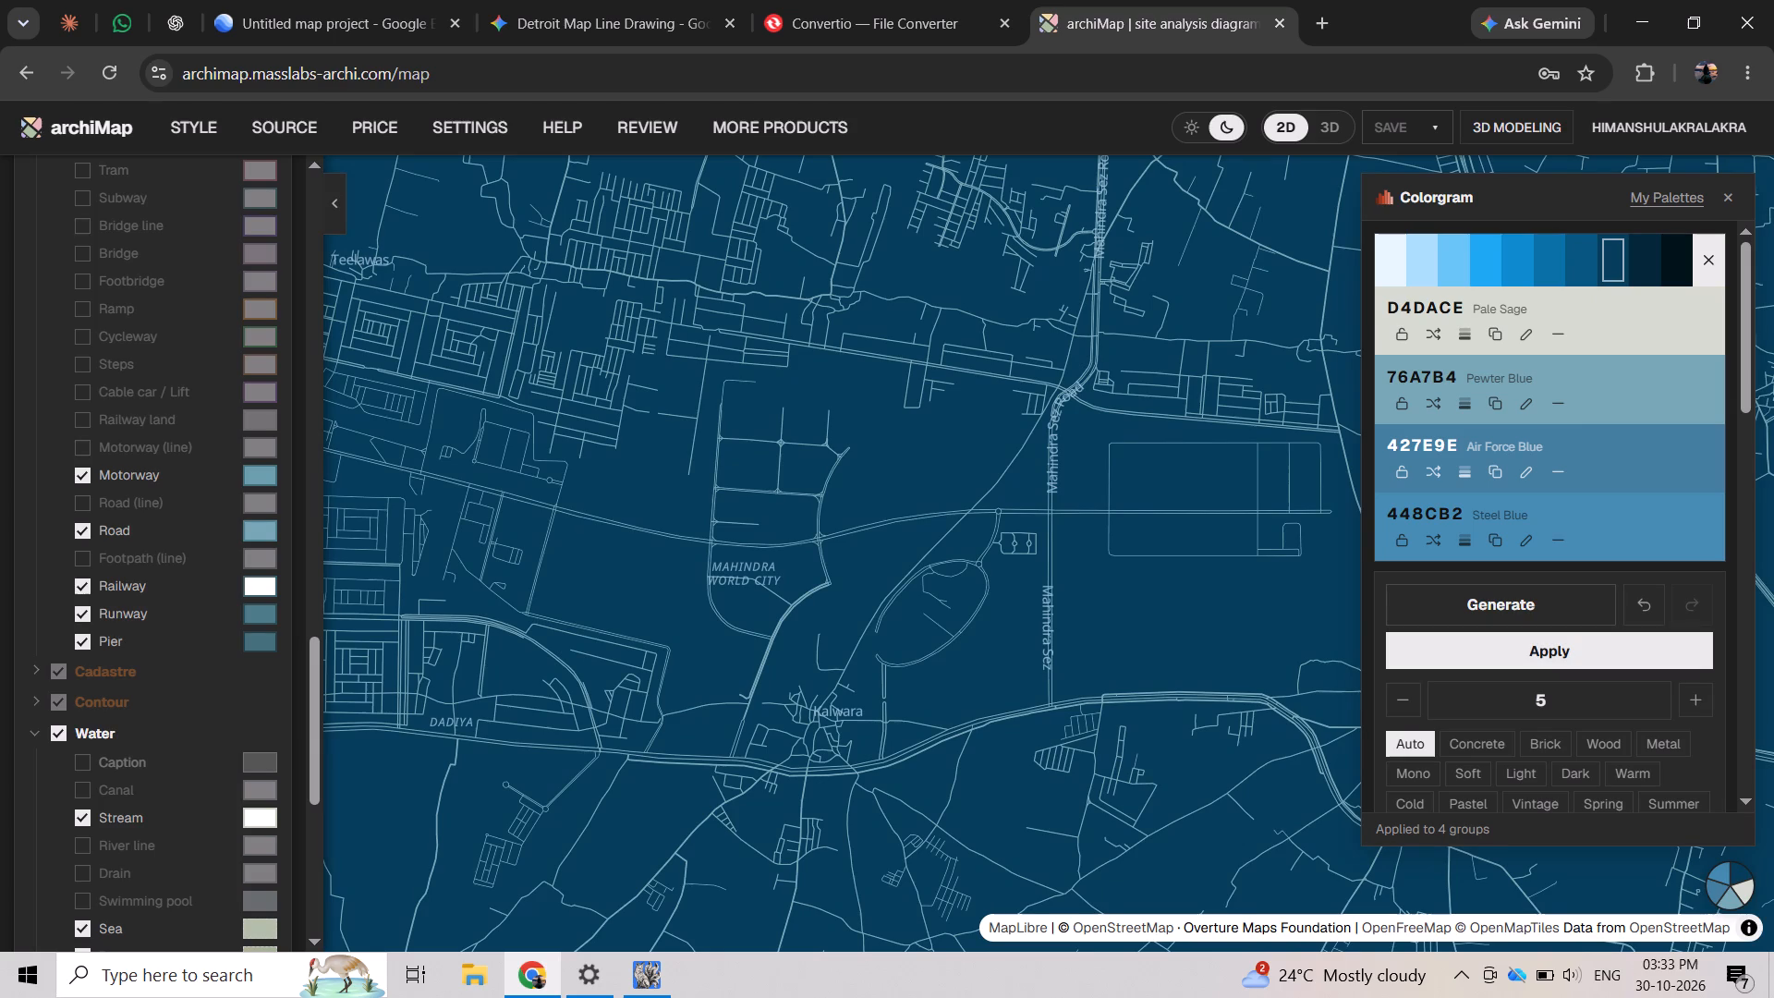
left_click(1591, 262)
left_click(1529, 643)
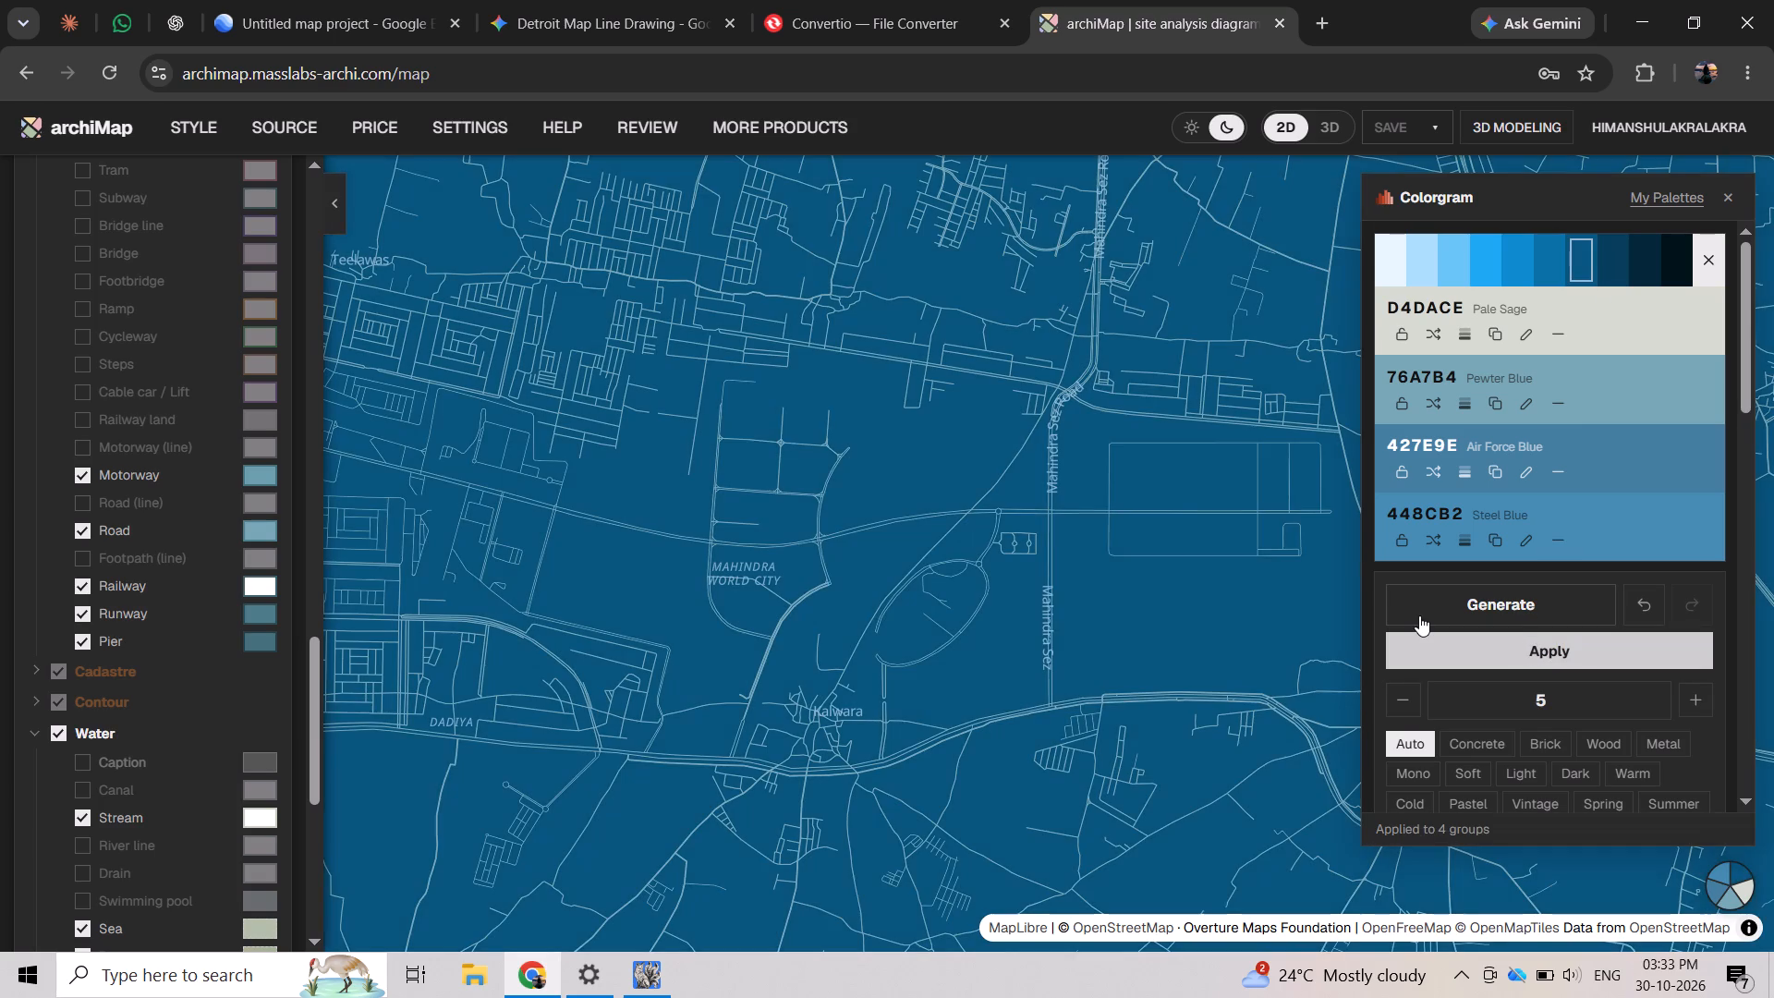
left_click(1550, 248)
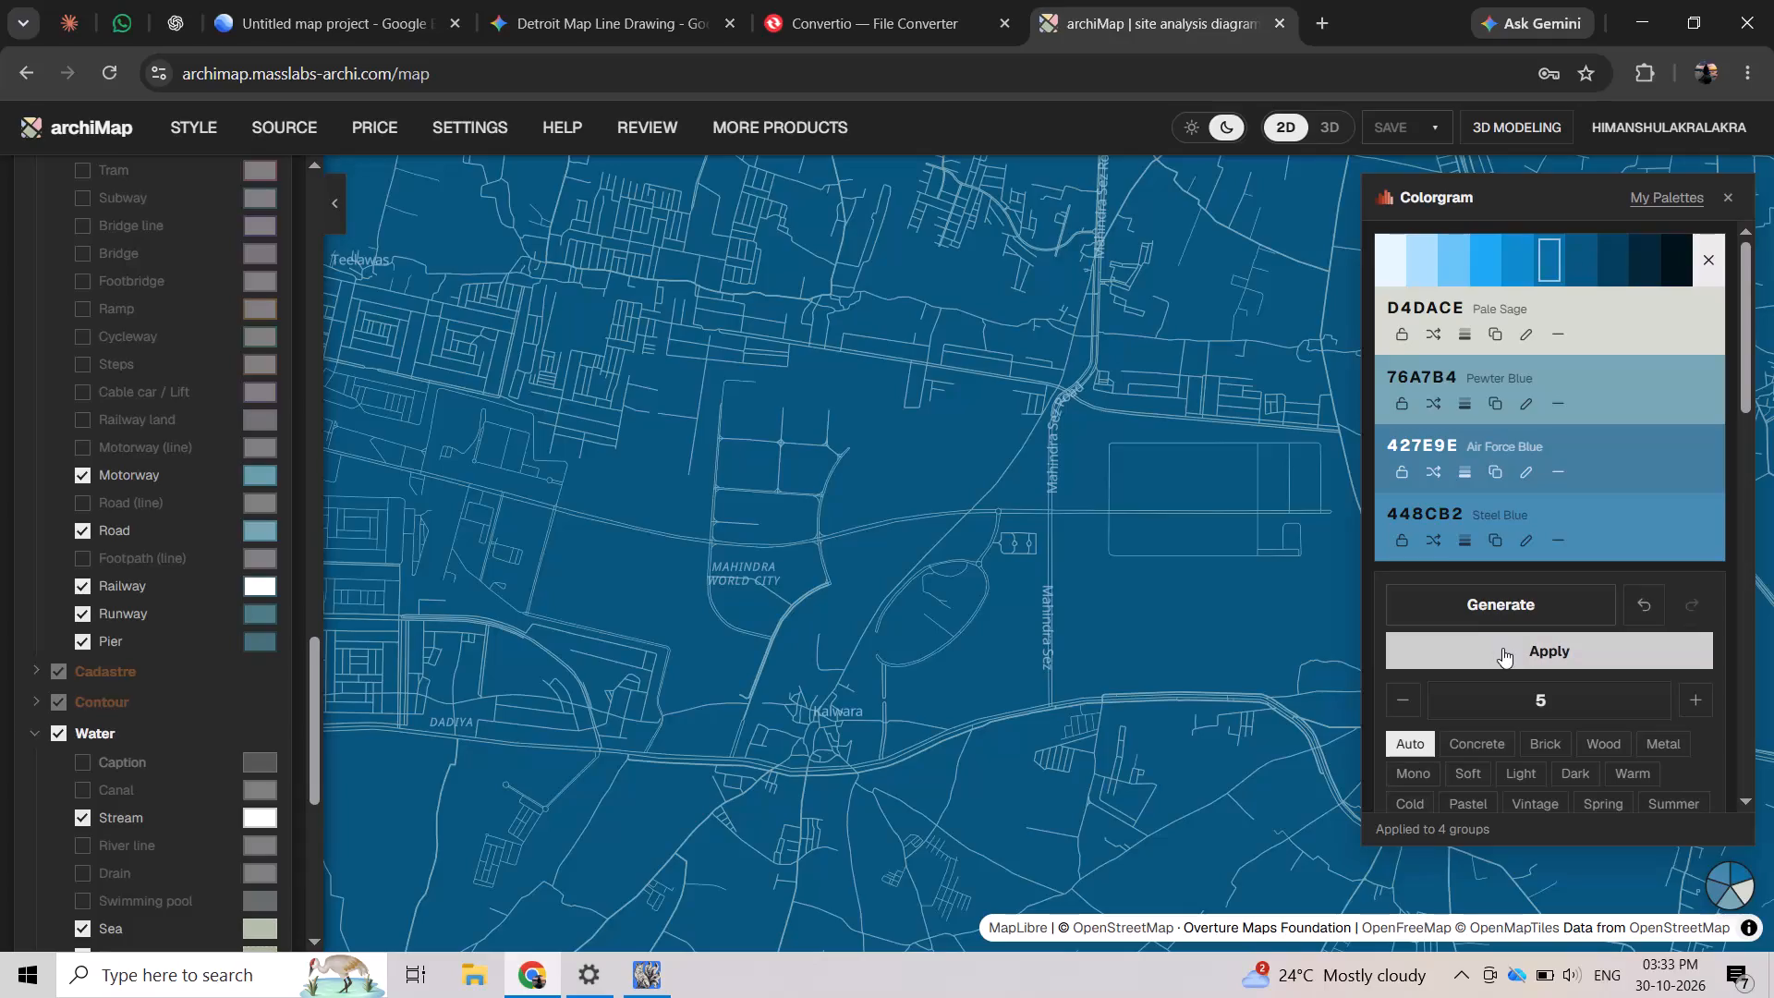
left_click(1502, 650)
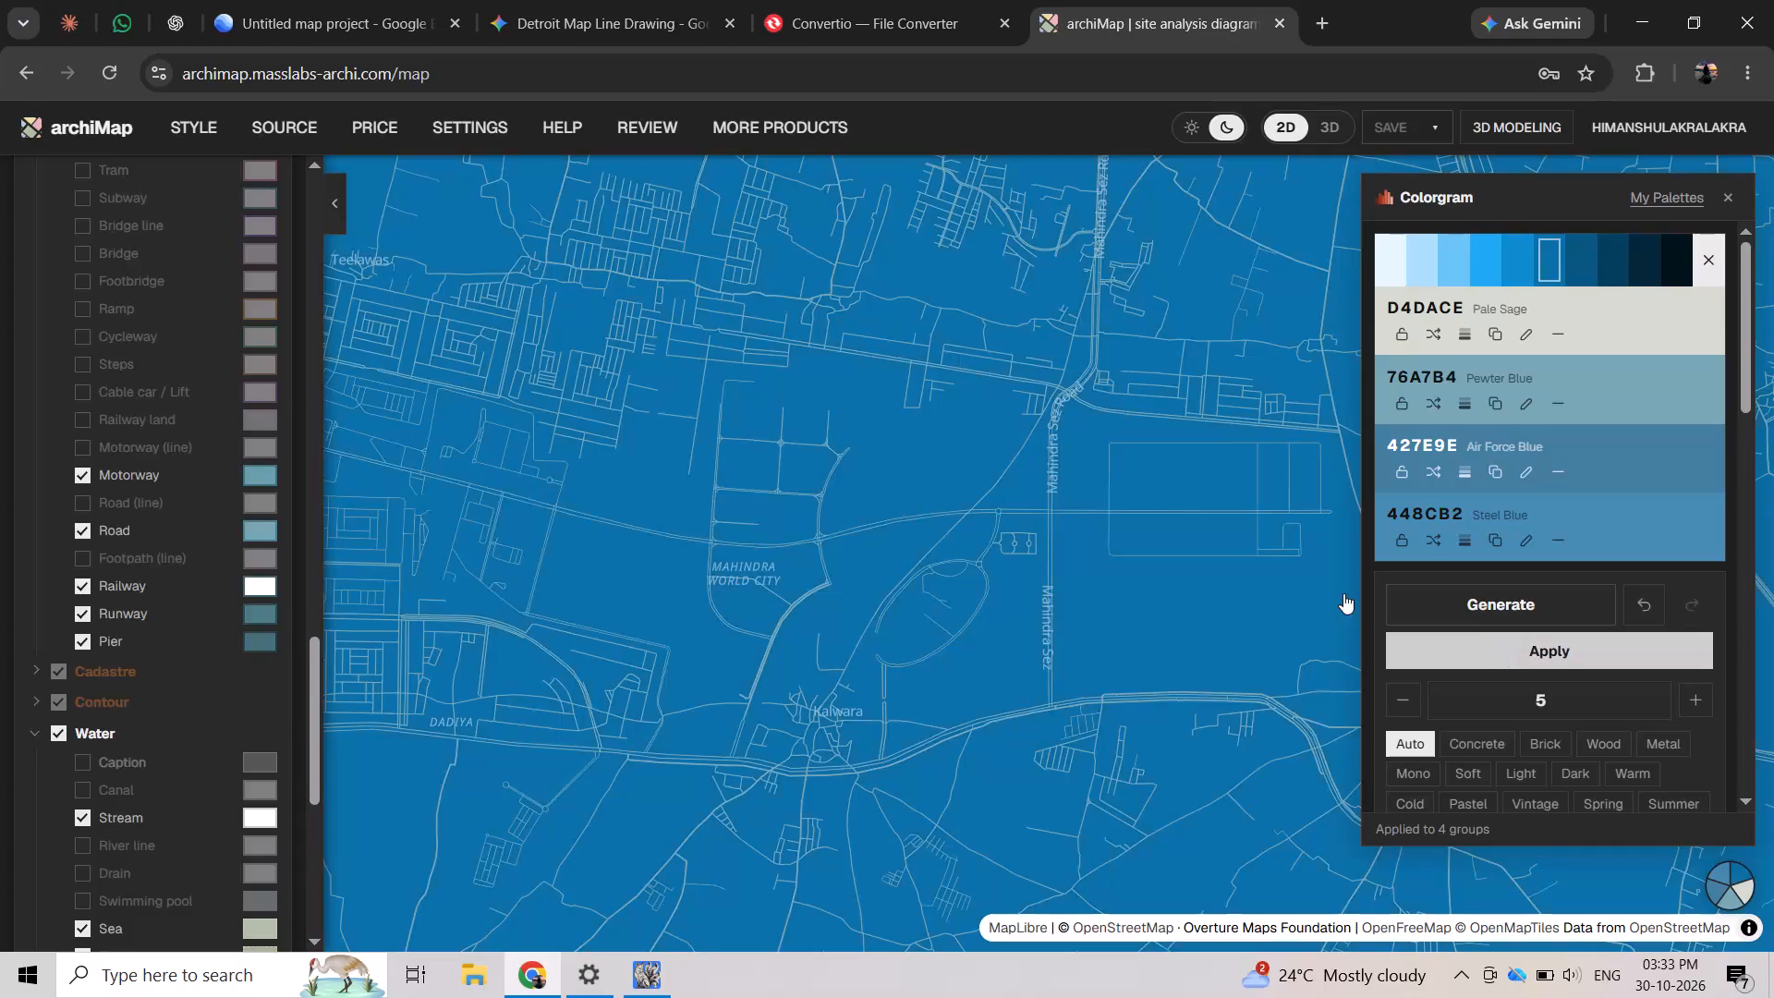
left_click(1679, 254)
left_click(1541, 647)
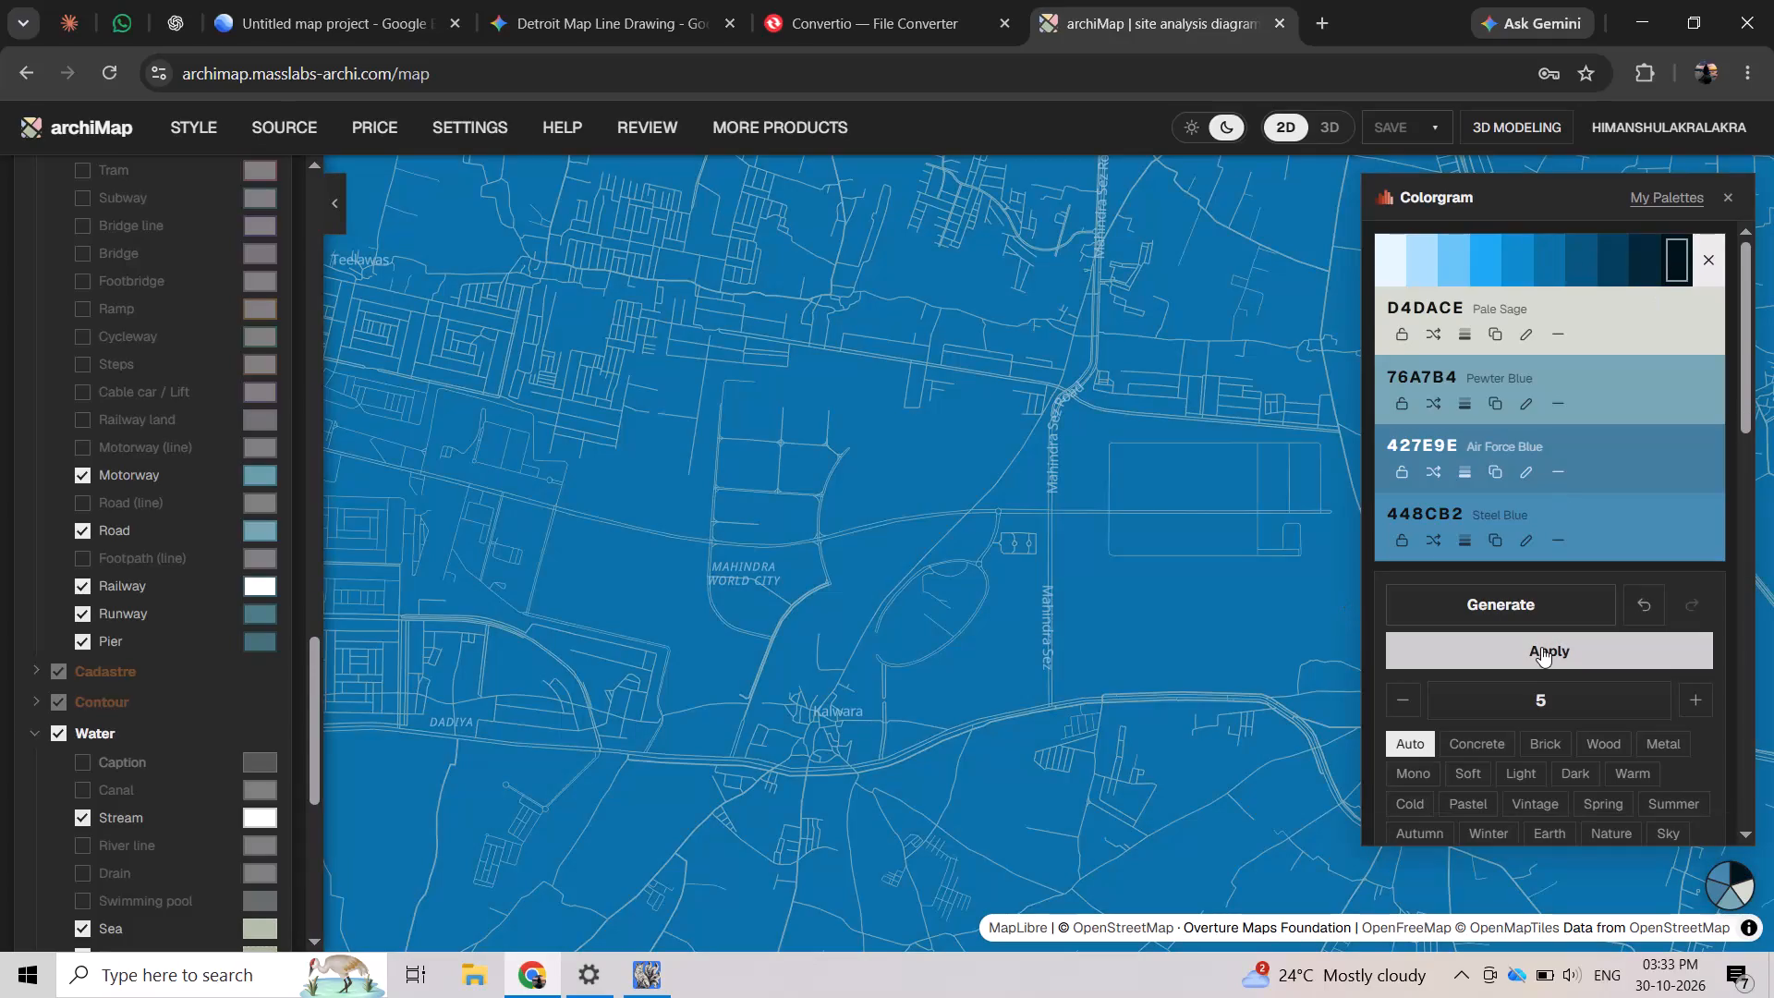
Replace the Pale Sage D4DACE palette colour with the recent Ice Blue #D5E3EA and apply the palette.
left_click_drag(1068, 602, 1155, 519)
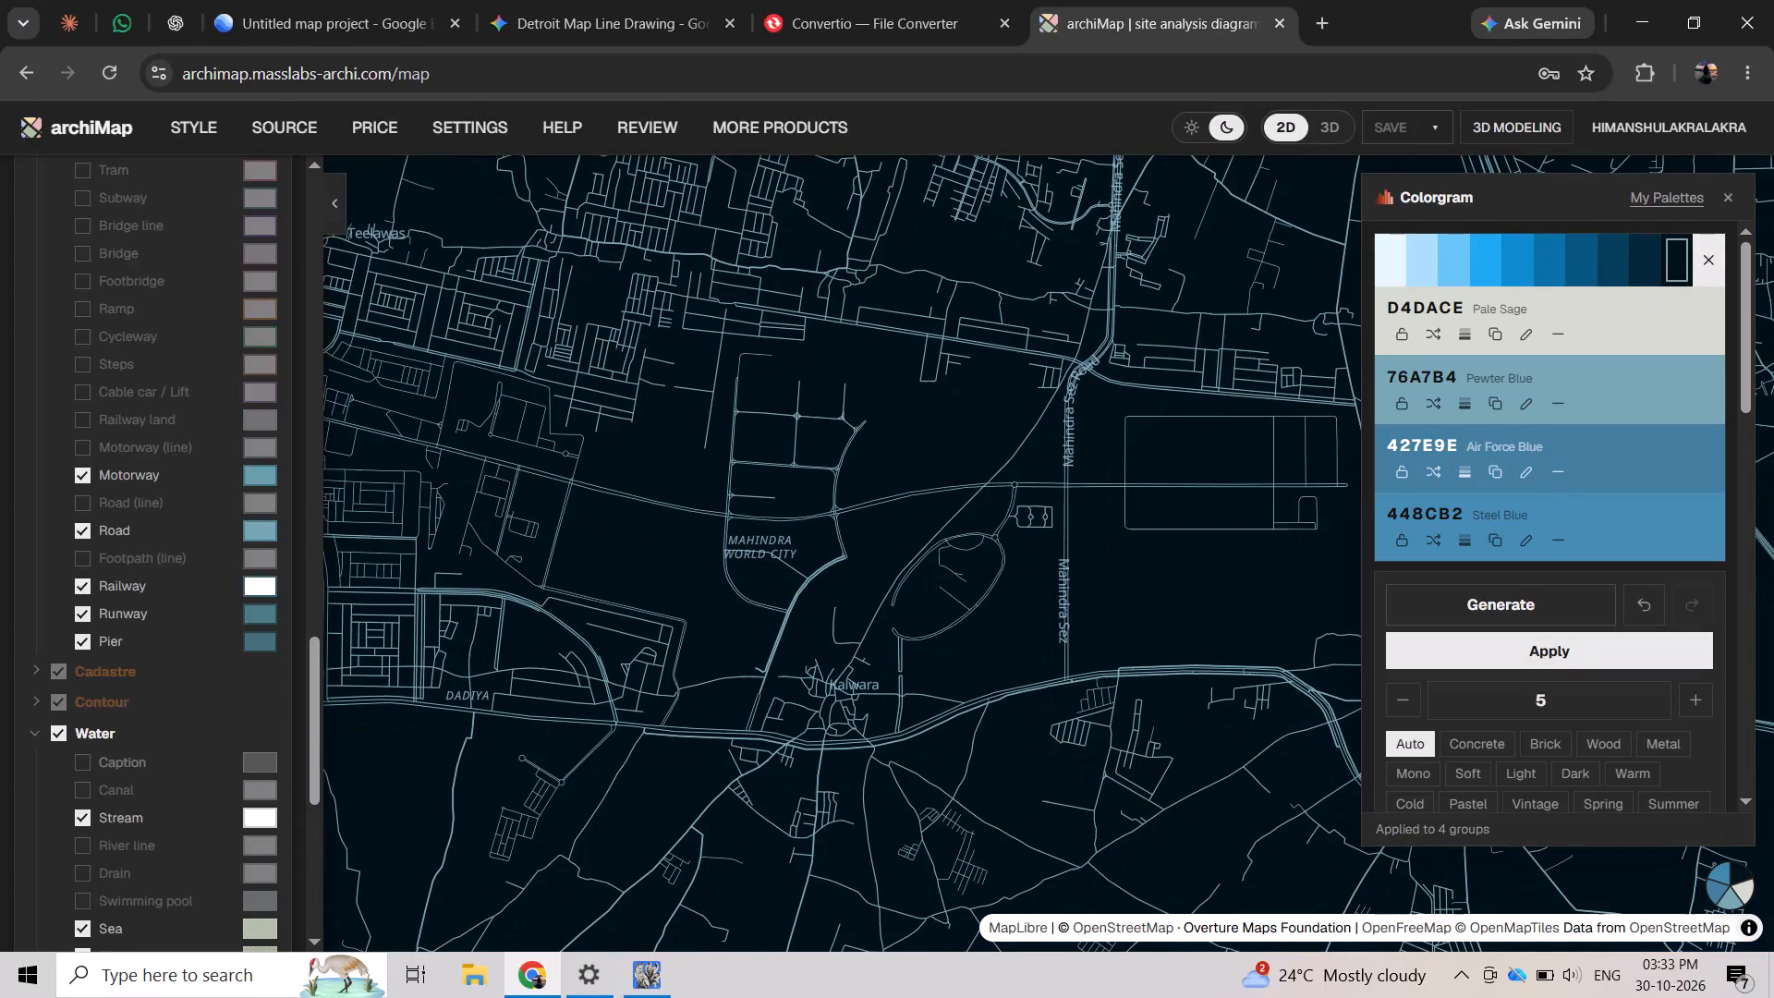
left_click_drag(1155, 519, 1155, 541)
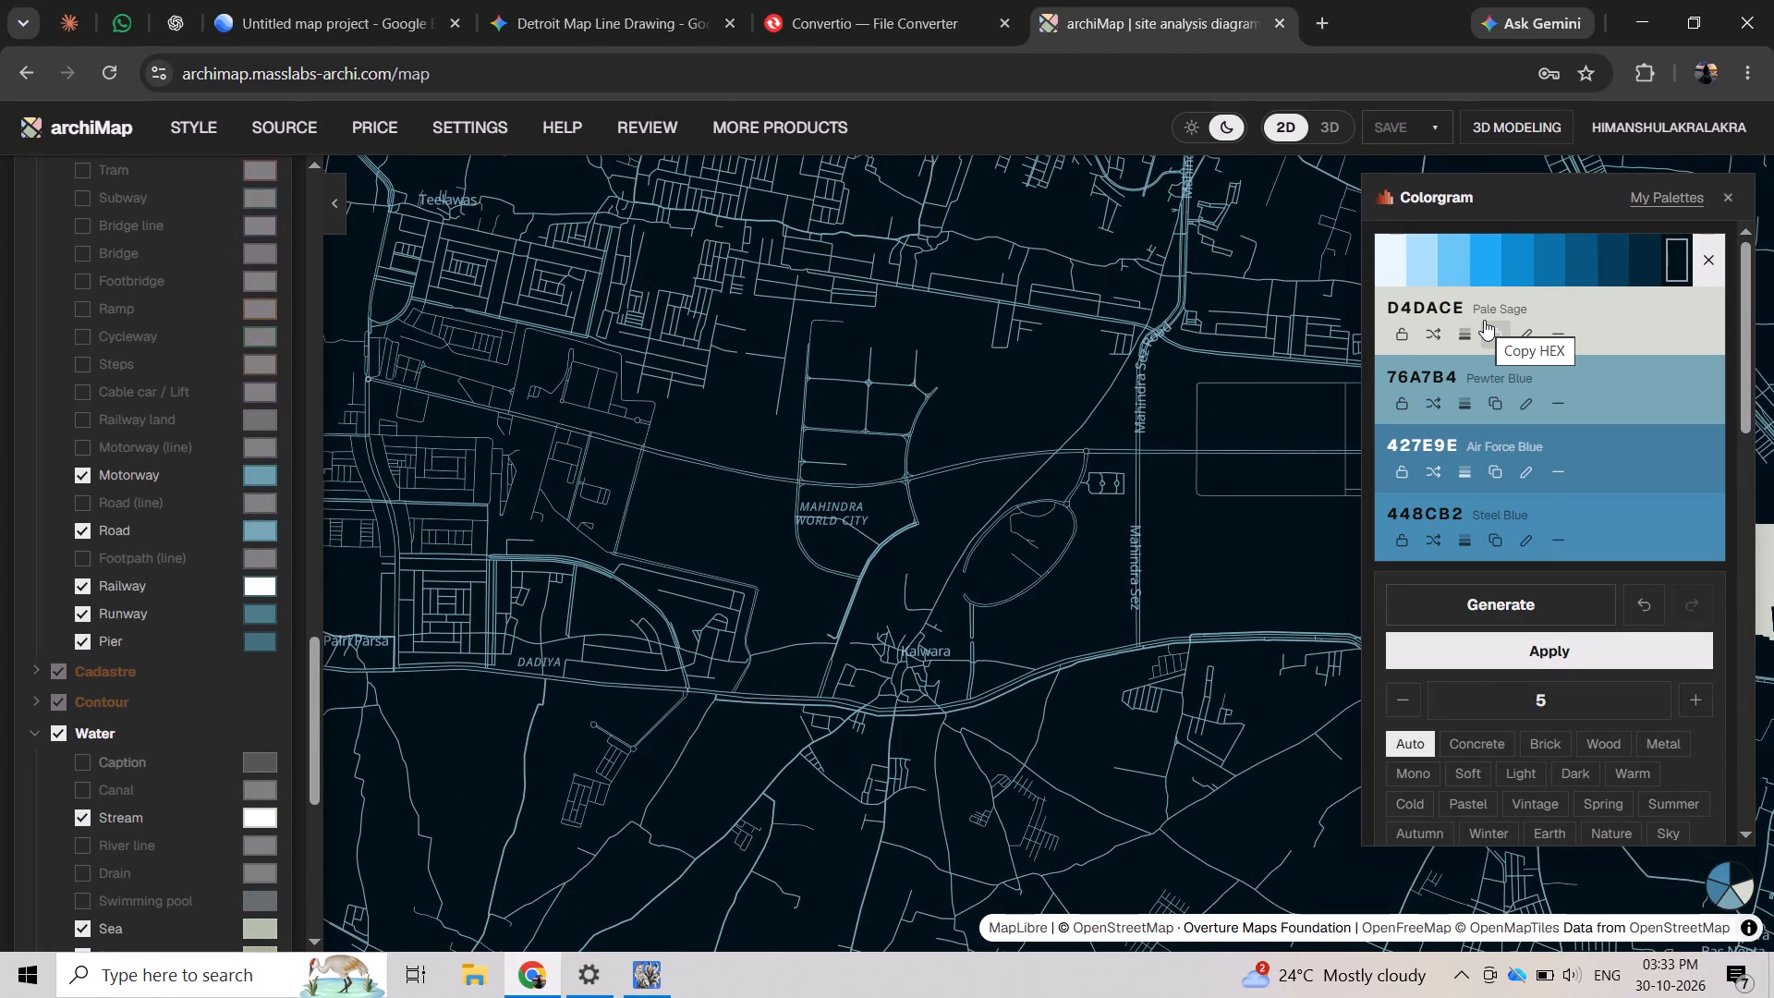
scroll(1570, 278, "up", 2)
left_click(1528, 334)
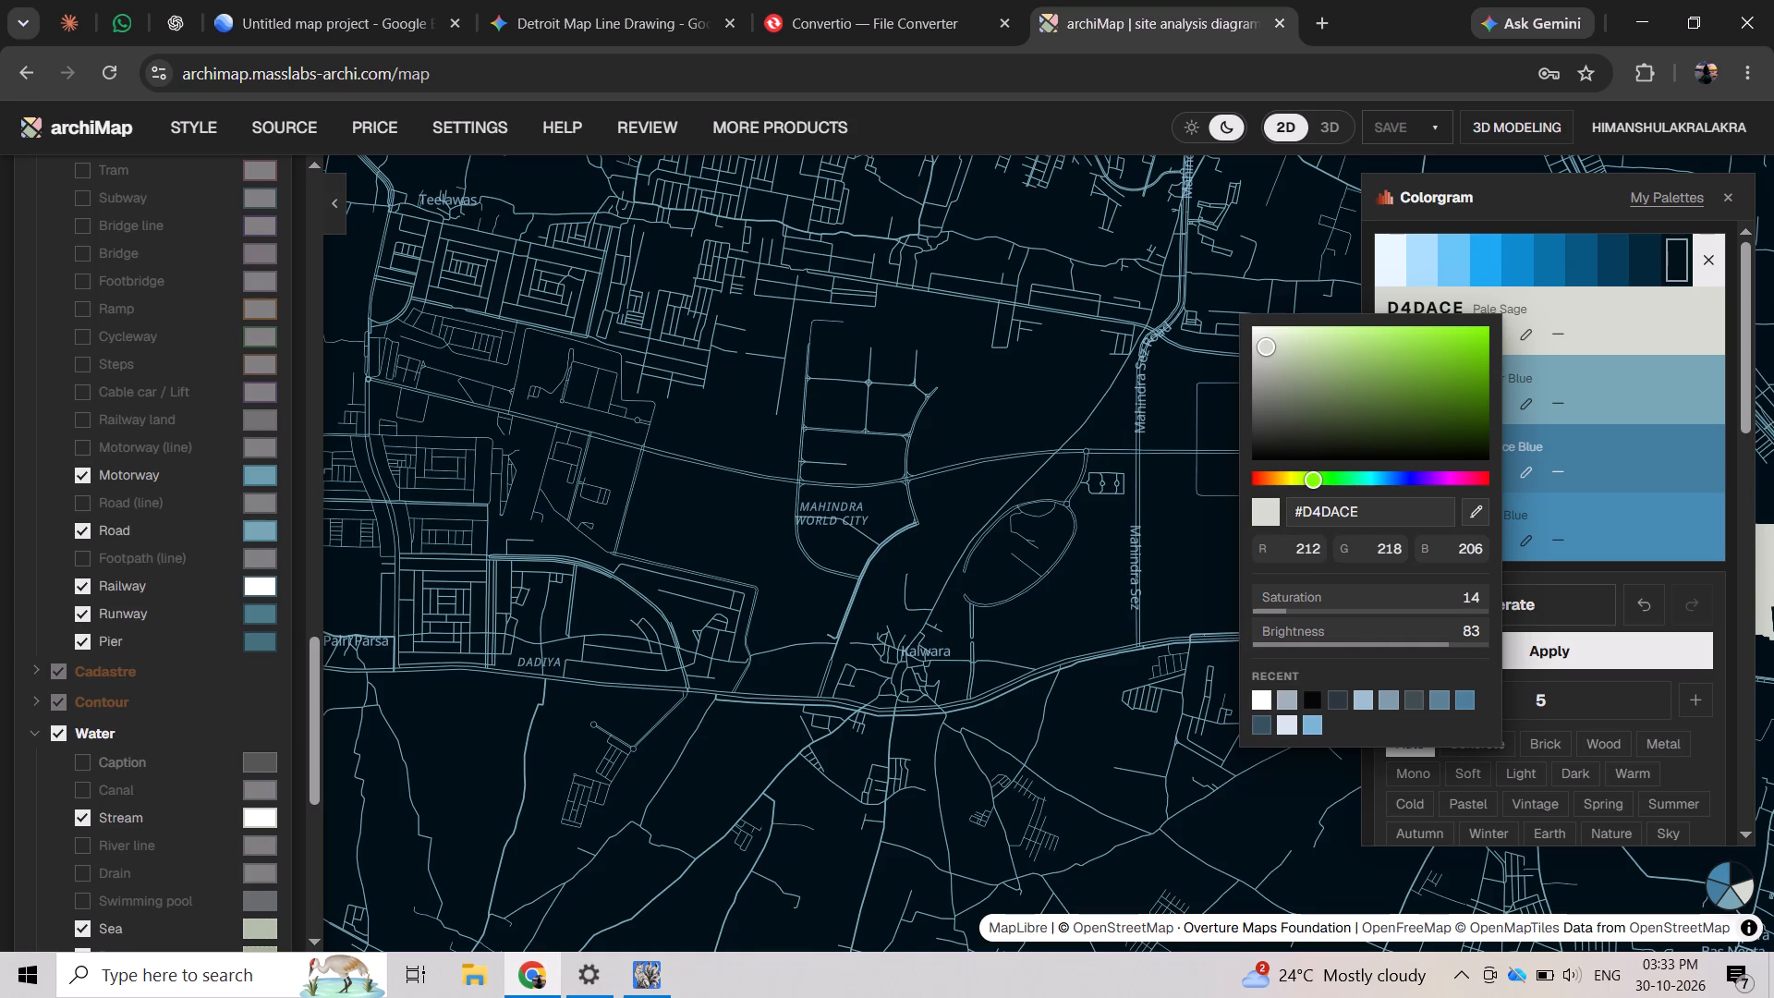
left_click(1283, 711)
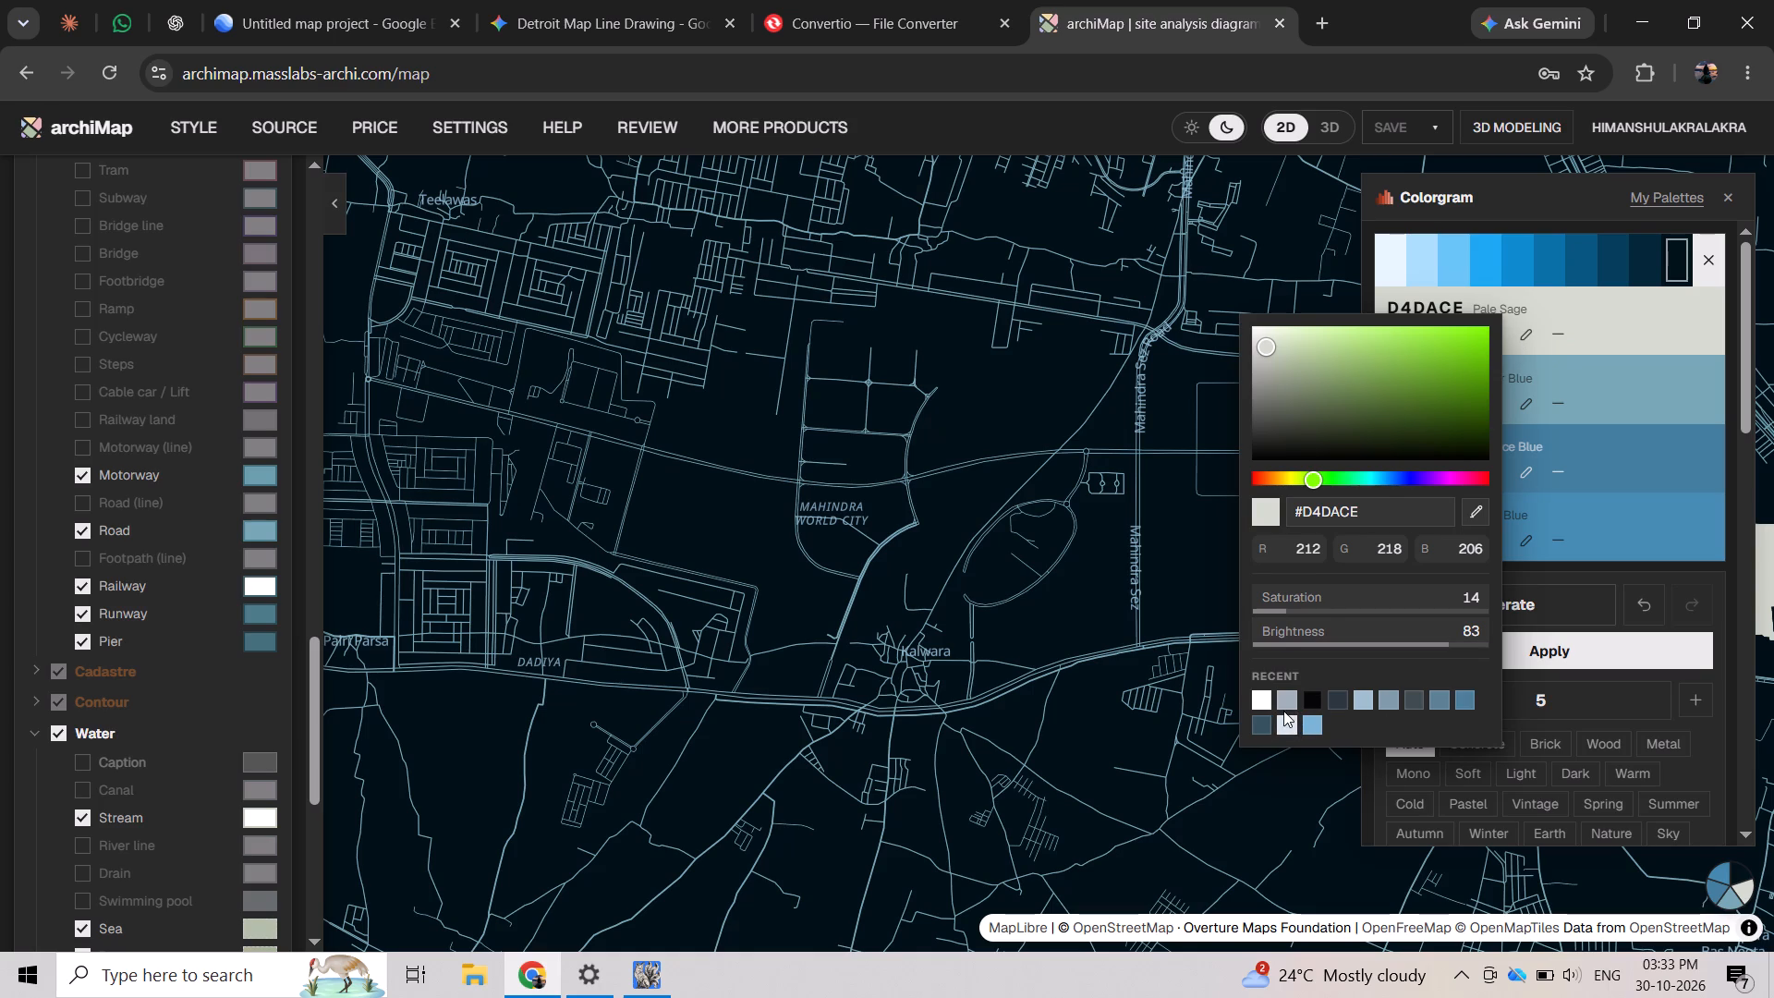
left_click(1286, 719)
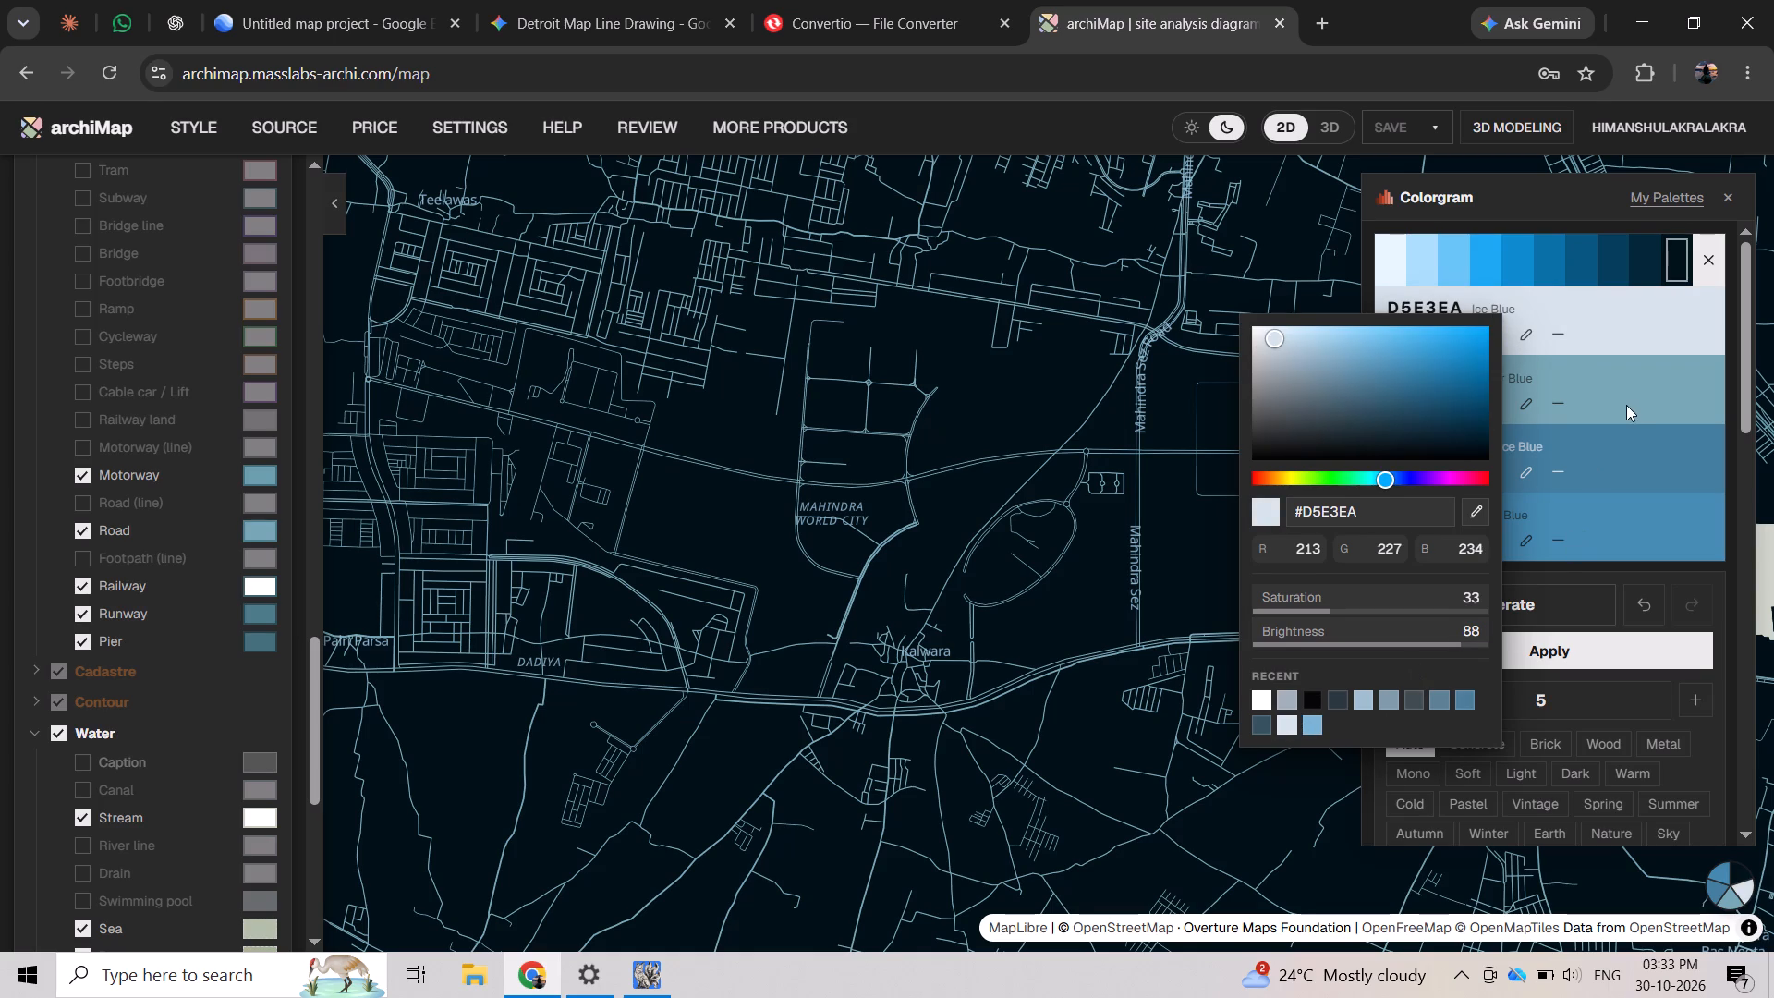
left_click(1552, 643)
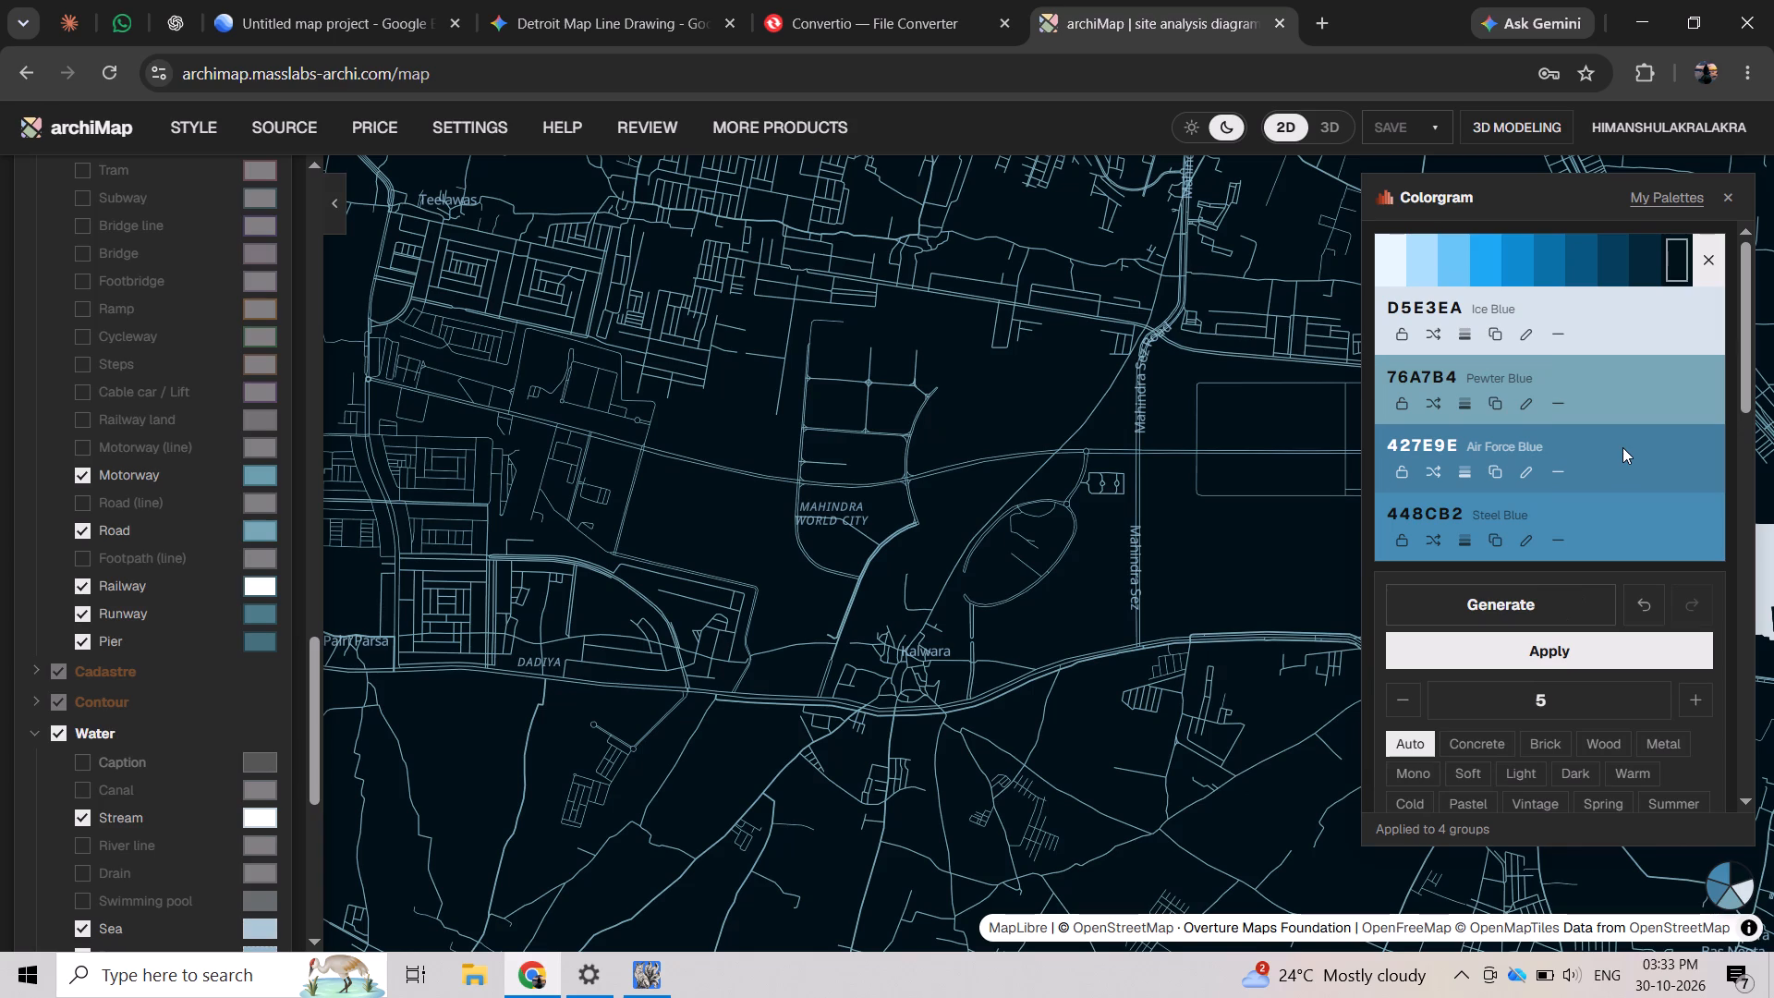
Try the light shade for the first palette colour, apply the blue one step darker than Cornflower, and select a deeper blue without applying it.
scroll(1543, 312, "up", 1)
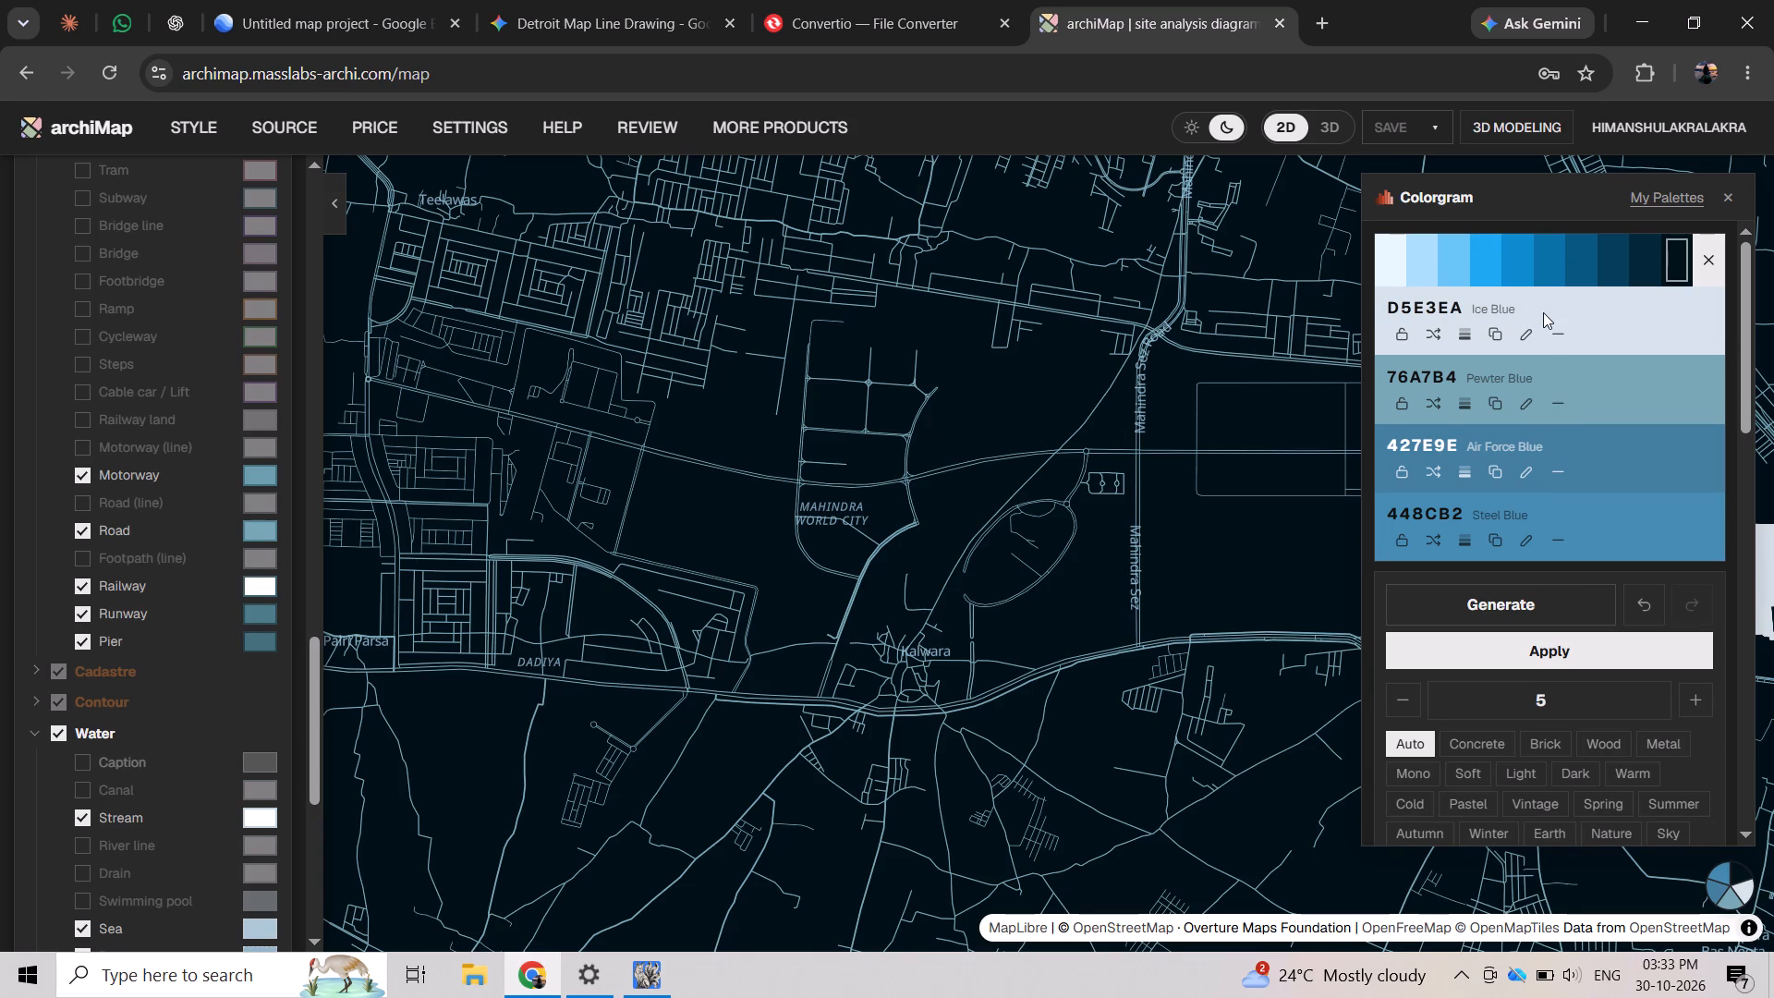
scroll(1543, 312, "up", 1)
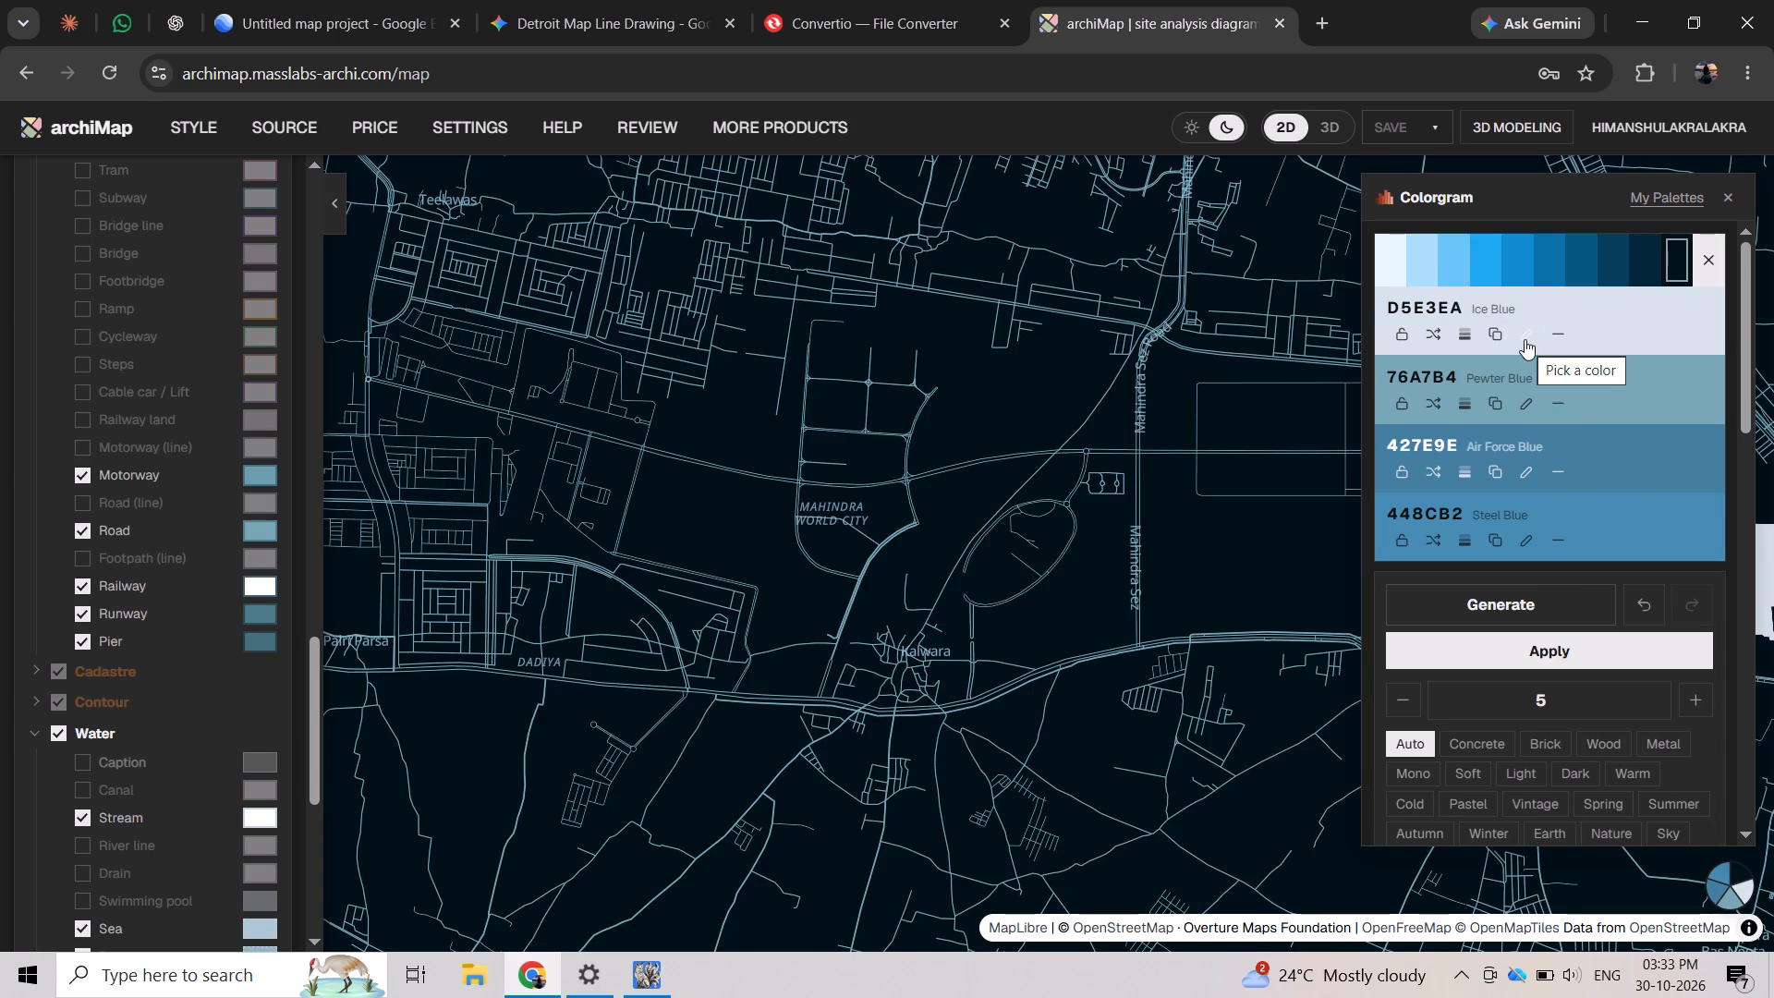
left_click(1390, 265)
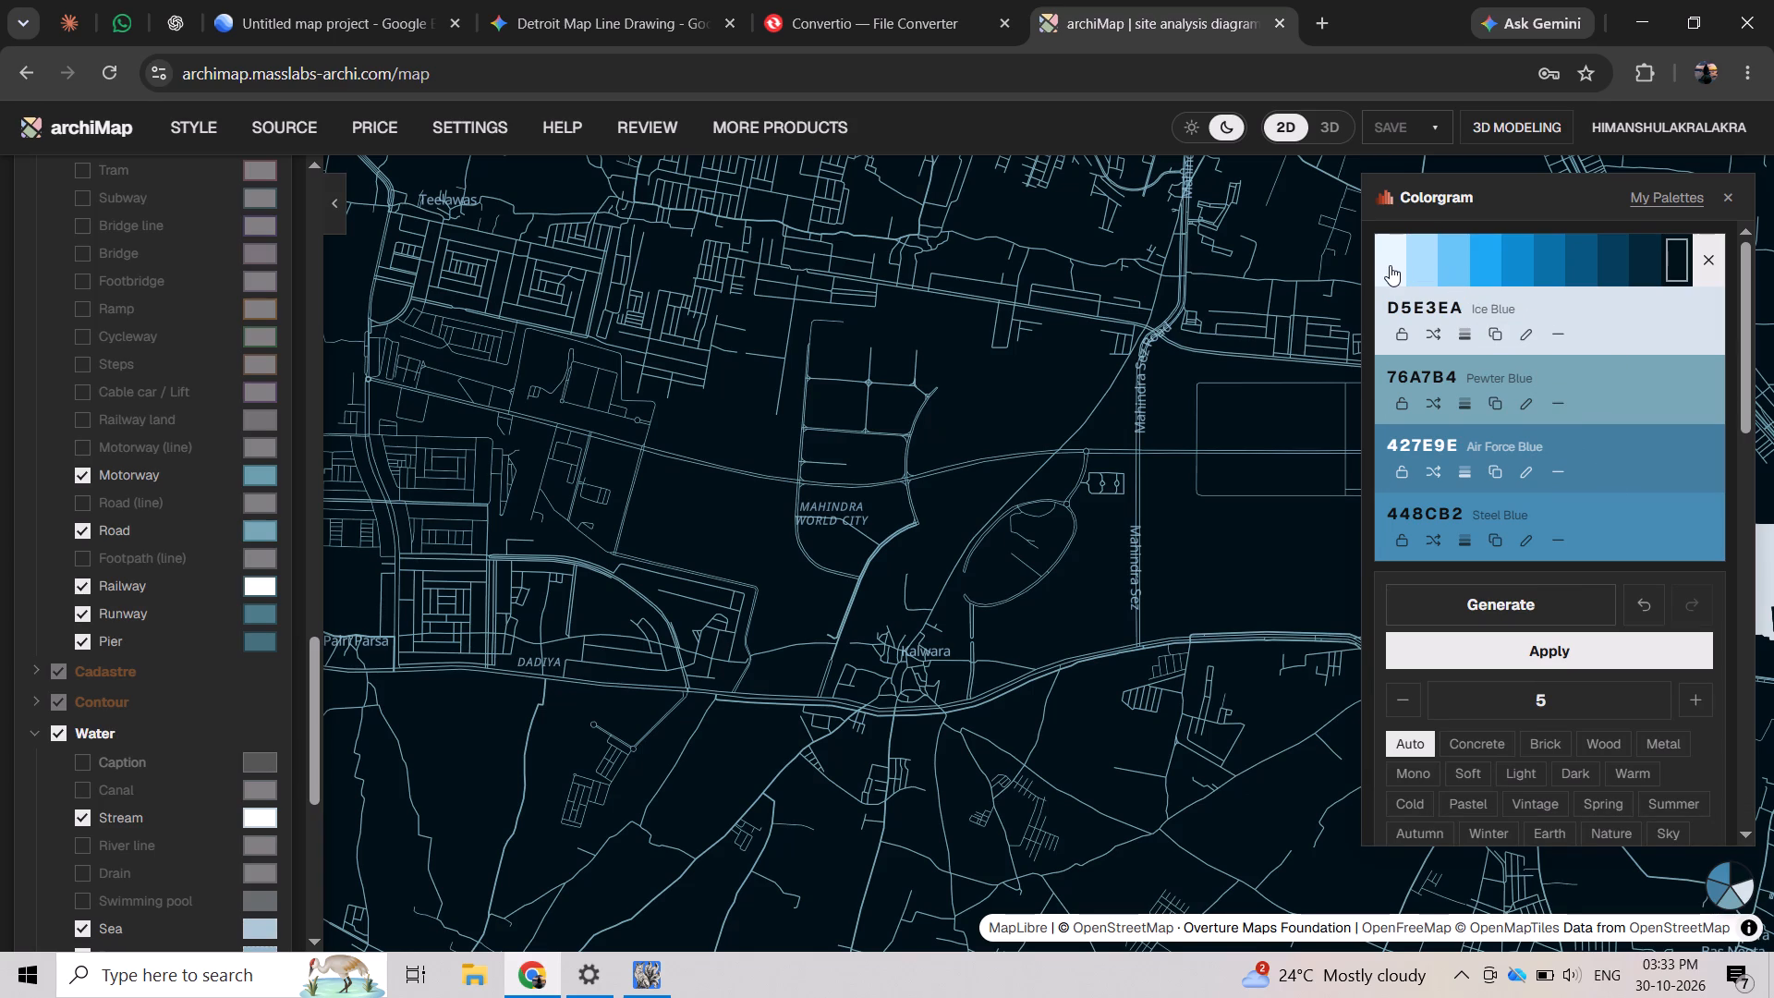
left_click(1424, 284)
left_click(1520, 651)
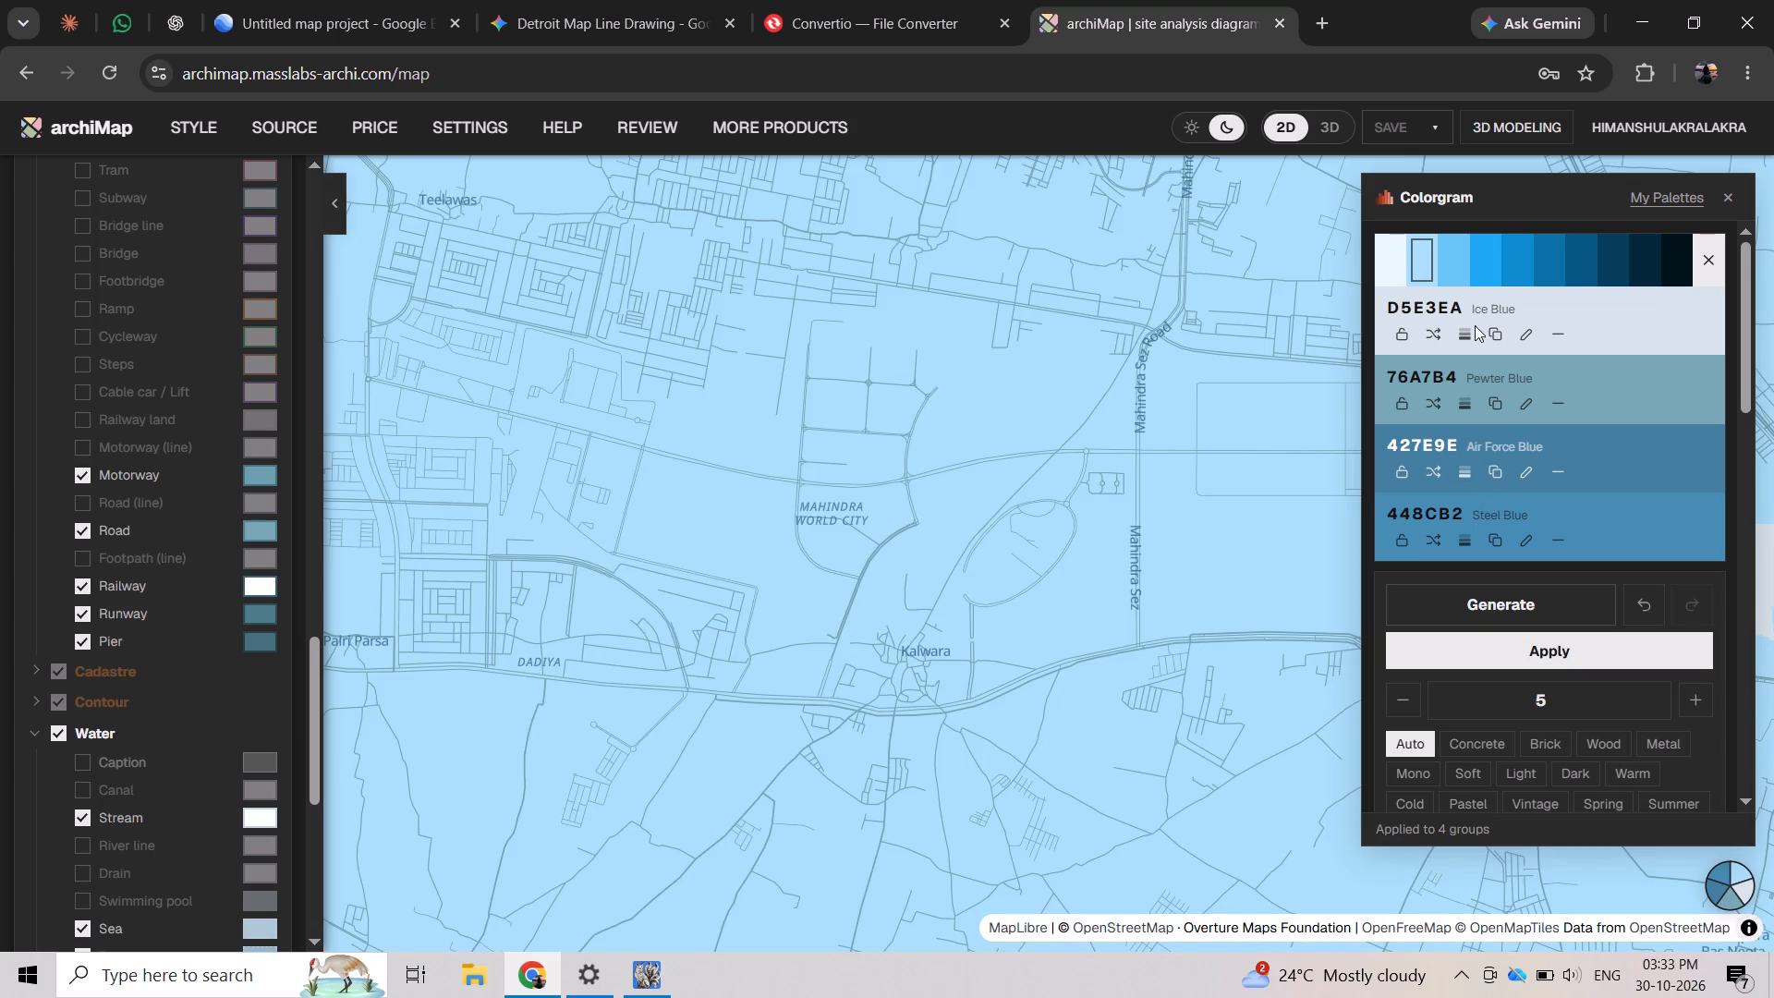
left_click(1520, 259)
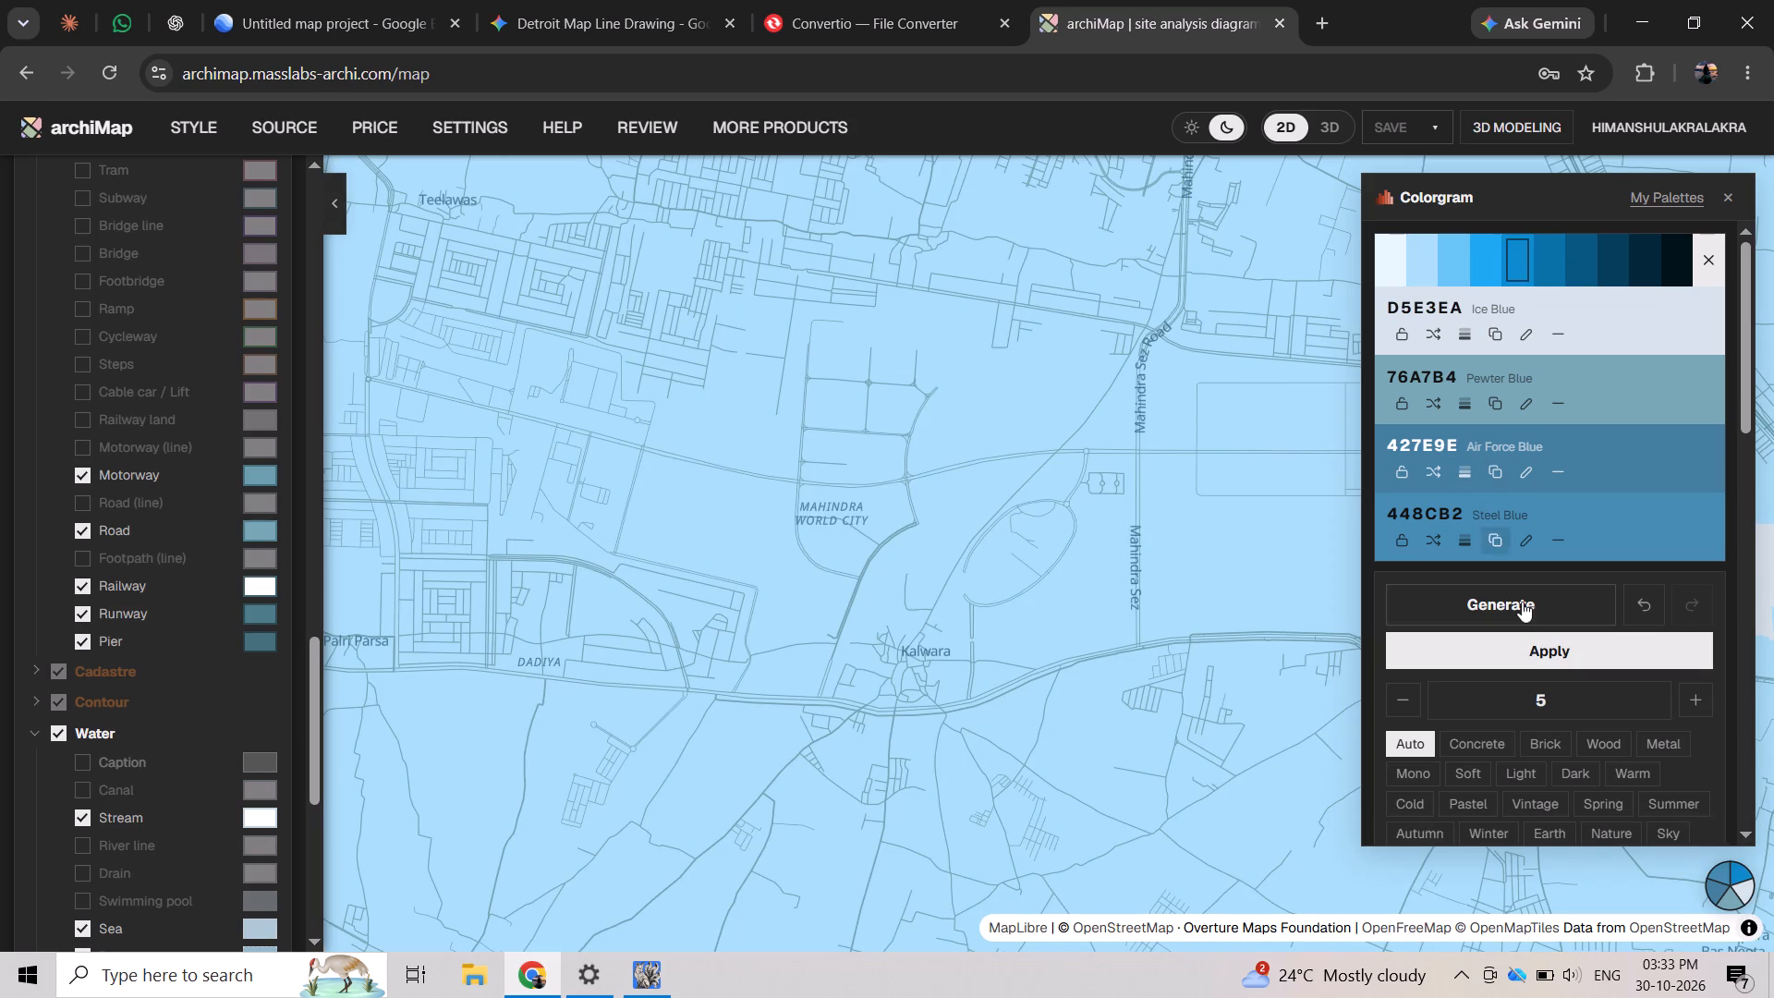
left_click(1525, 652)
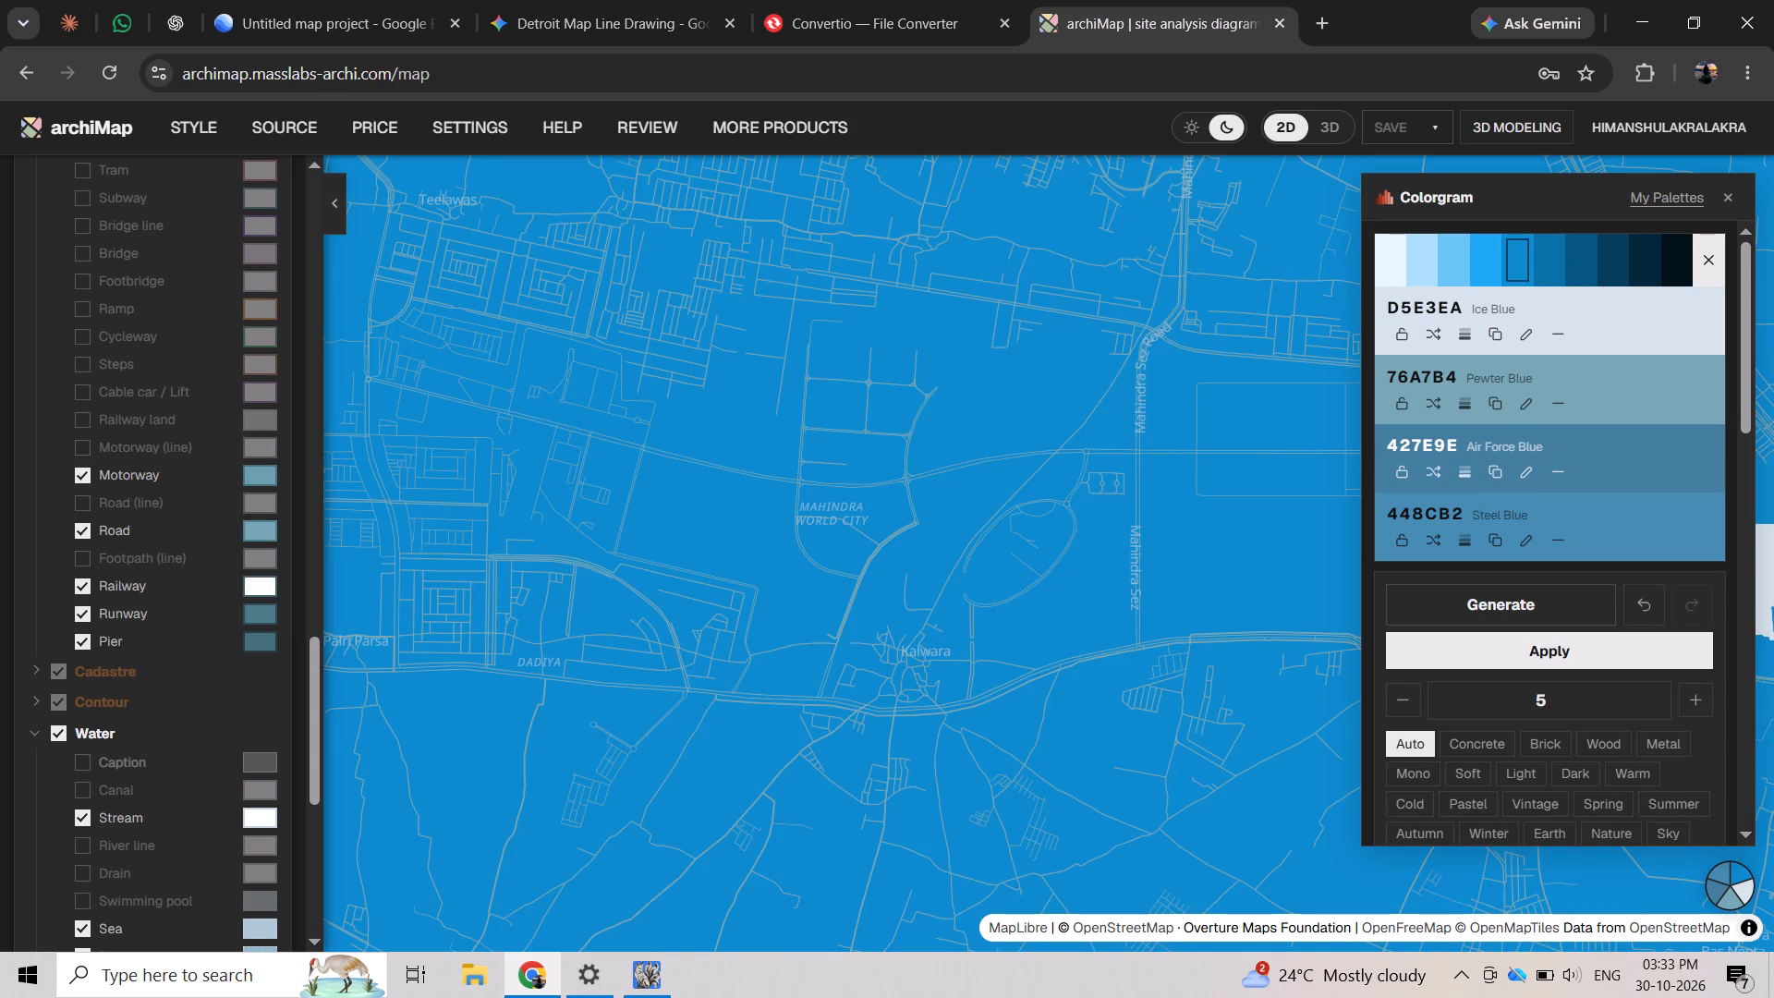
left_click(1581, 271)
Change the Road layer's surface colour to pure white so the roads contrast with the blue background.
scroll(1150, 431, "up", 3)
scroll(1080, 499, "up", 1)
left_click_drag(984, 587, 1080, 499)
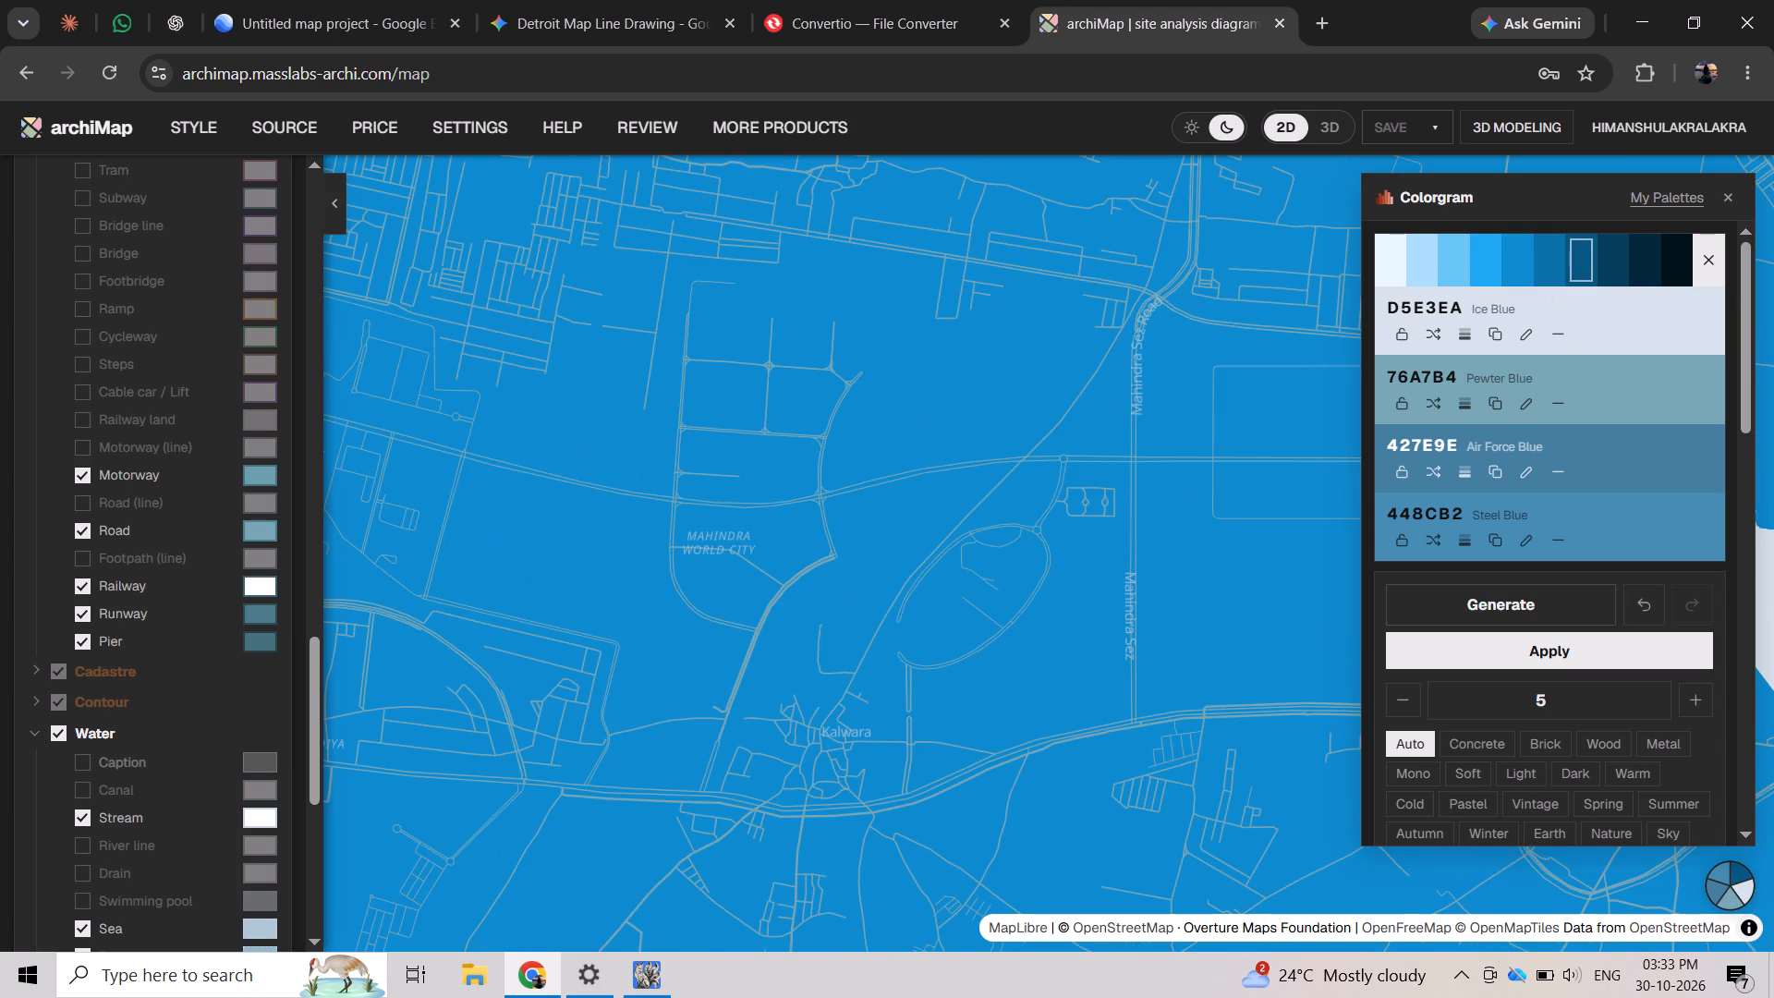
left_click_drag(1080, 499, 1130, 410)
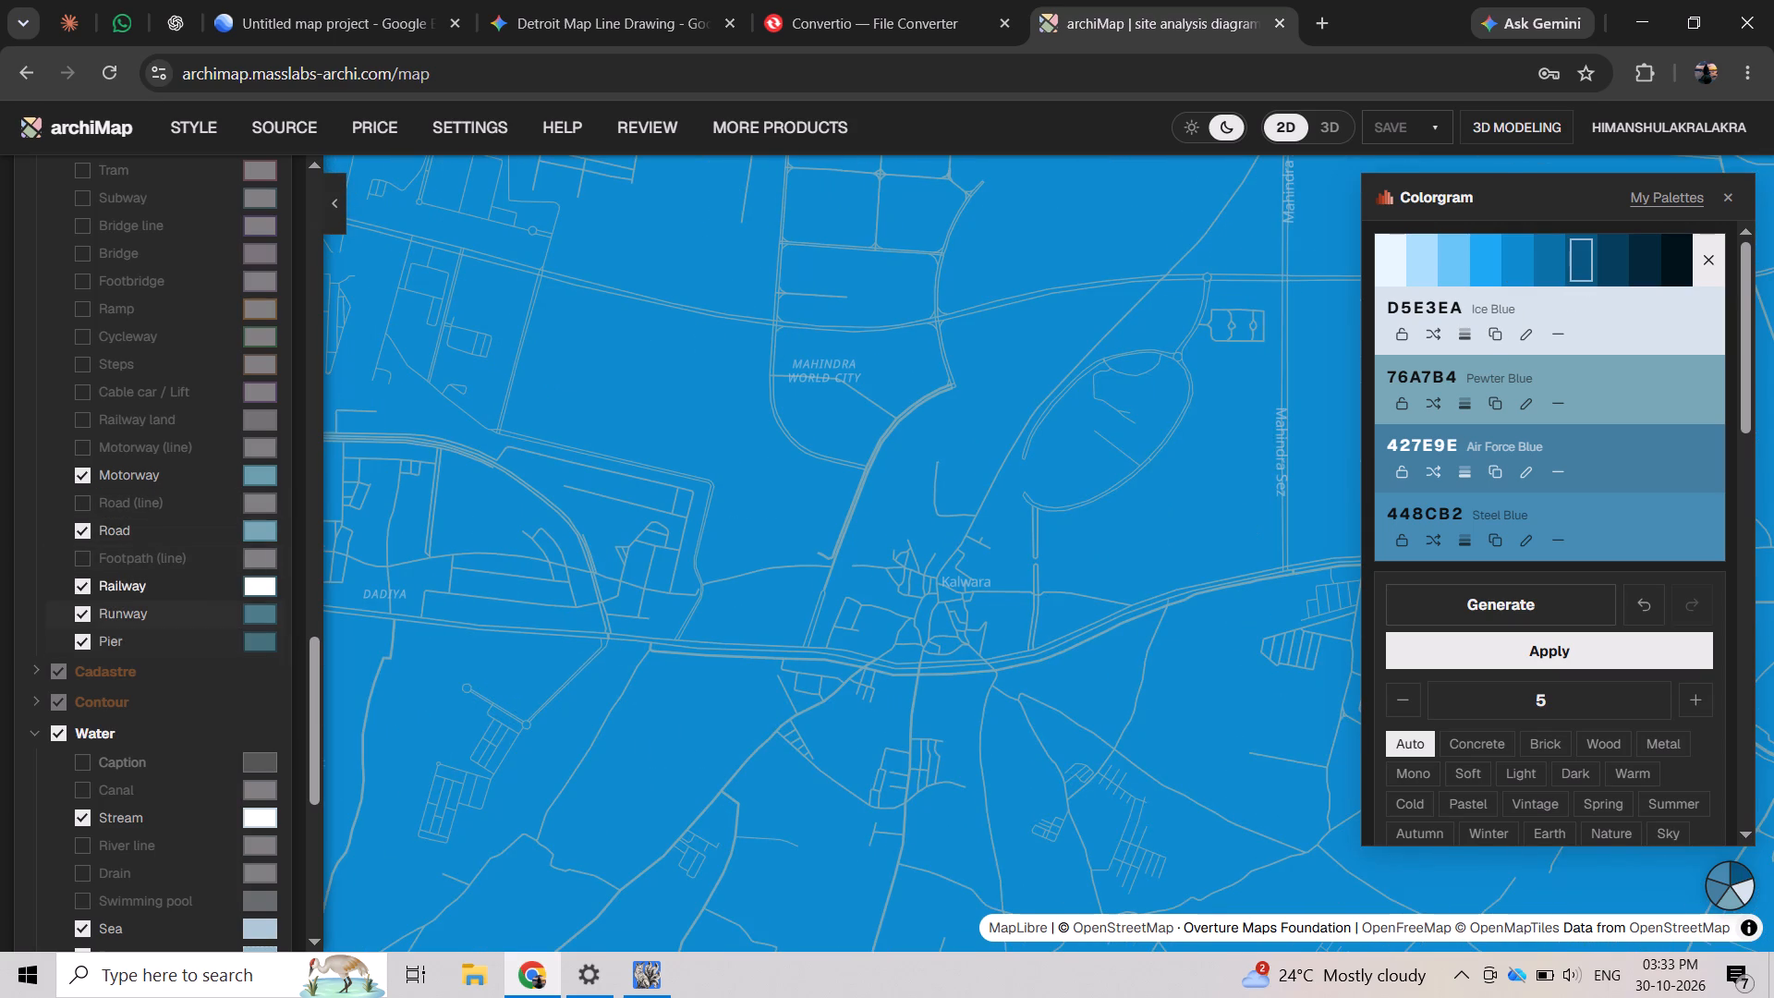
left_click(265, 534)
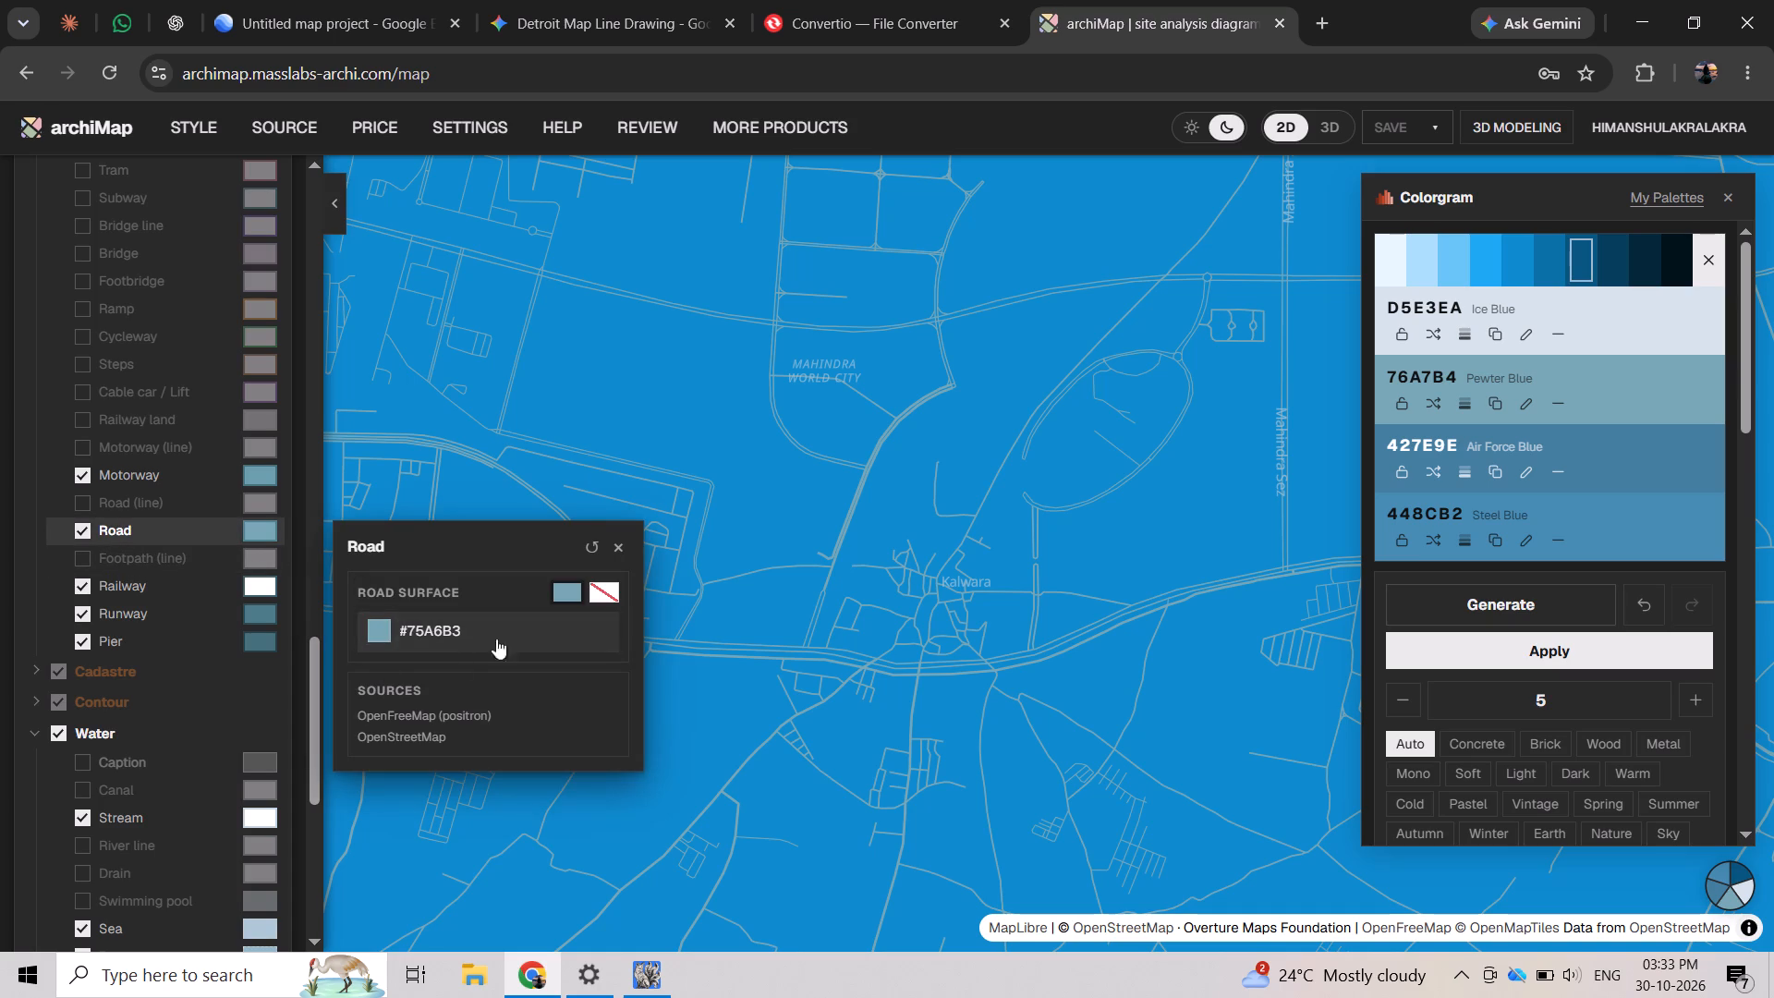
left_click(374, 627)
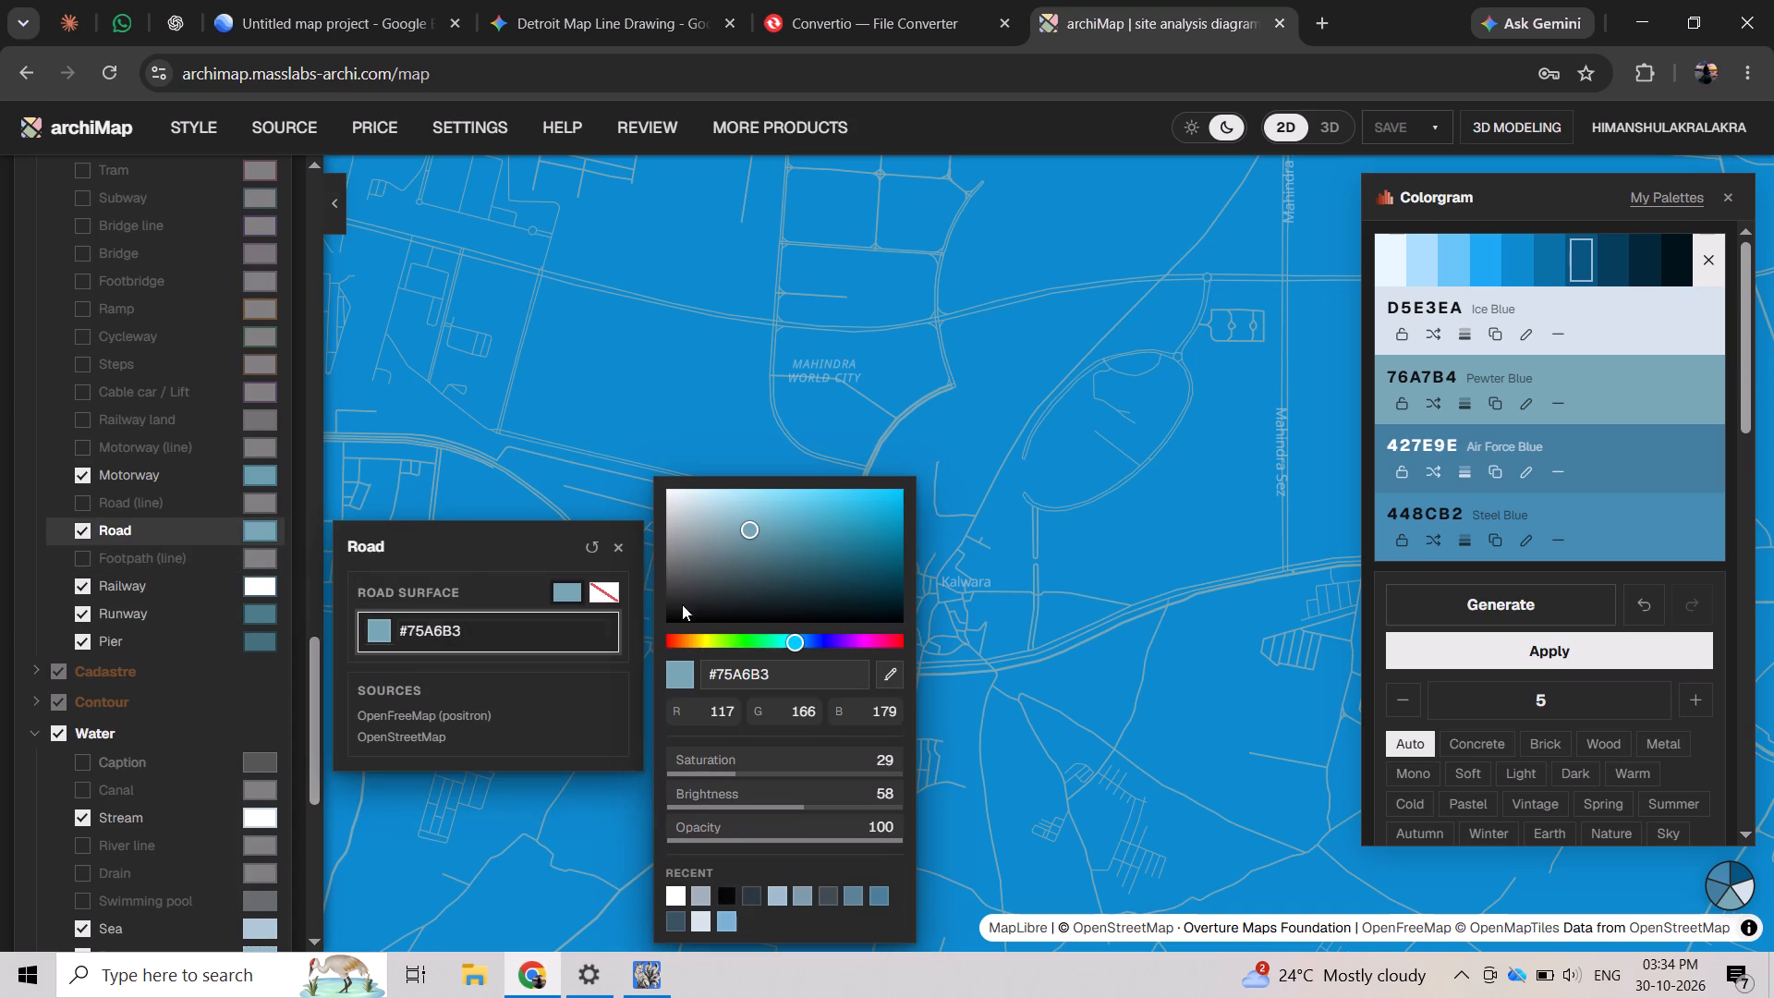
left_click_drag(755, 530, 615, 469)
left_click(622, 422)
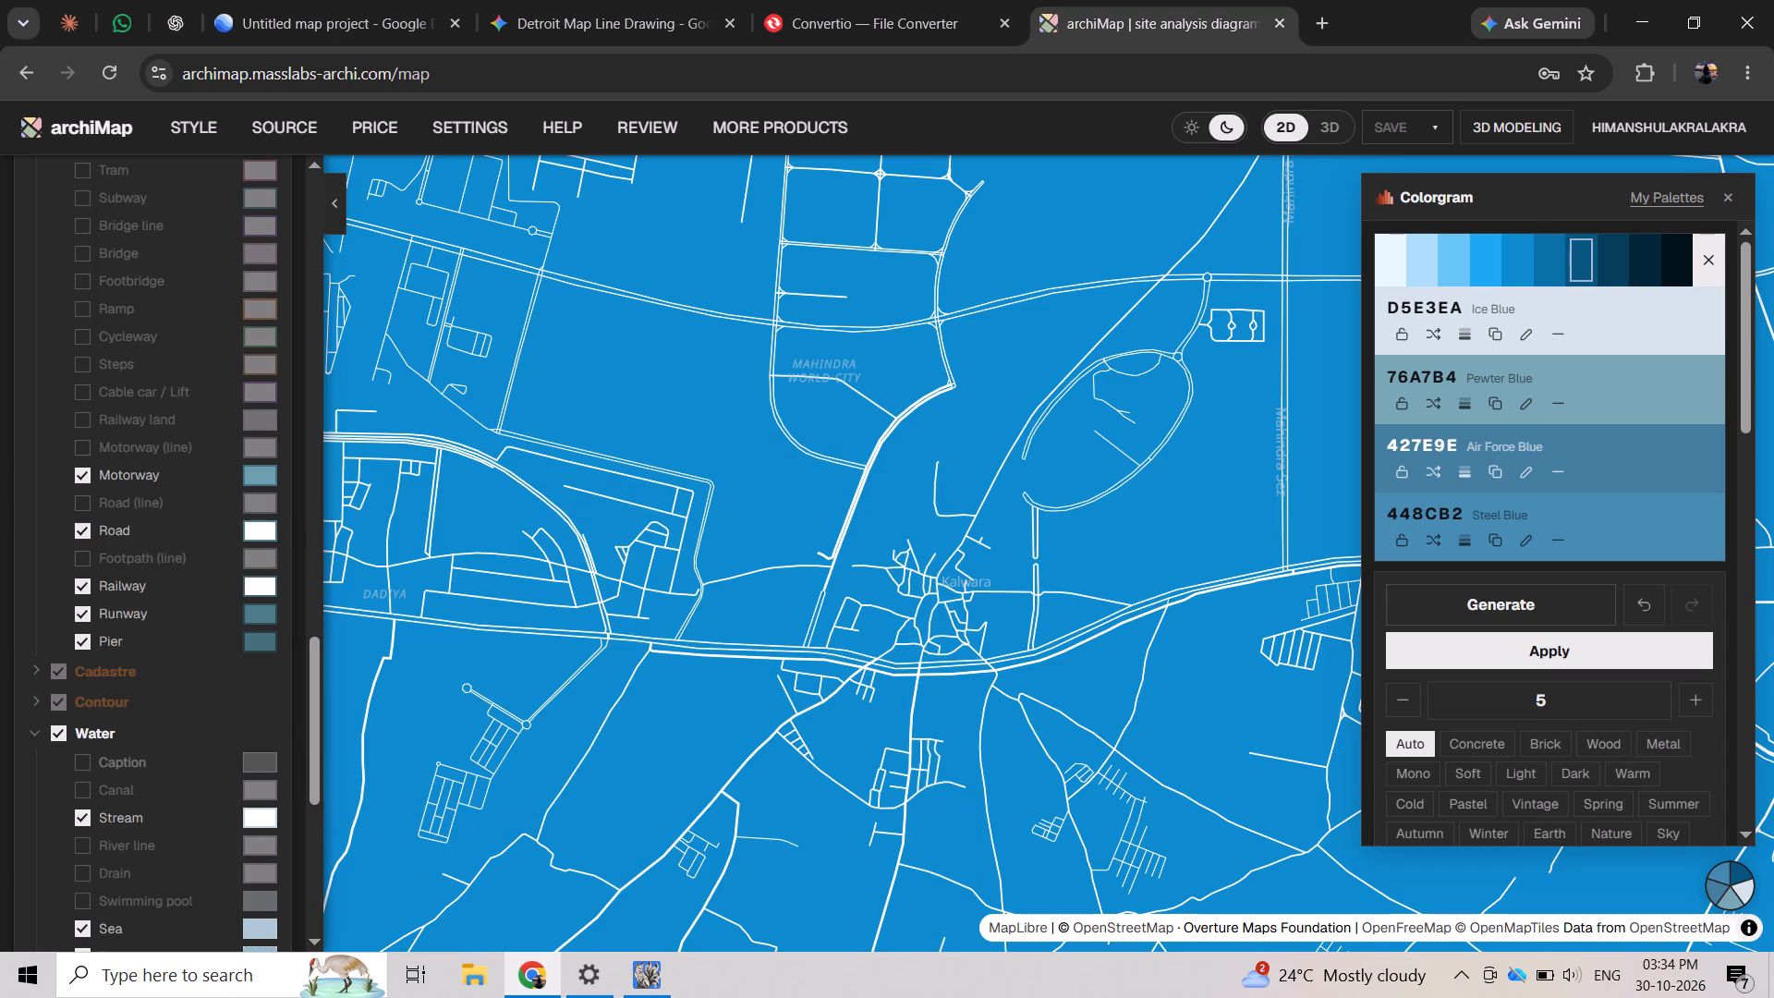
Choose the second-lightest blue shade for the first palette colour and apply the palette to the map.
scroll(959, 519, "down", 1)
left_click_drag(1011, 540, 978, 483)
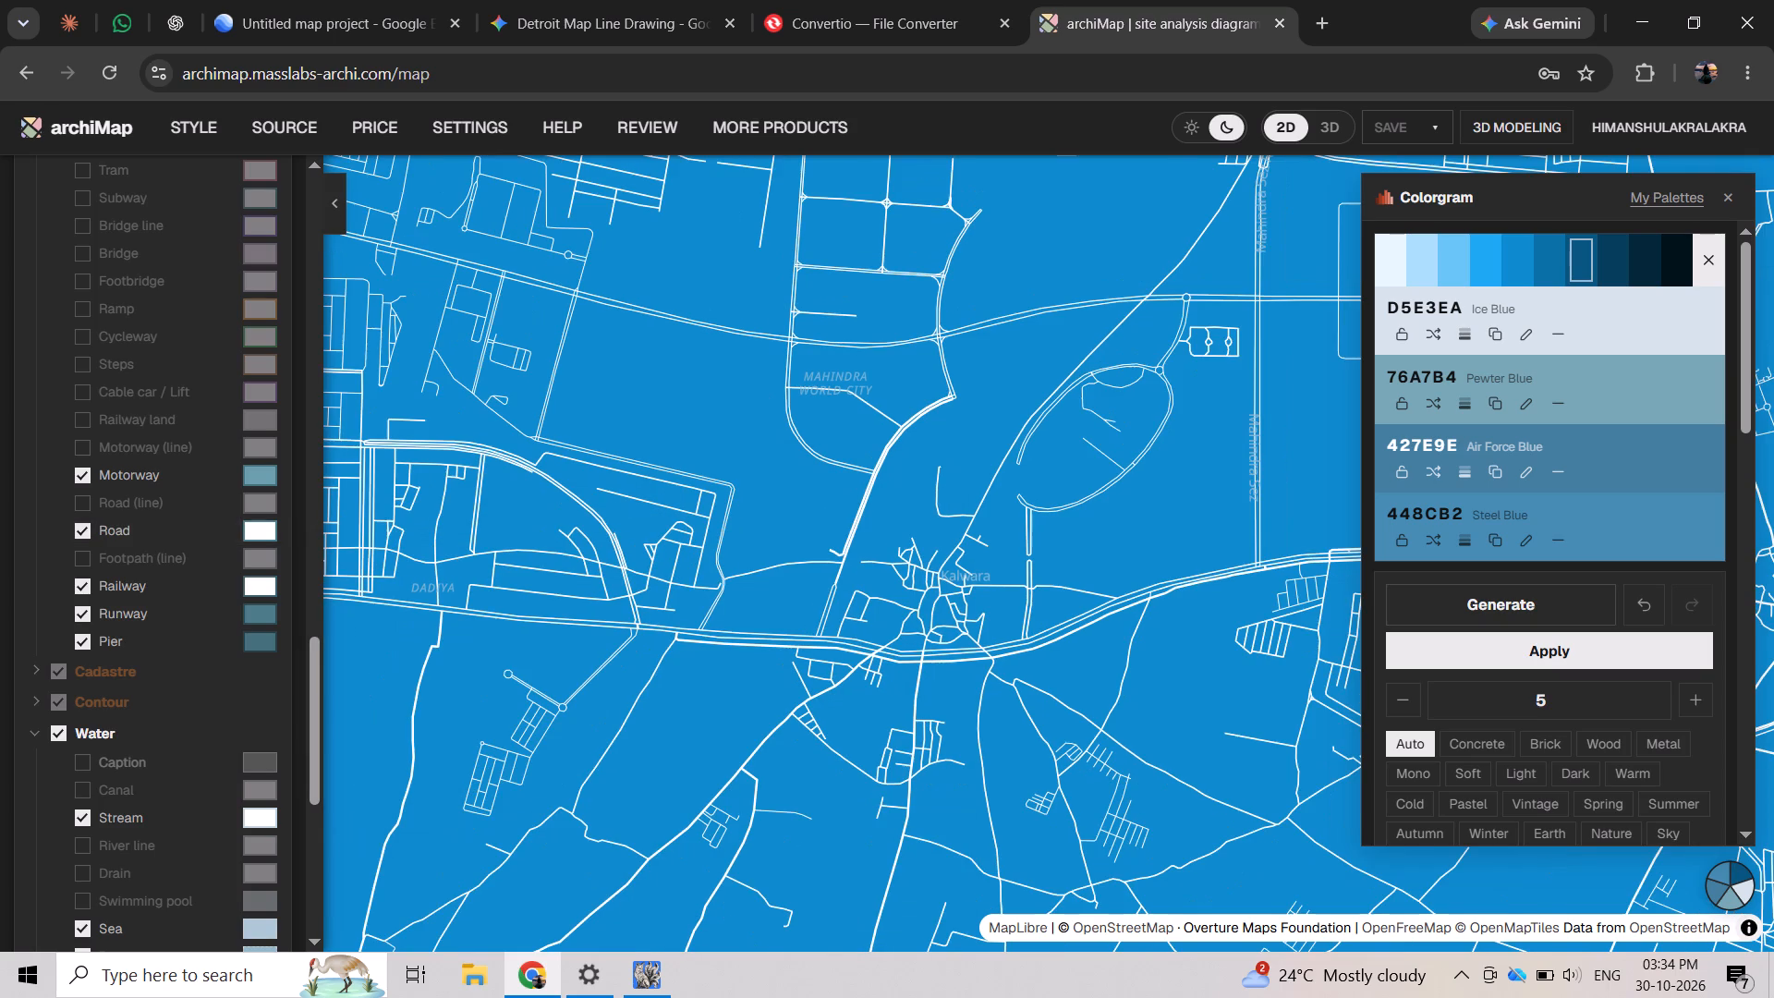
left_click_drag(1083, 554, 894, 692)
left_click_drag(981, 540, 905, 688)
left_click_drag(952, 629, 924, 672)
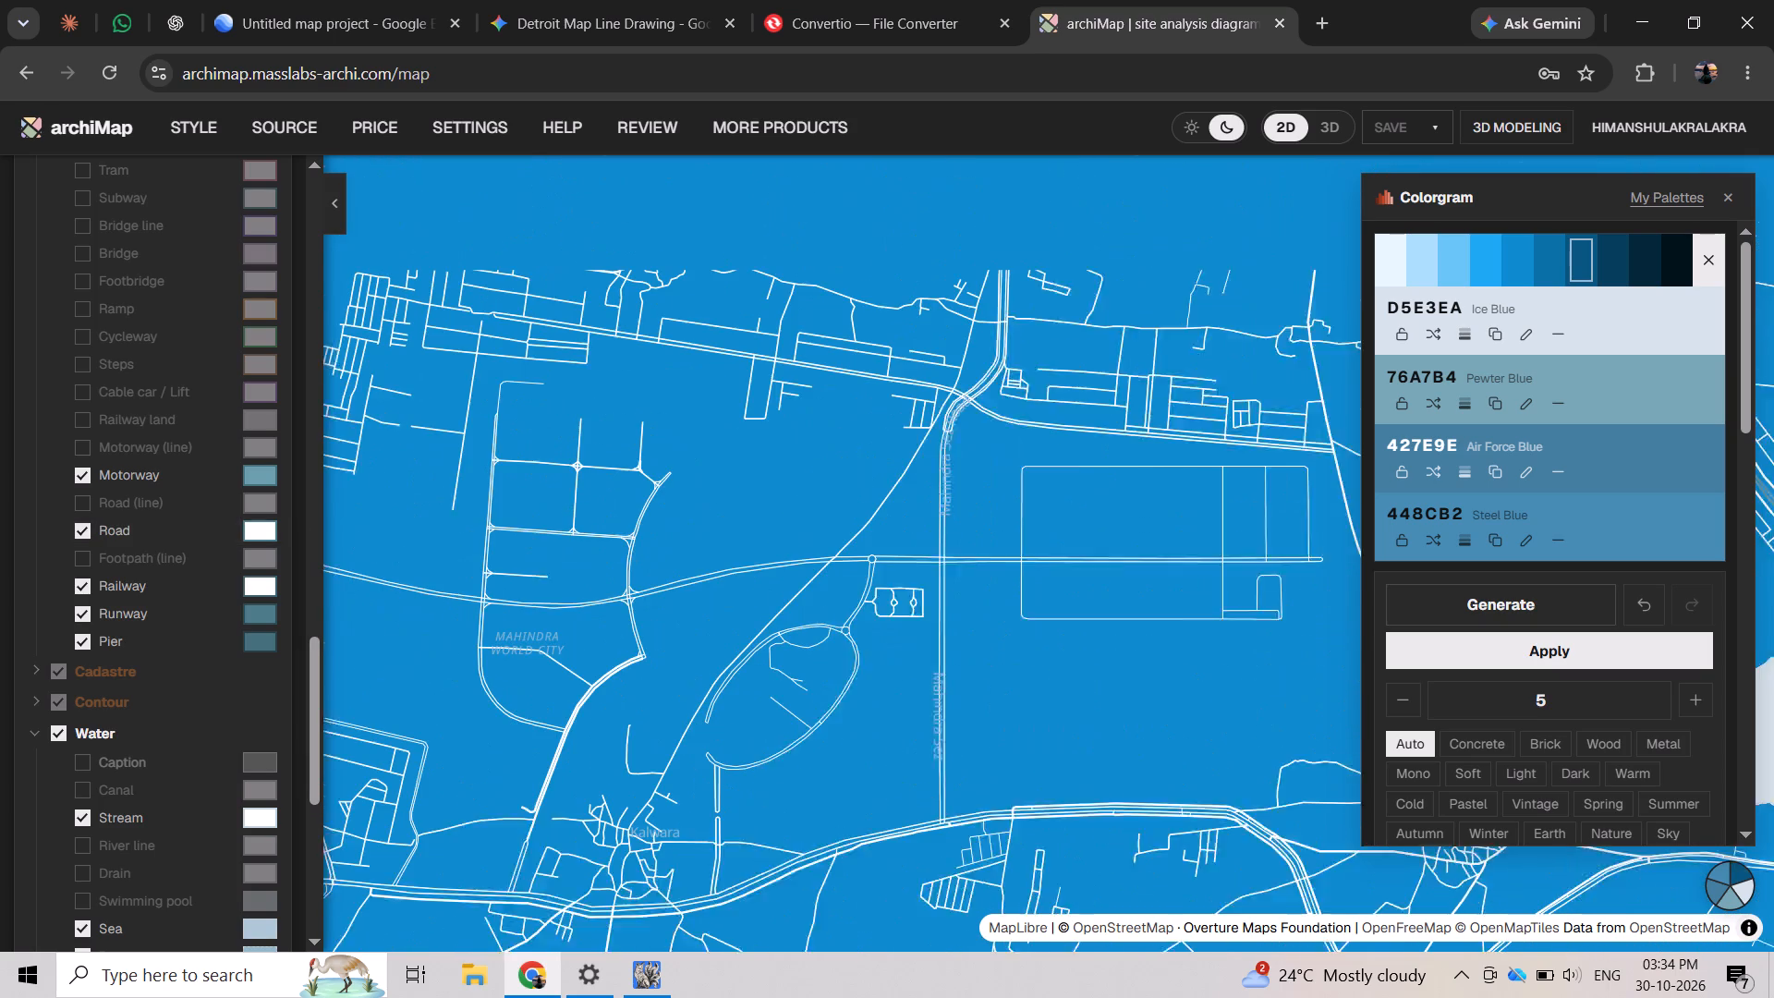
left_click_drag(924, 672, 929, 661)
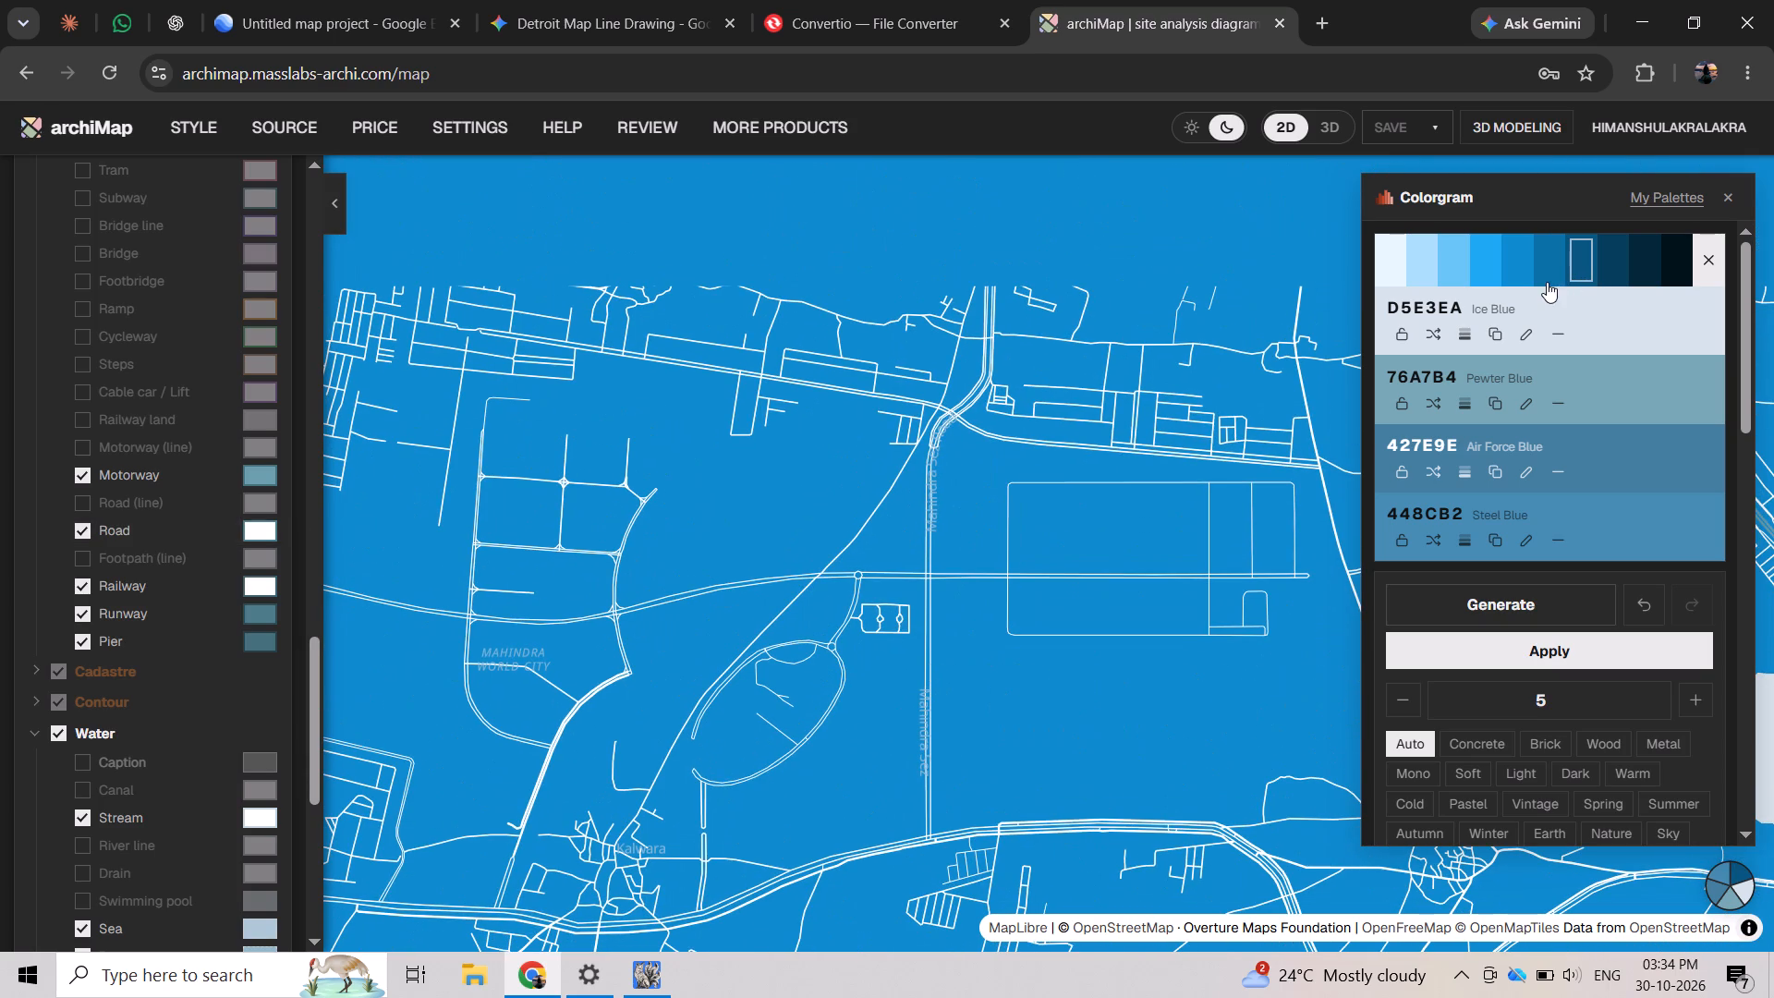
left_click(1465, 263)
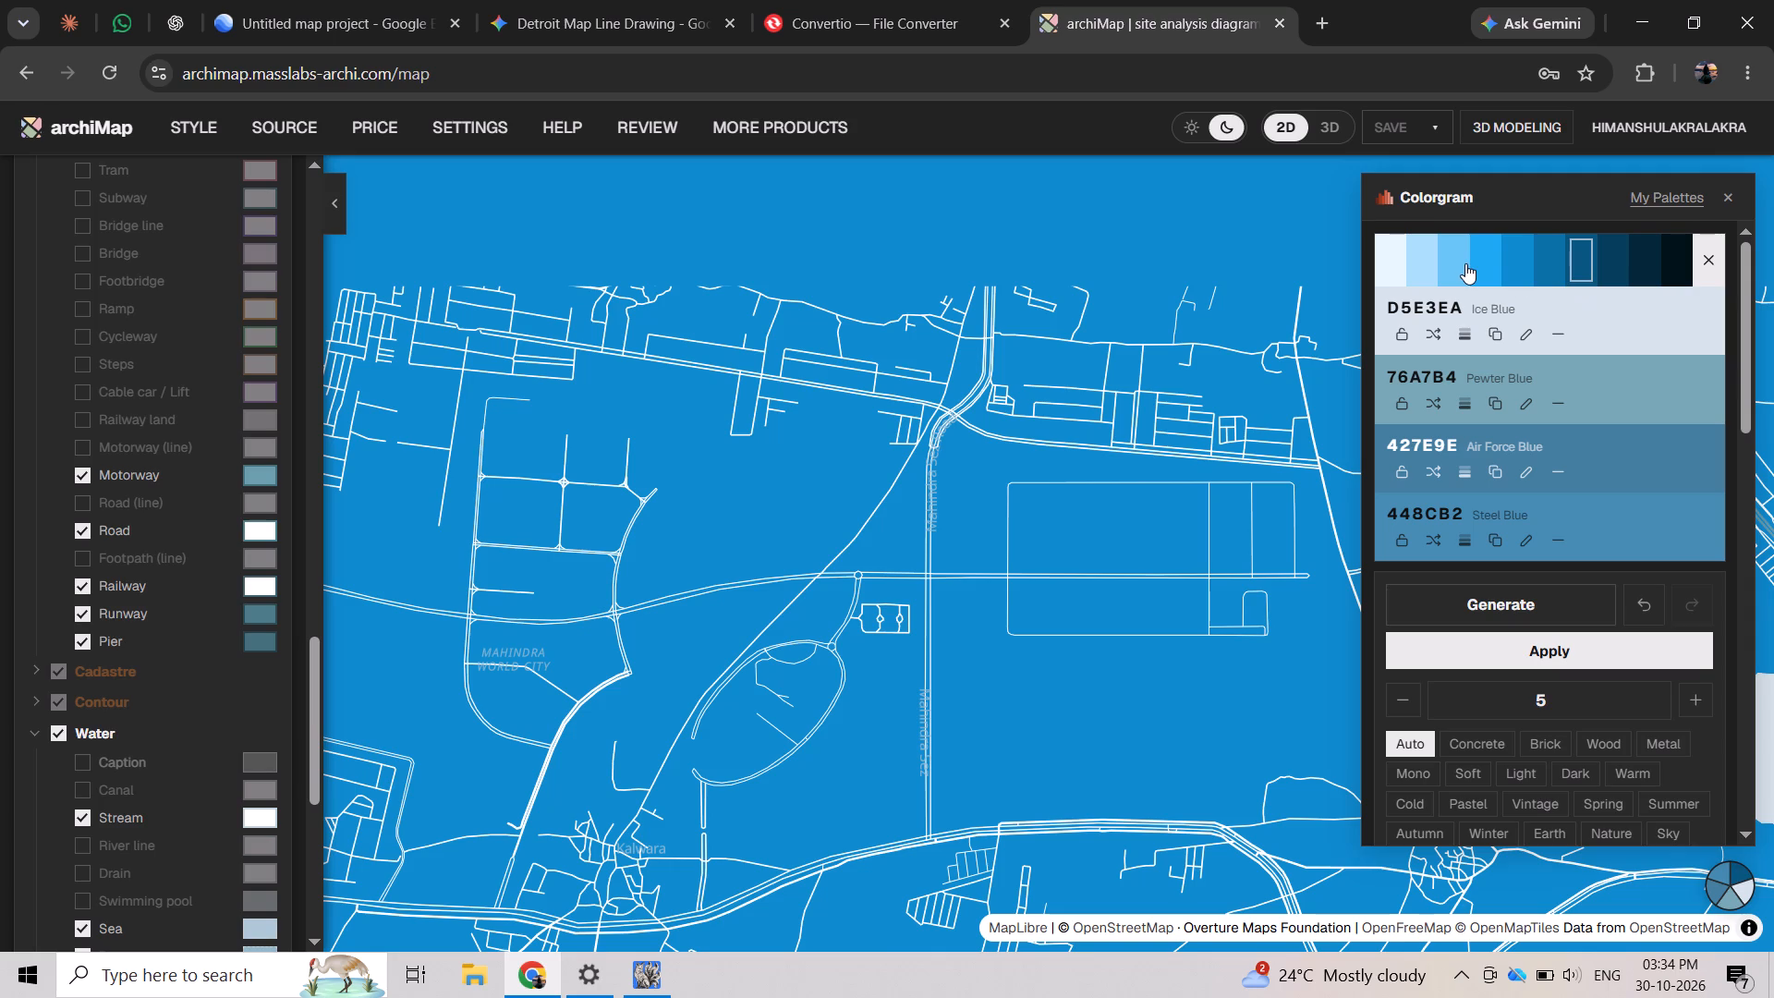
left_click(1424, 261)
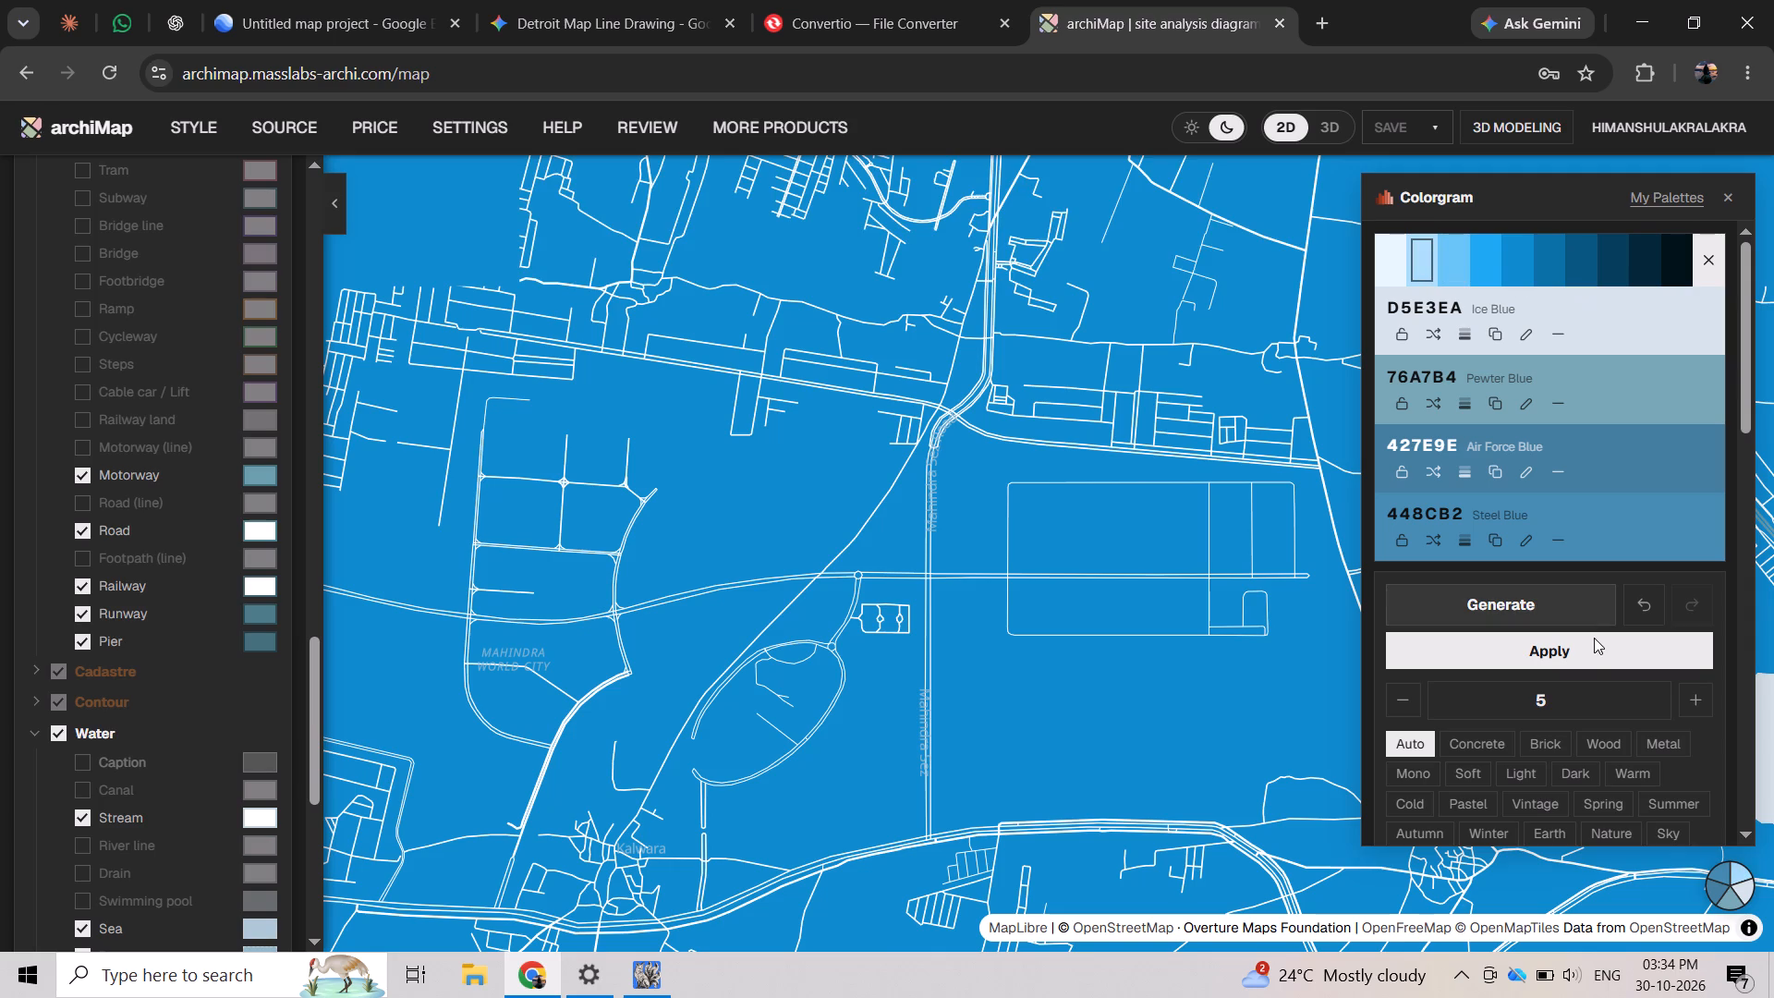
left_click(1585, 651)
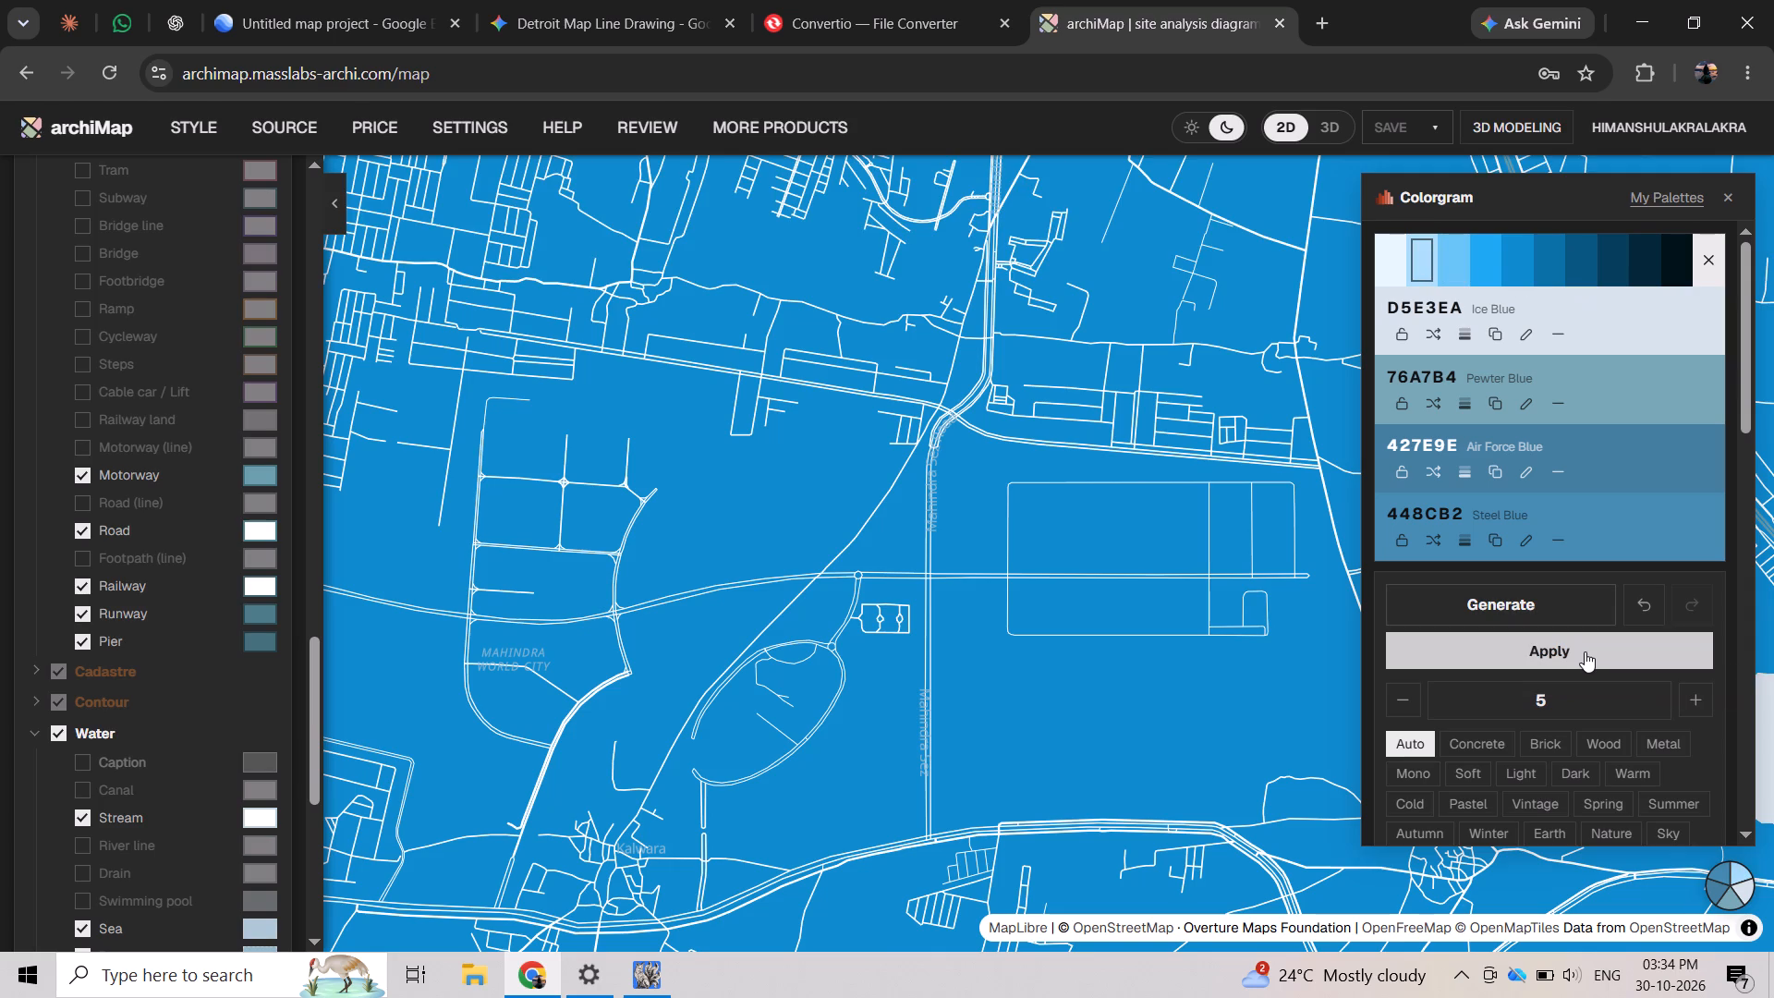
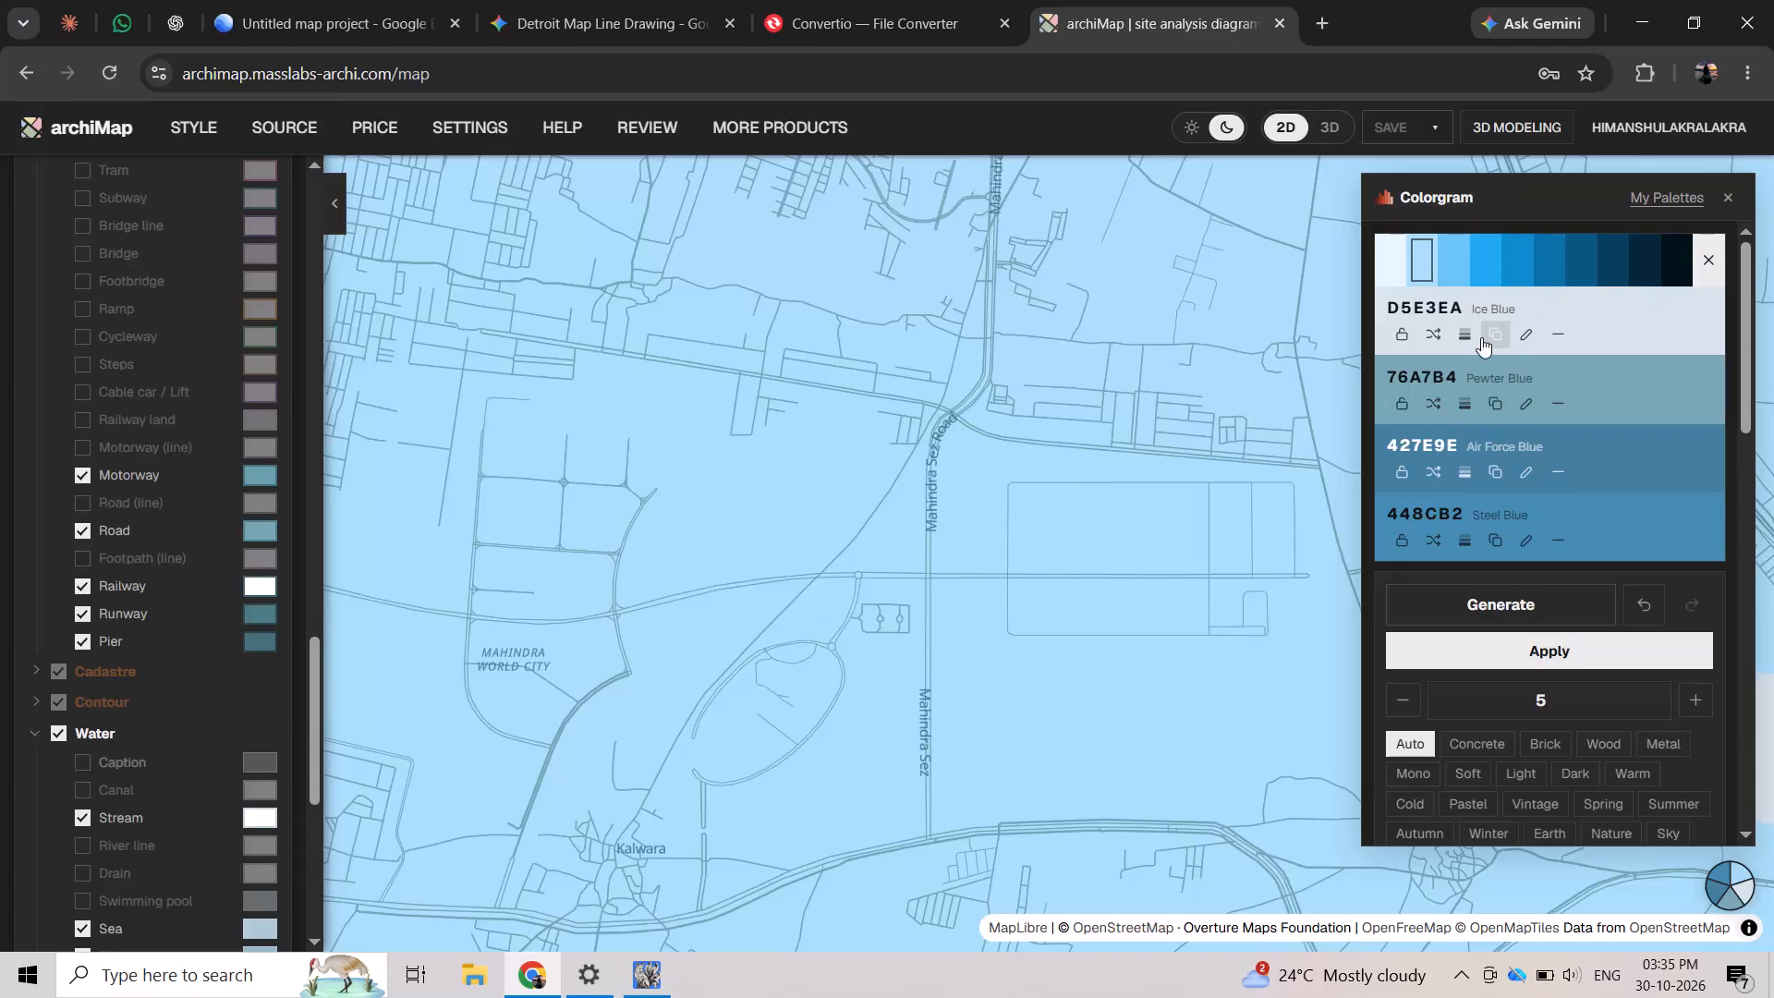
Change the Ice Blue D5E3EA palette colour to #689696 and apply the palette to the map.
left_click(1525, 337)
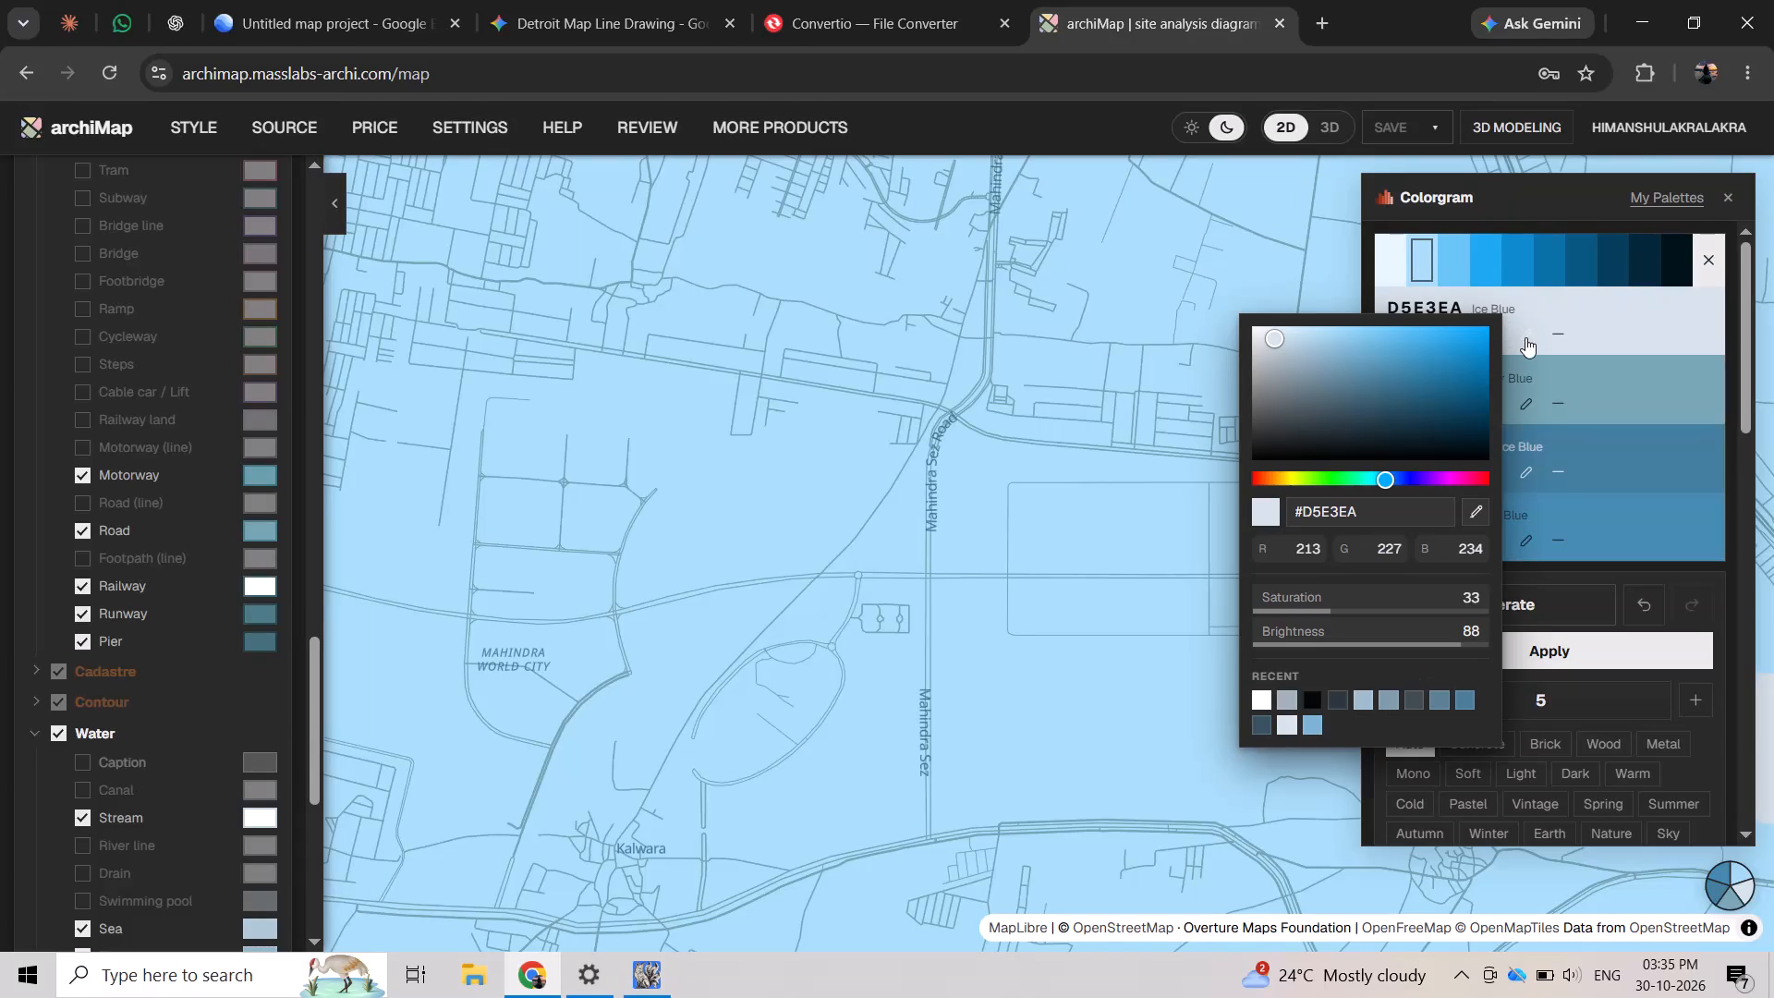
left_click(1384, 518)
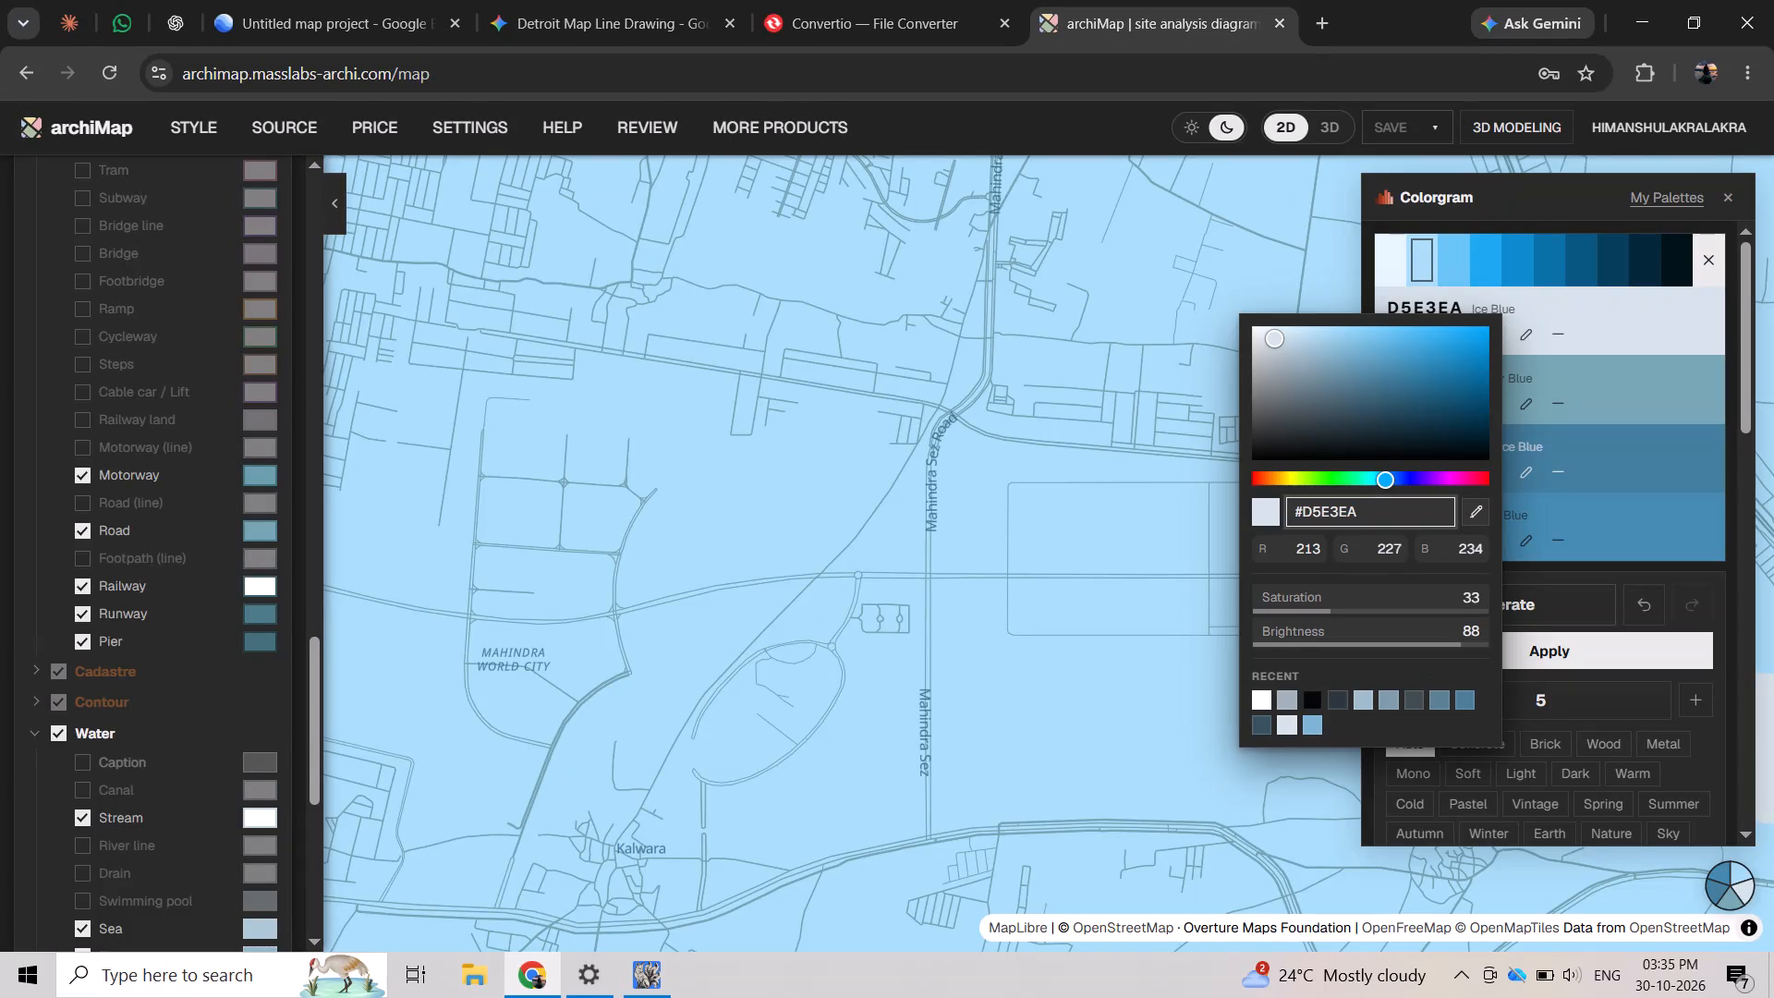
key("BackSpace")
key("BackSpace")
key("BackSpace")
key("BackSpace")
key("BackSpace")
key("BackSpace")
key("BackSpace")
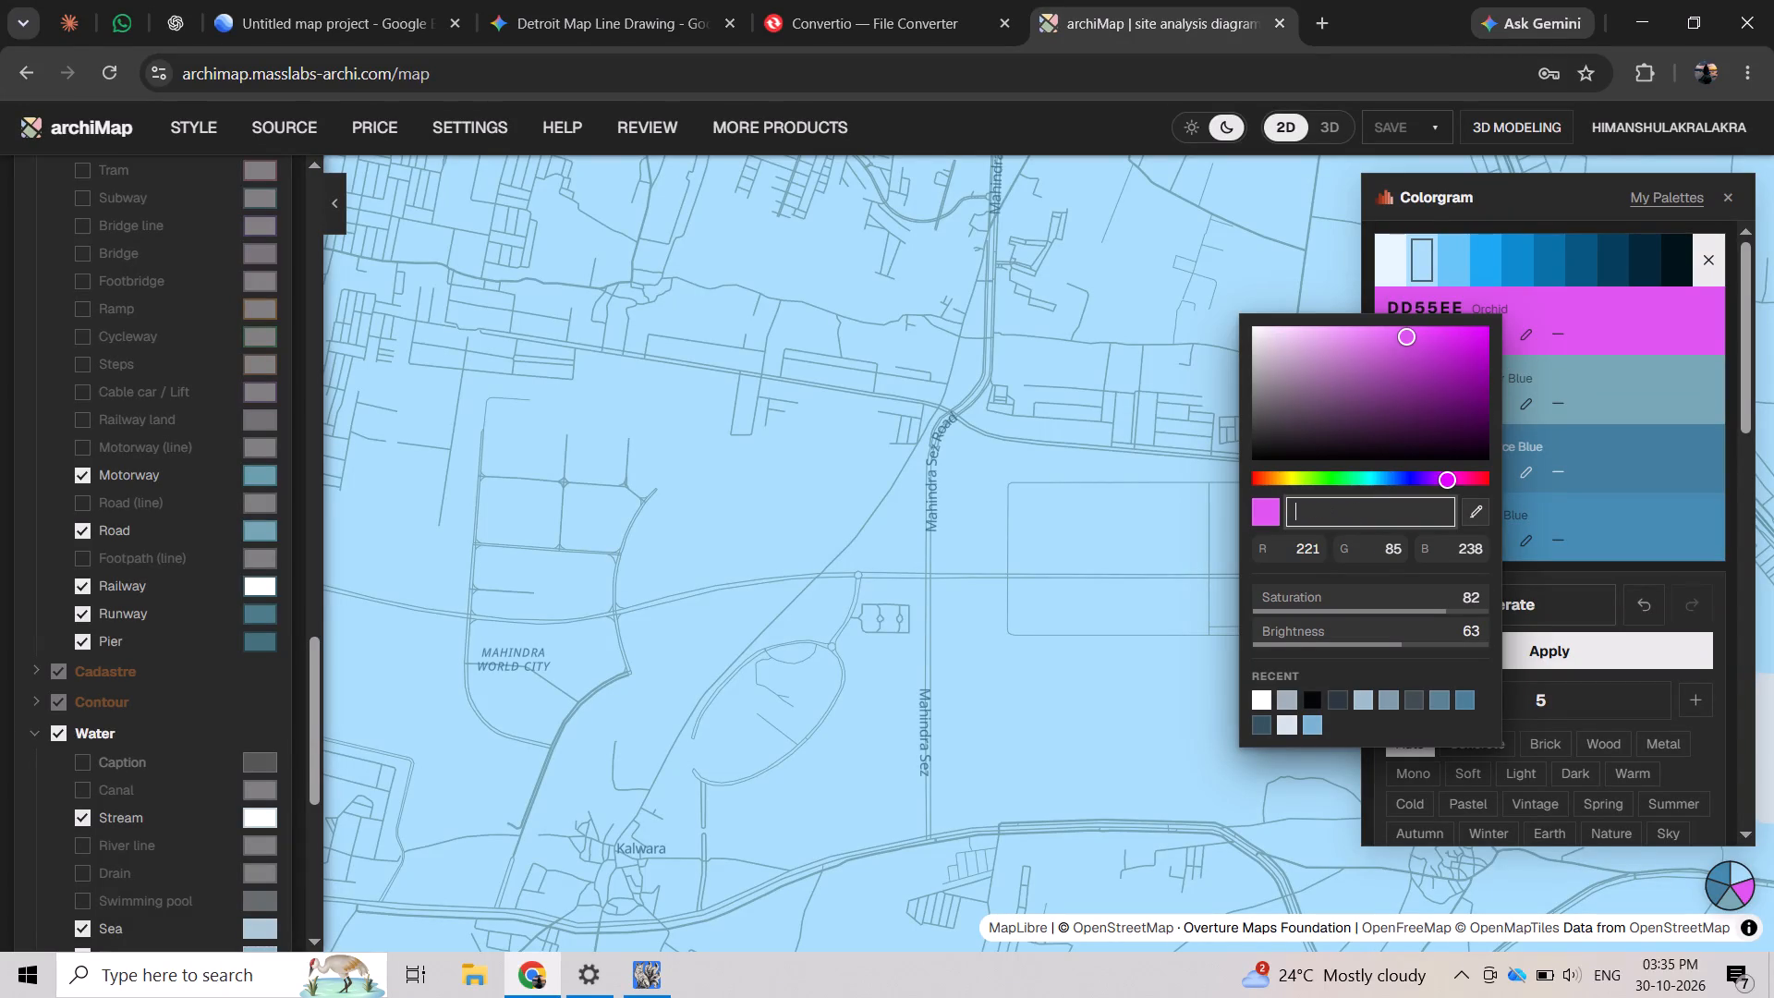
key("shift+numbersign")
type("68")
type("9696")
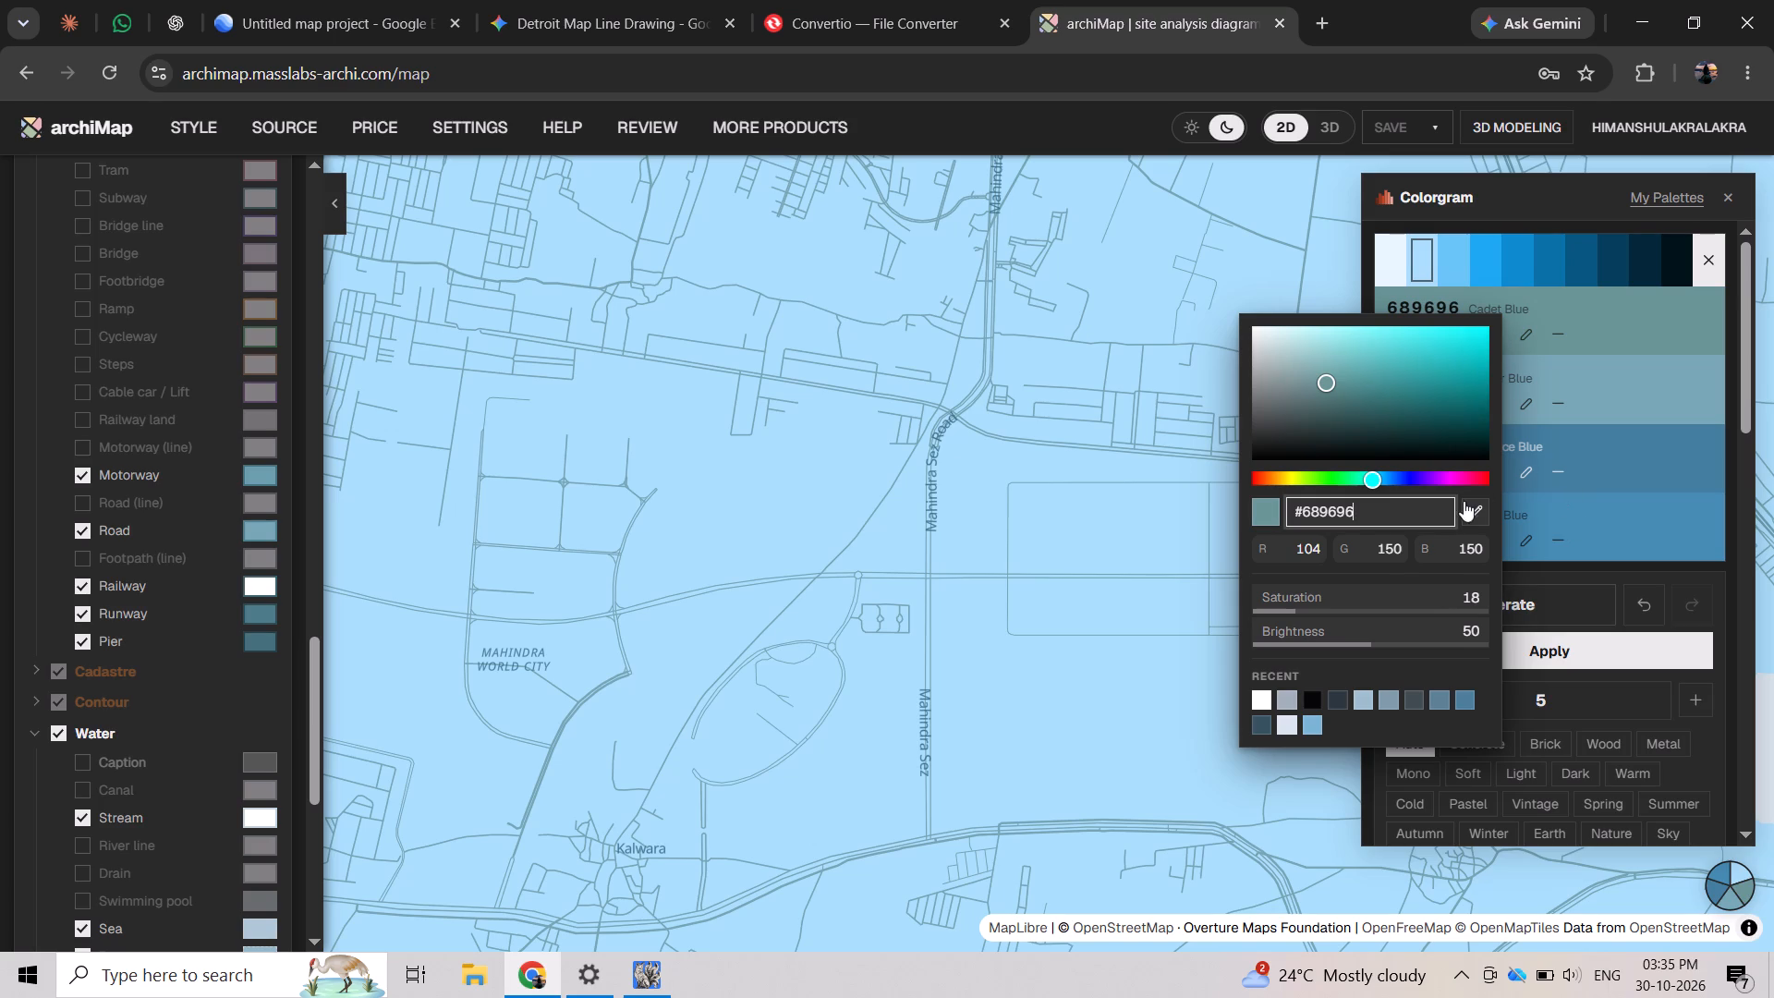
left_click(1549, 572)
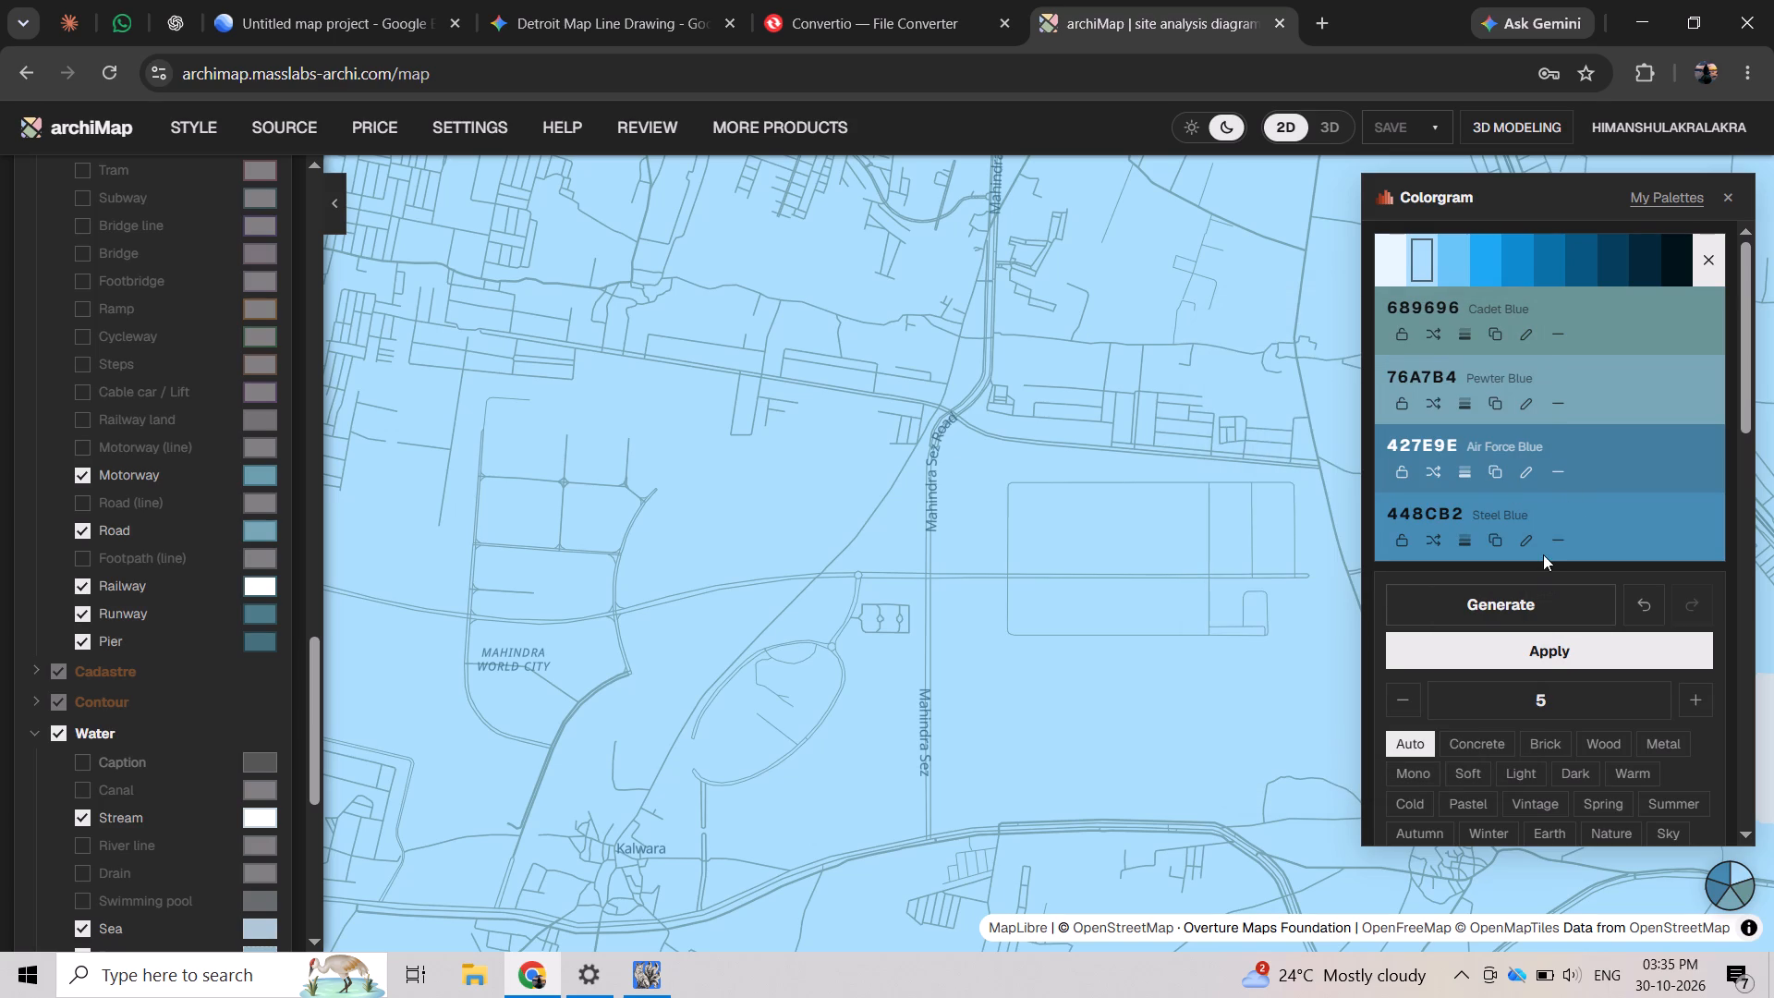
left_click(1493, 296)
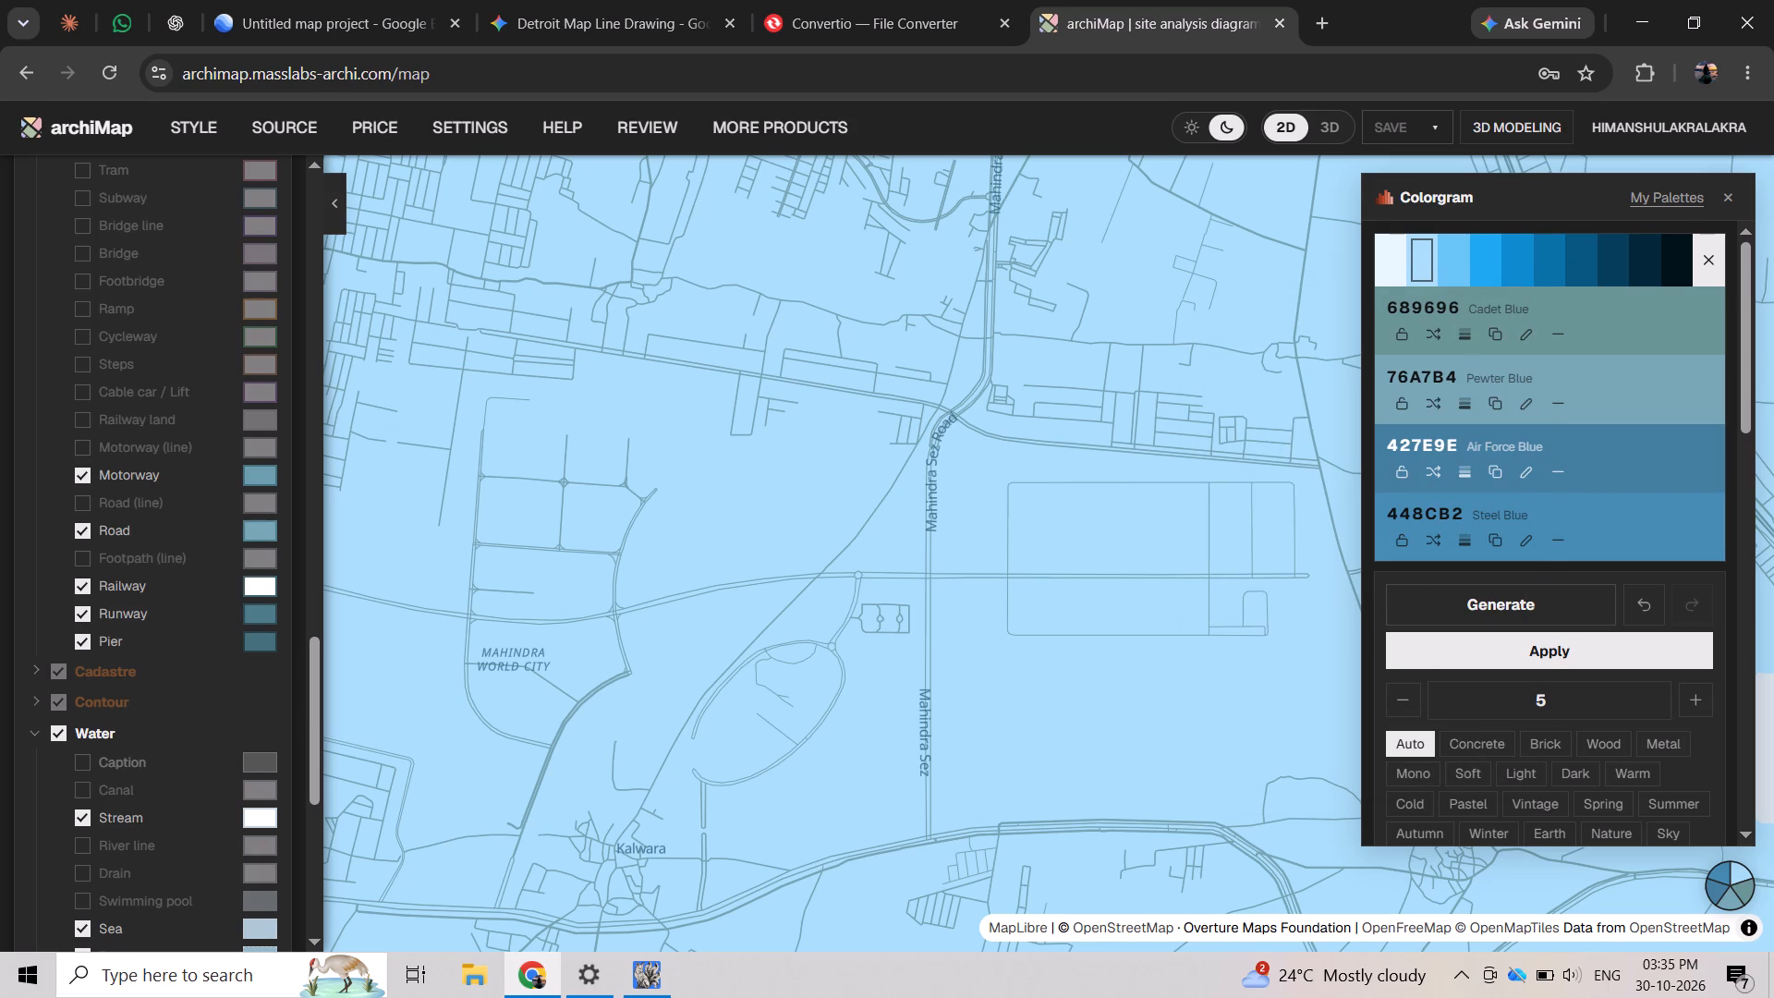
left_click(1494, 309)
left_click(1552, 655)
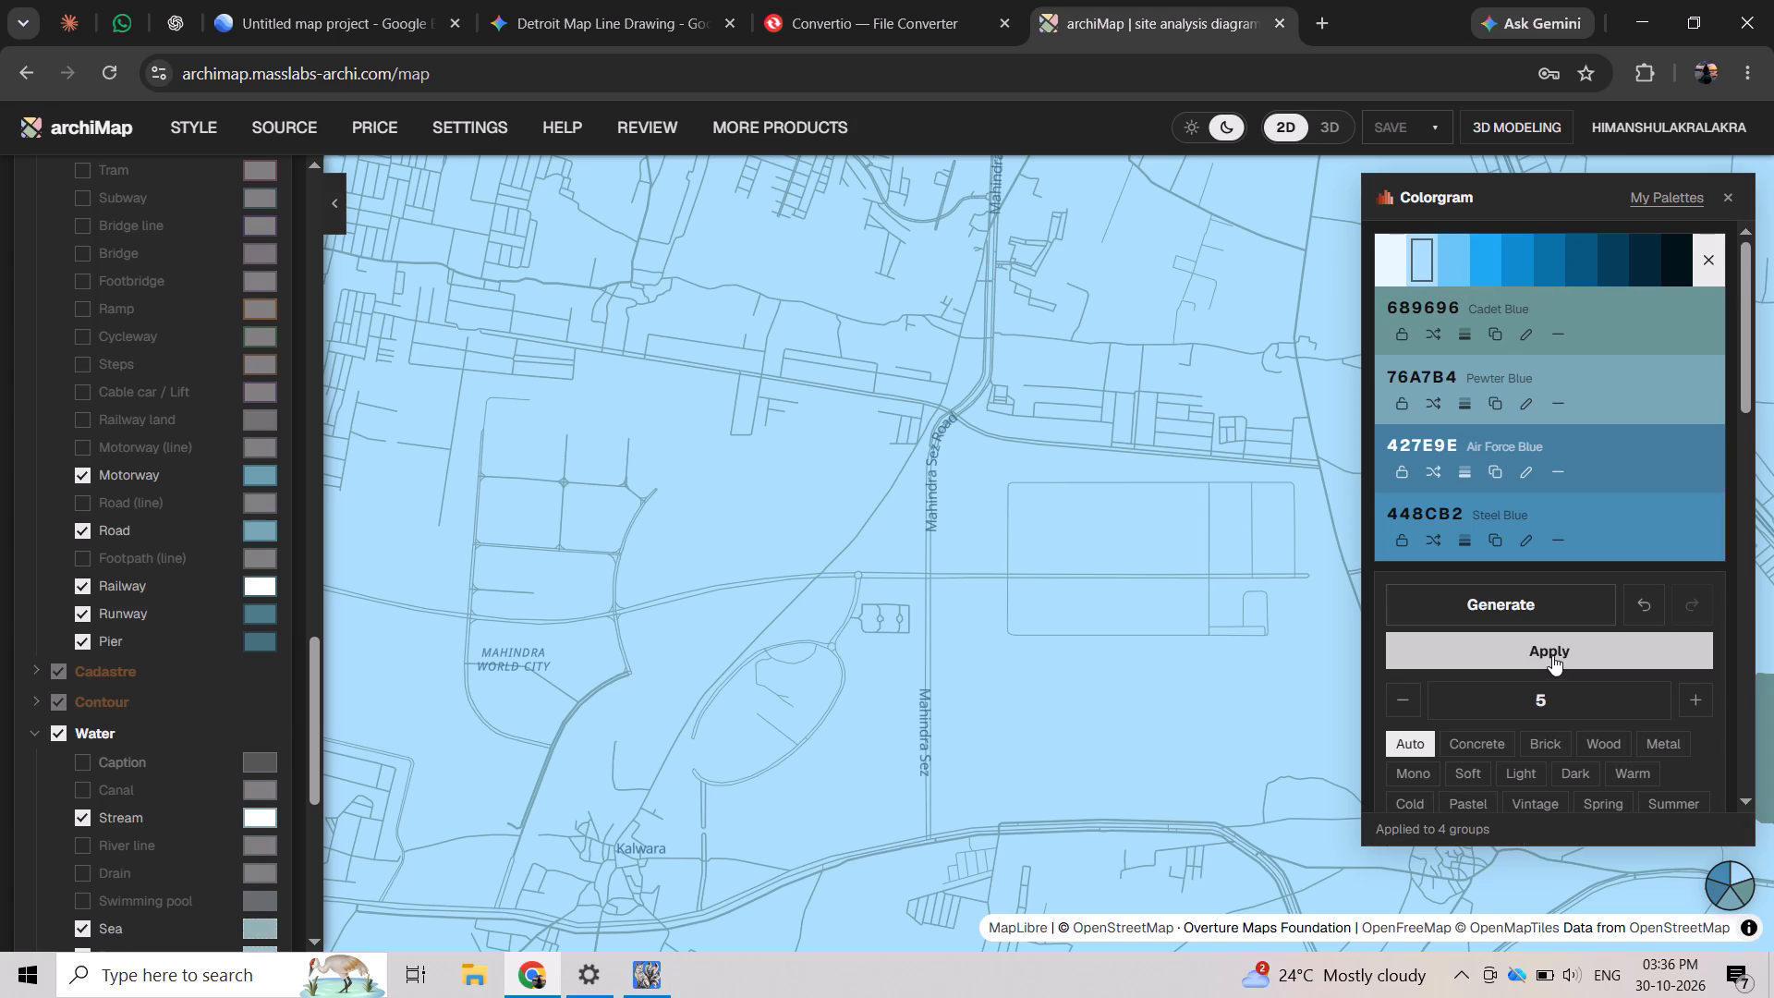
Remove the Cadet Blue 689696 colour from the palette and bring the palette back to five colours.
left_click(1410, 303)
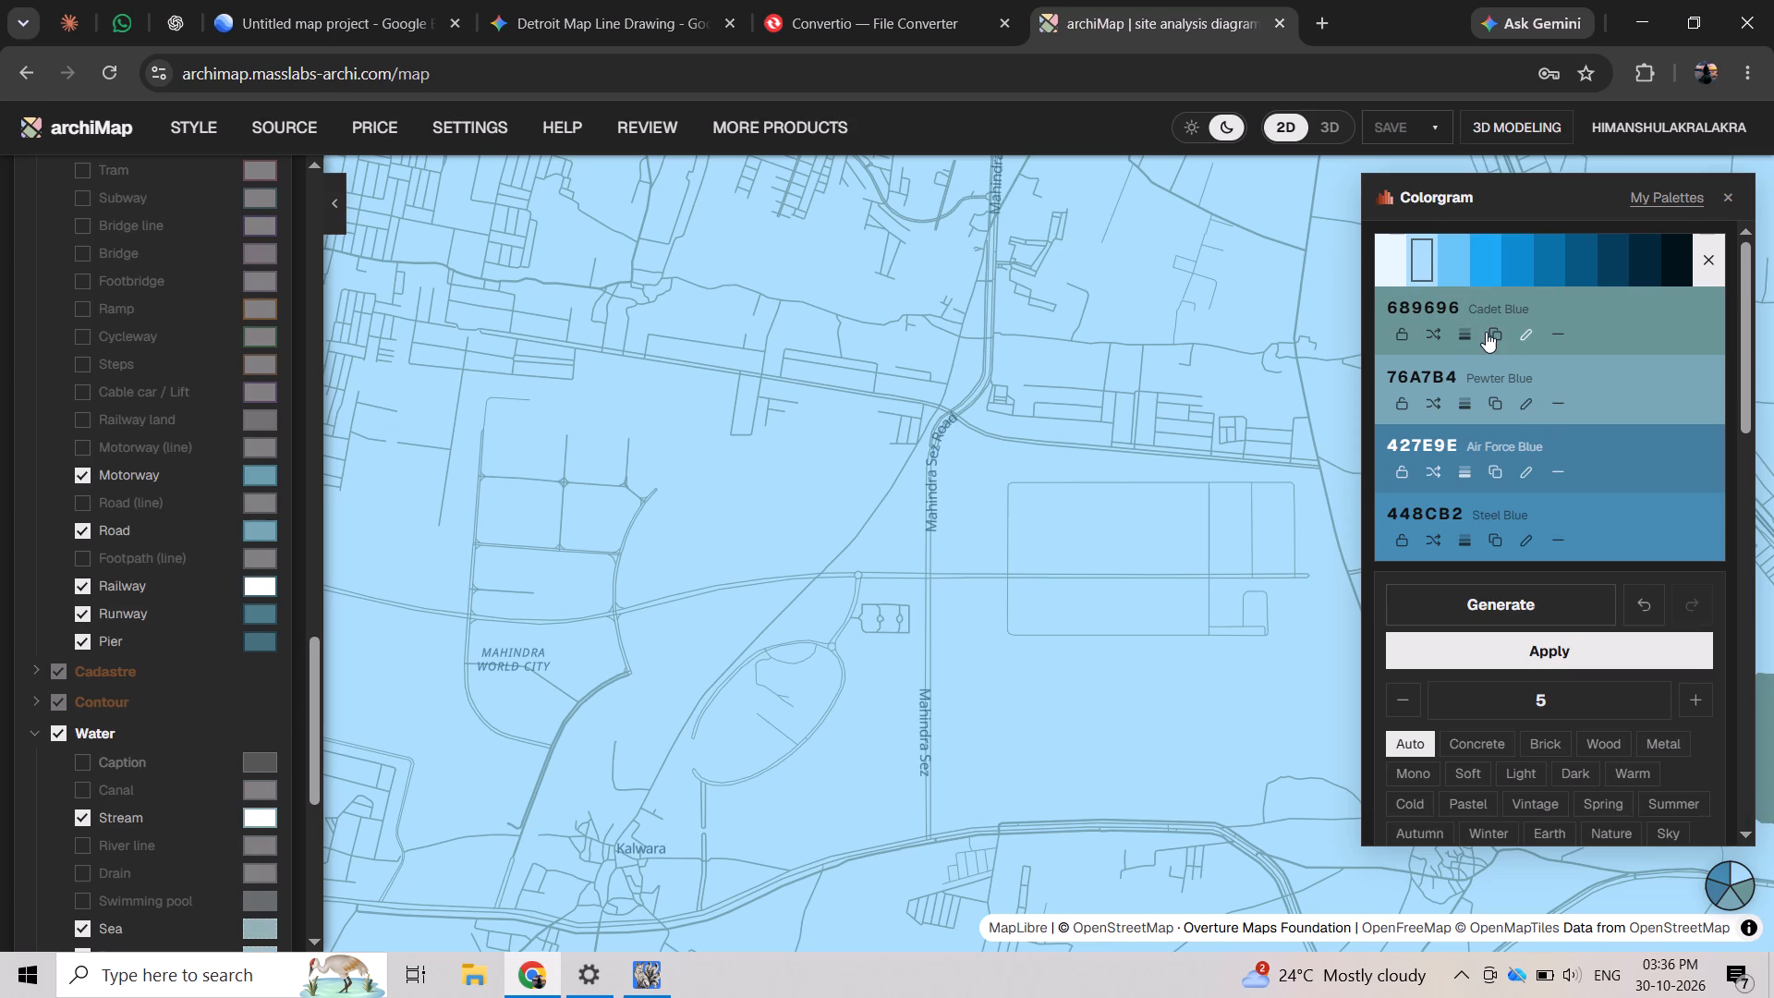
left_click(1406, 332)
left_click(1406, 332)
left_click(1547, 332)
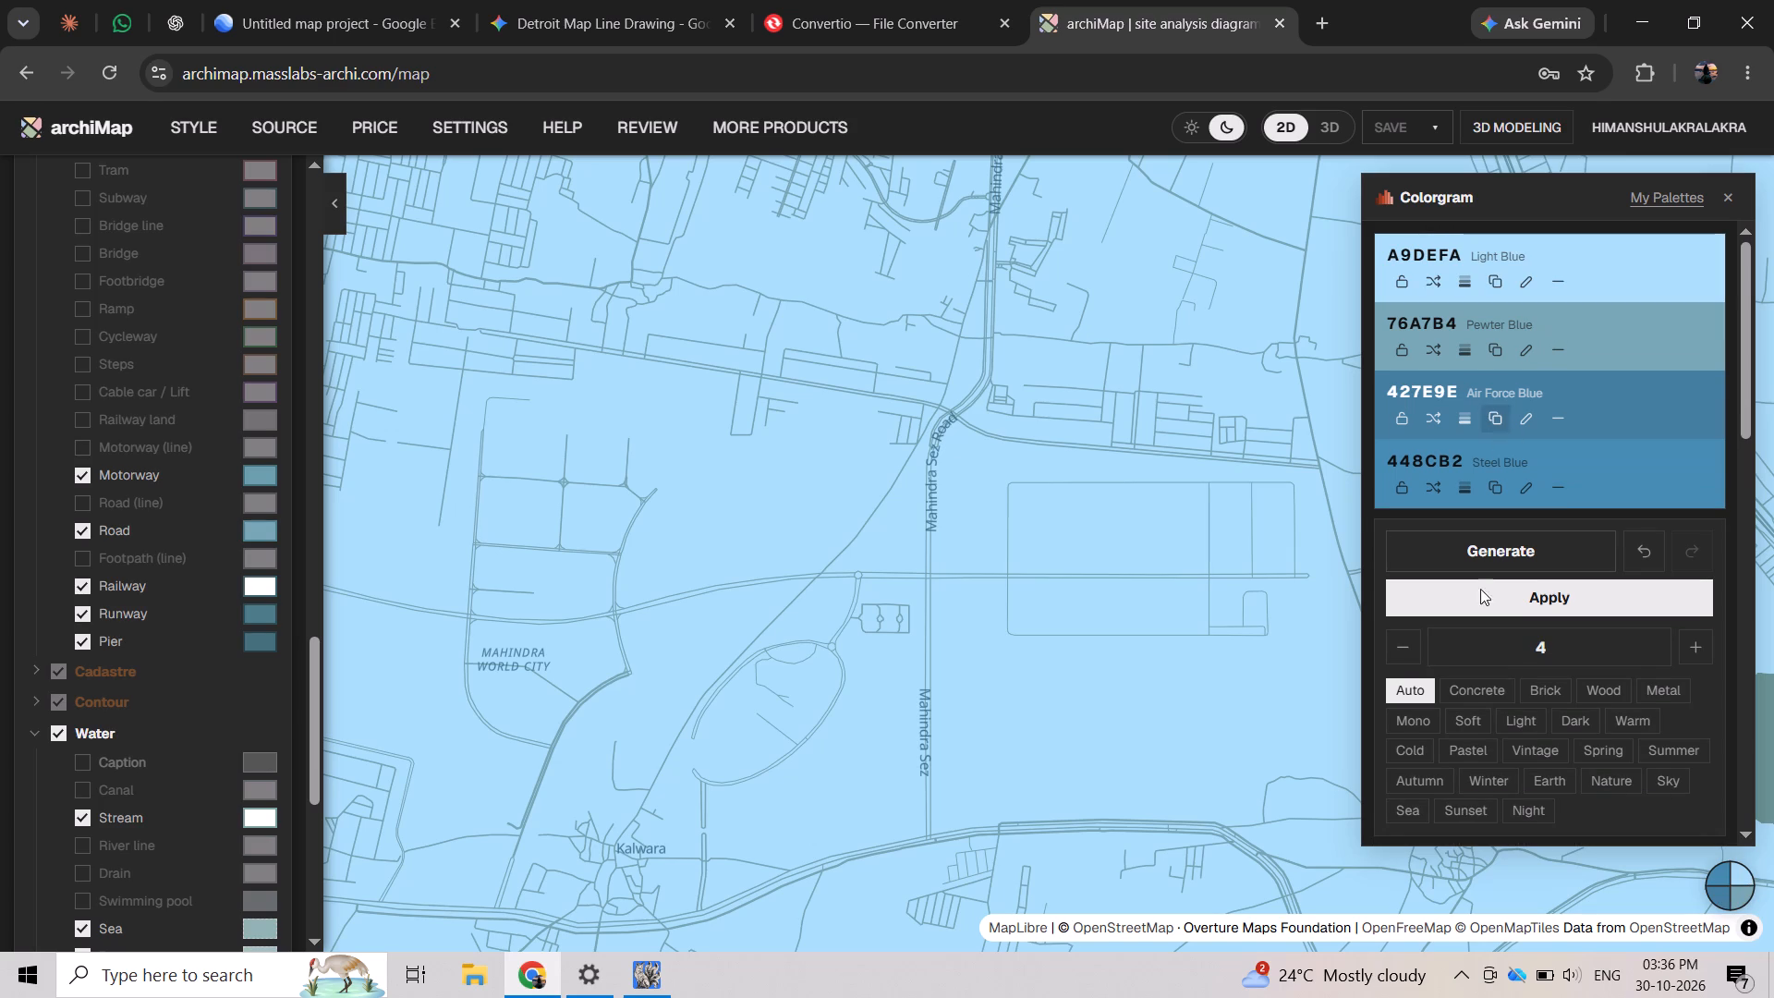
left_click(1691, 643)
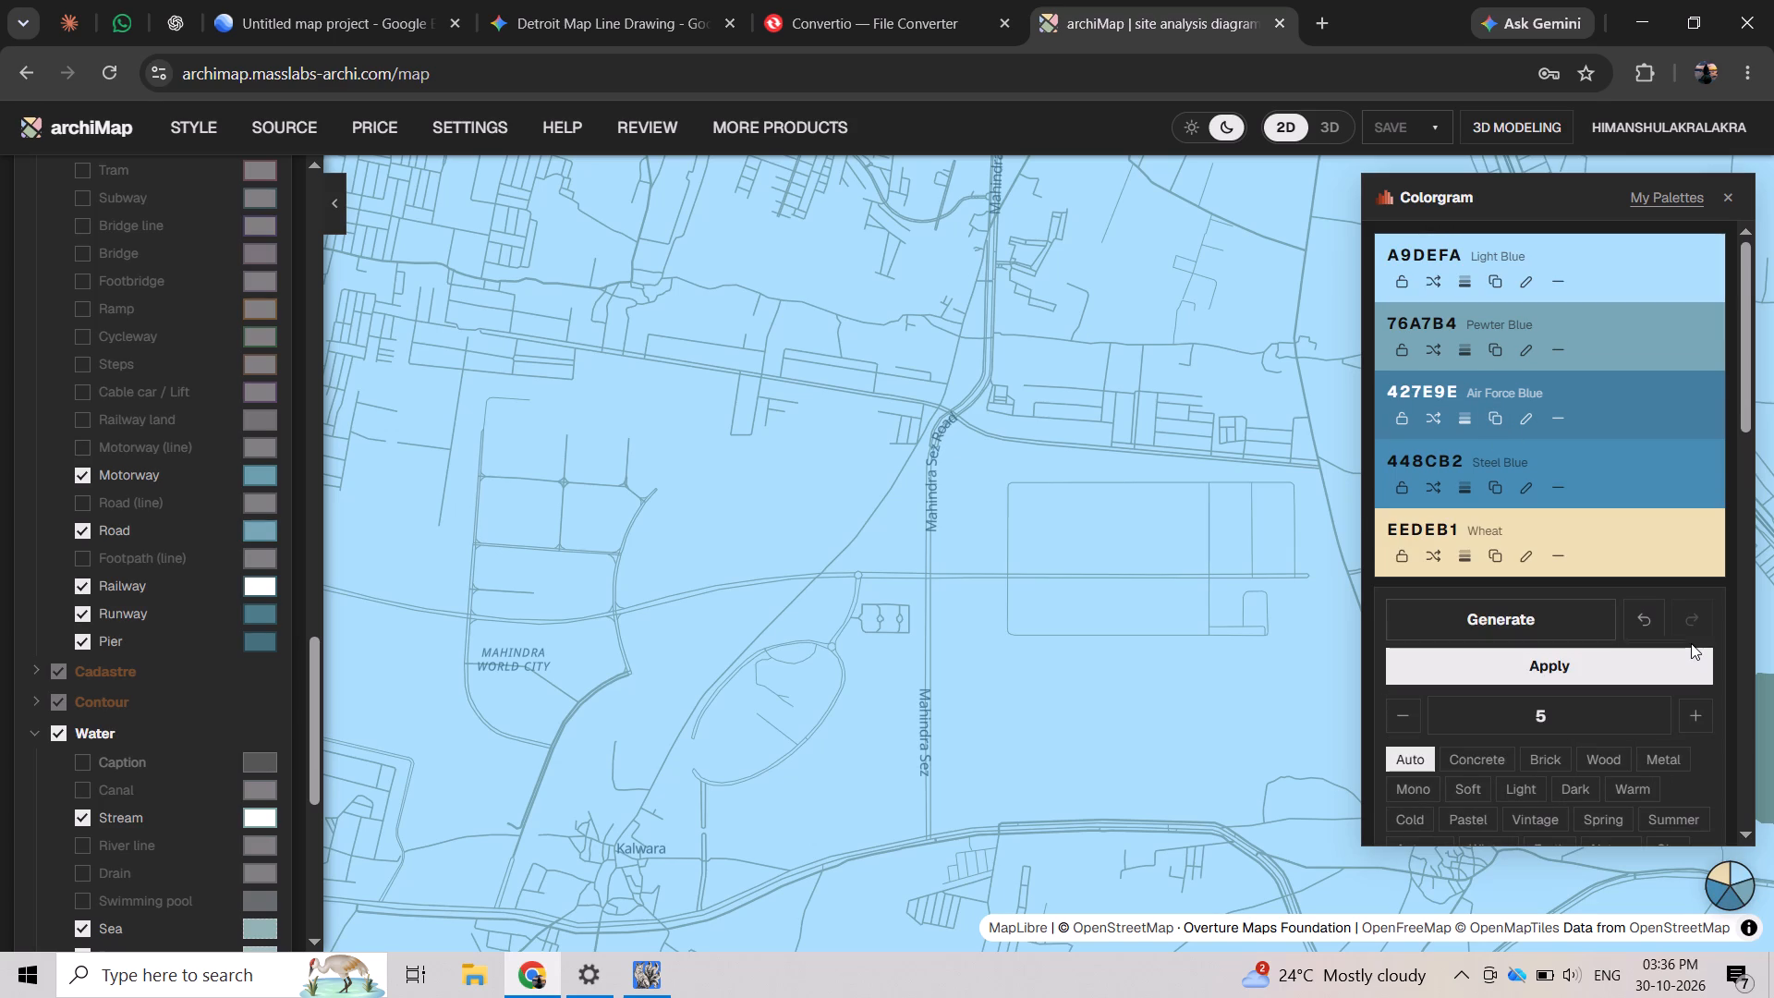
left_click(1394, 712)
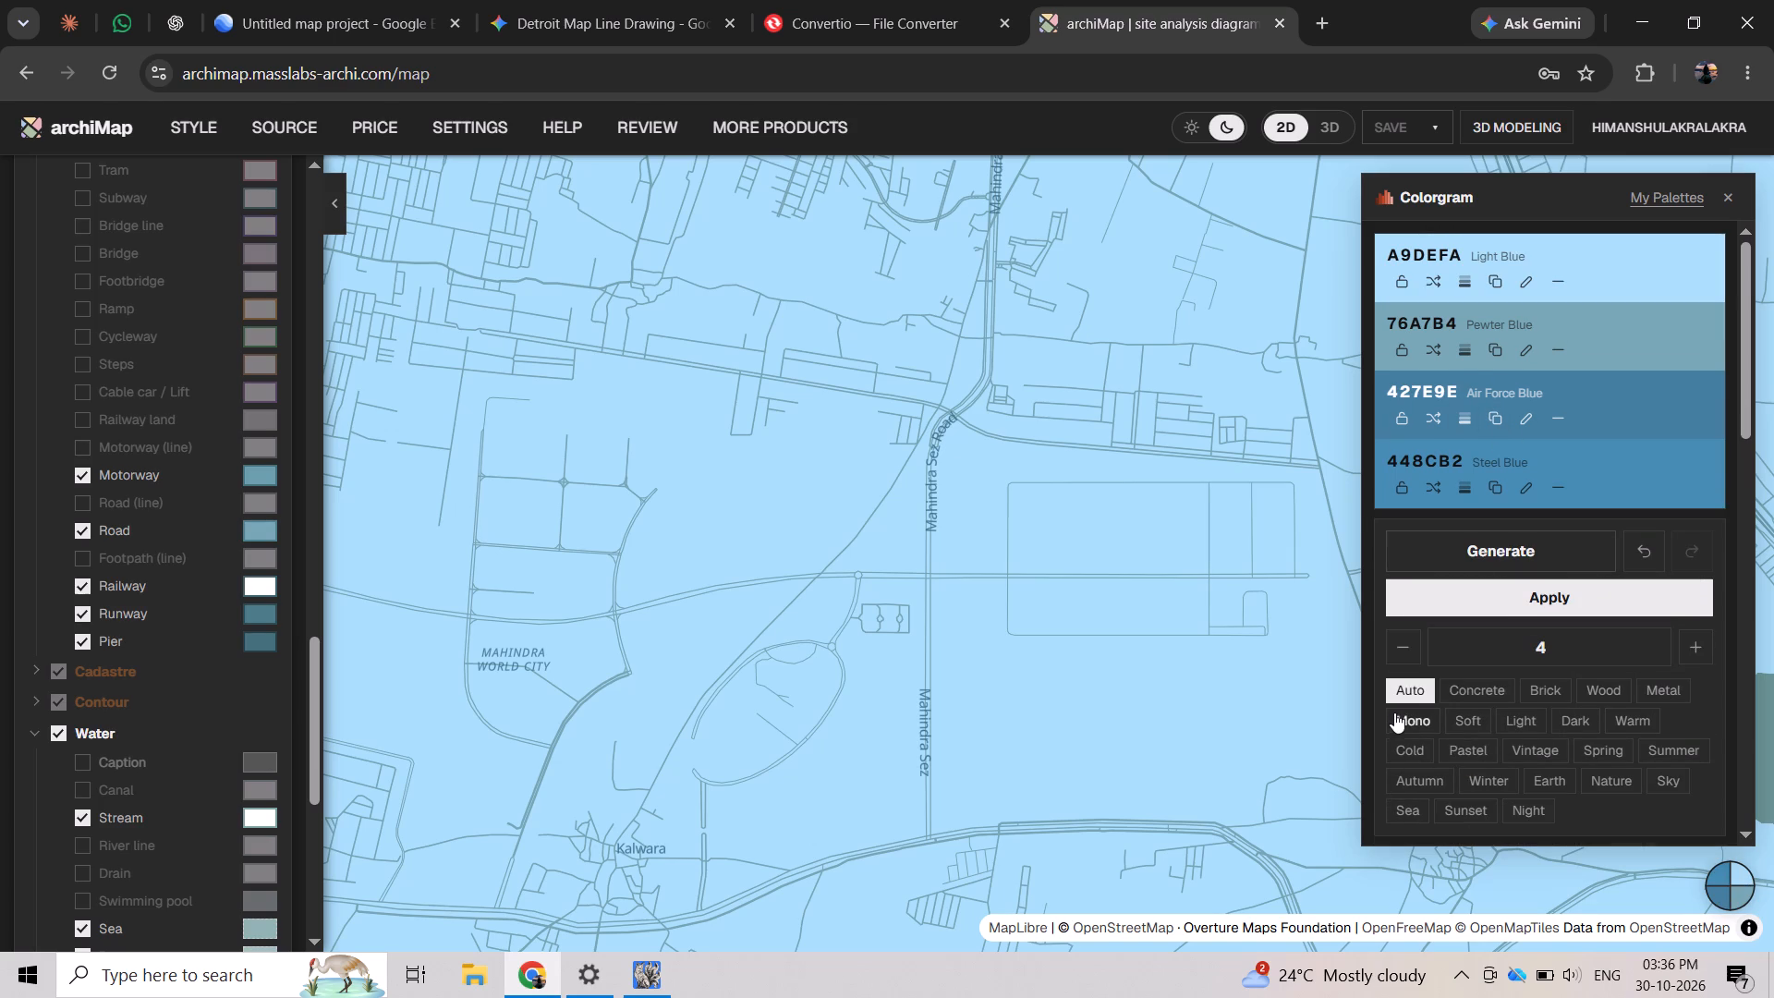
left_click(1698, 649)
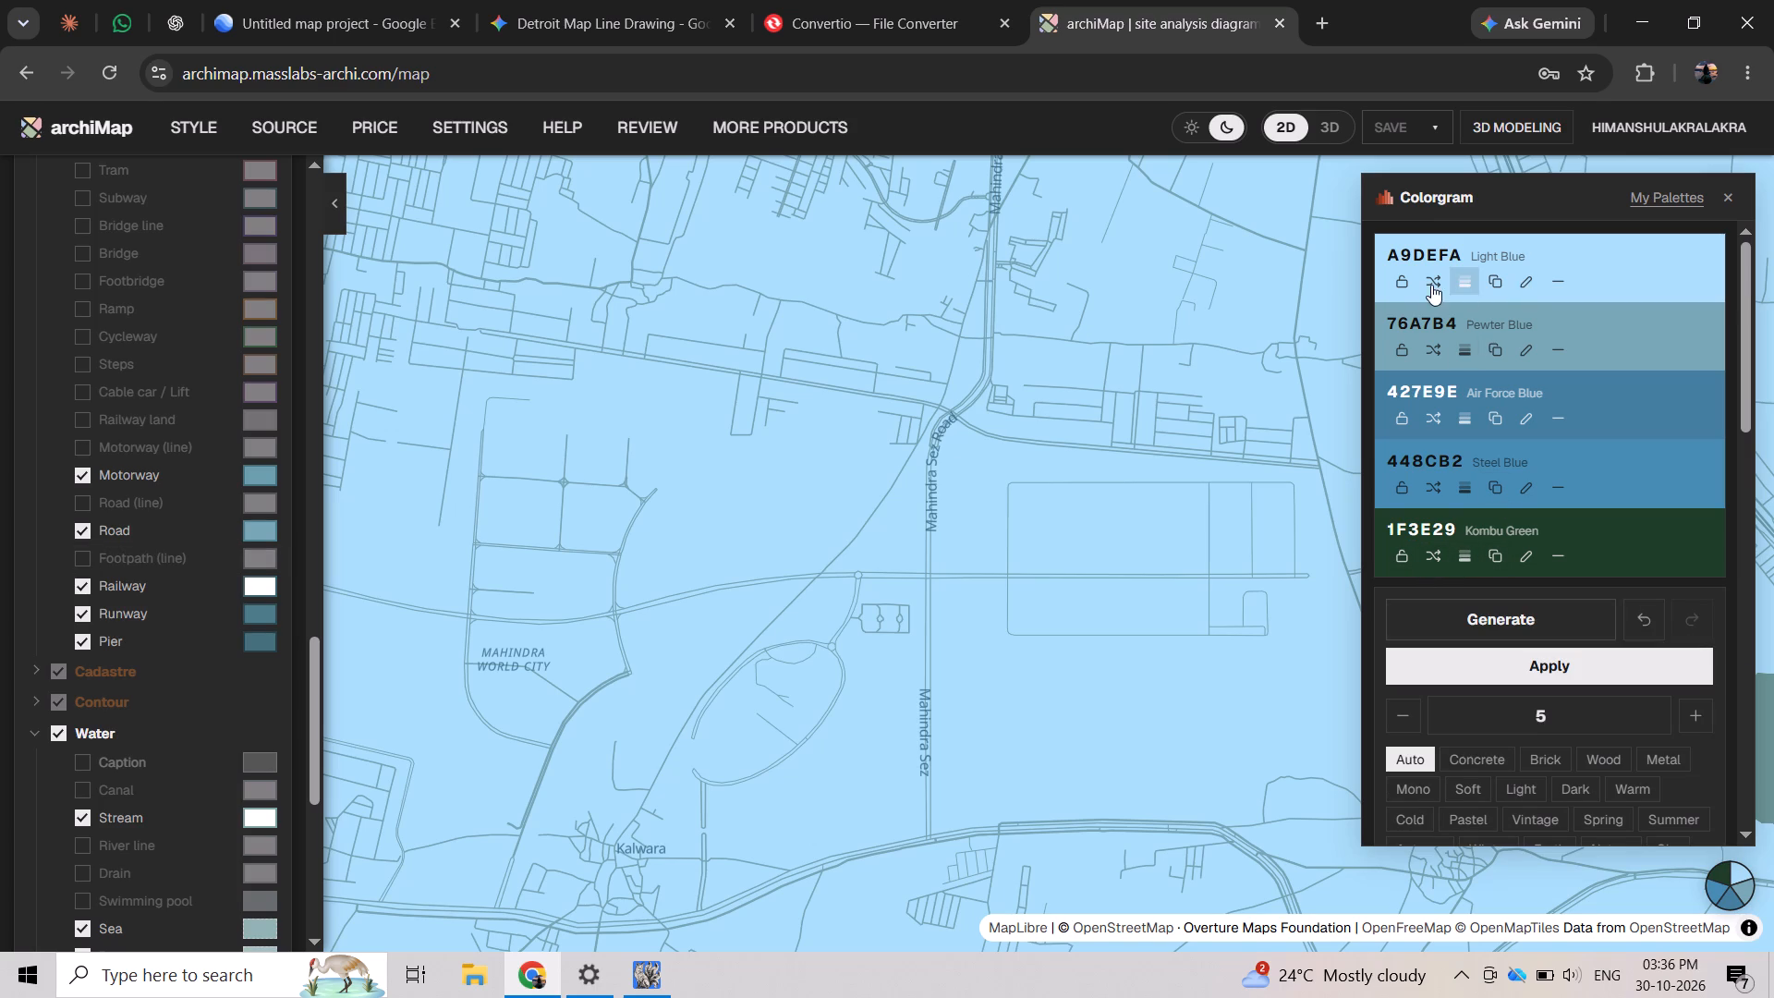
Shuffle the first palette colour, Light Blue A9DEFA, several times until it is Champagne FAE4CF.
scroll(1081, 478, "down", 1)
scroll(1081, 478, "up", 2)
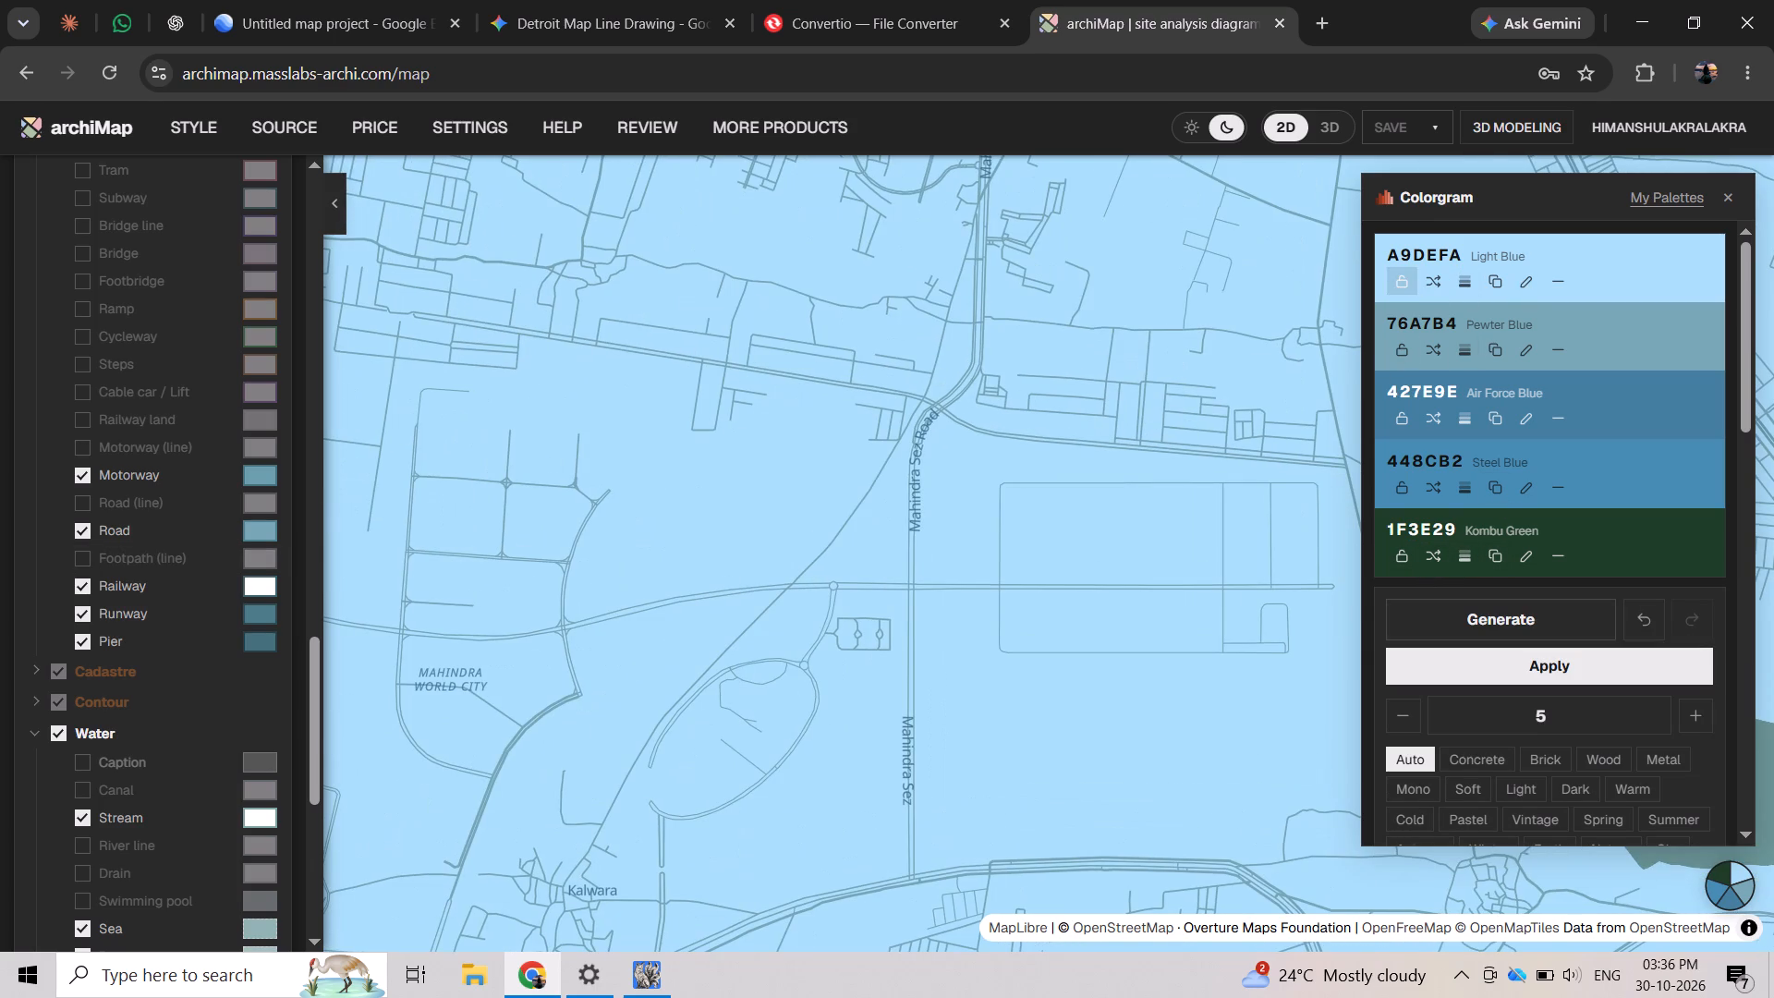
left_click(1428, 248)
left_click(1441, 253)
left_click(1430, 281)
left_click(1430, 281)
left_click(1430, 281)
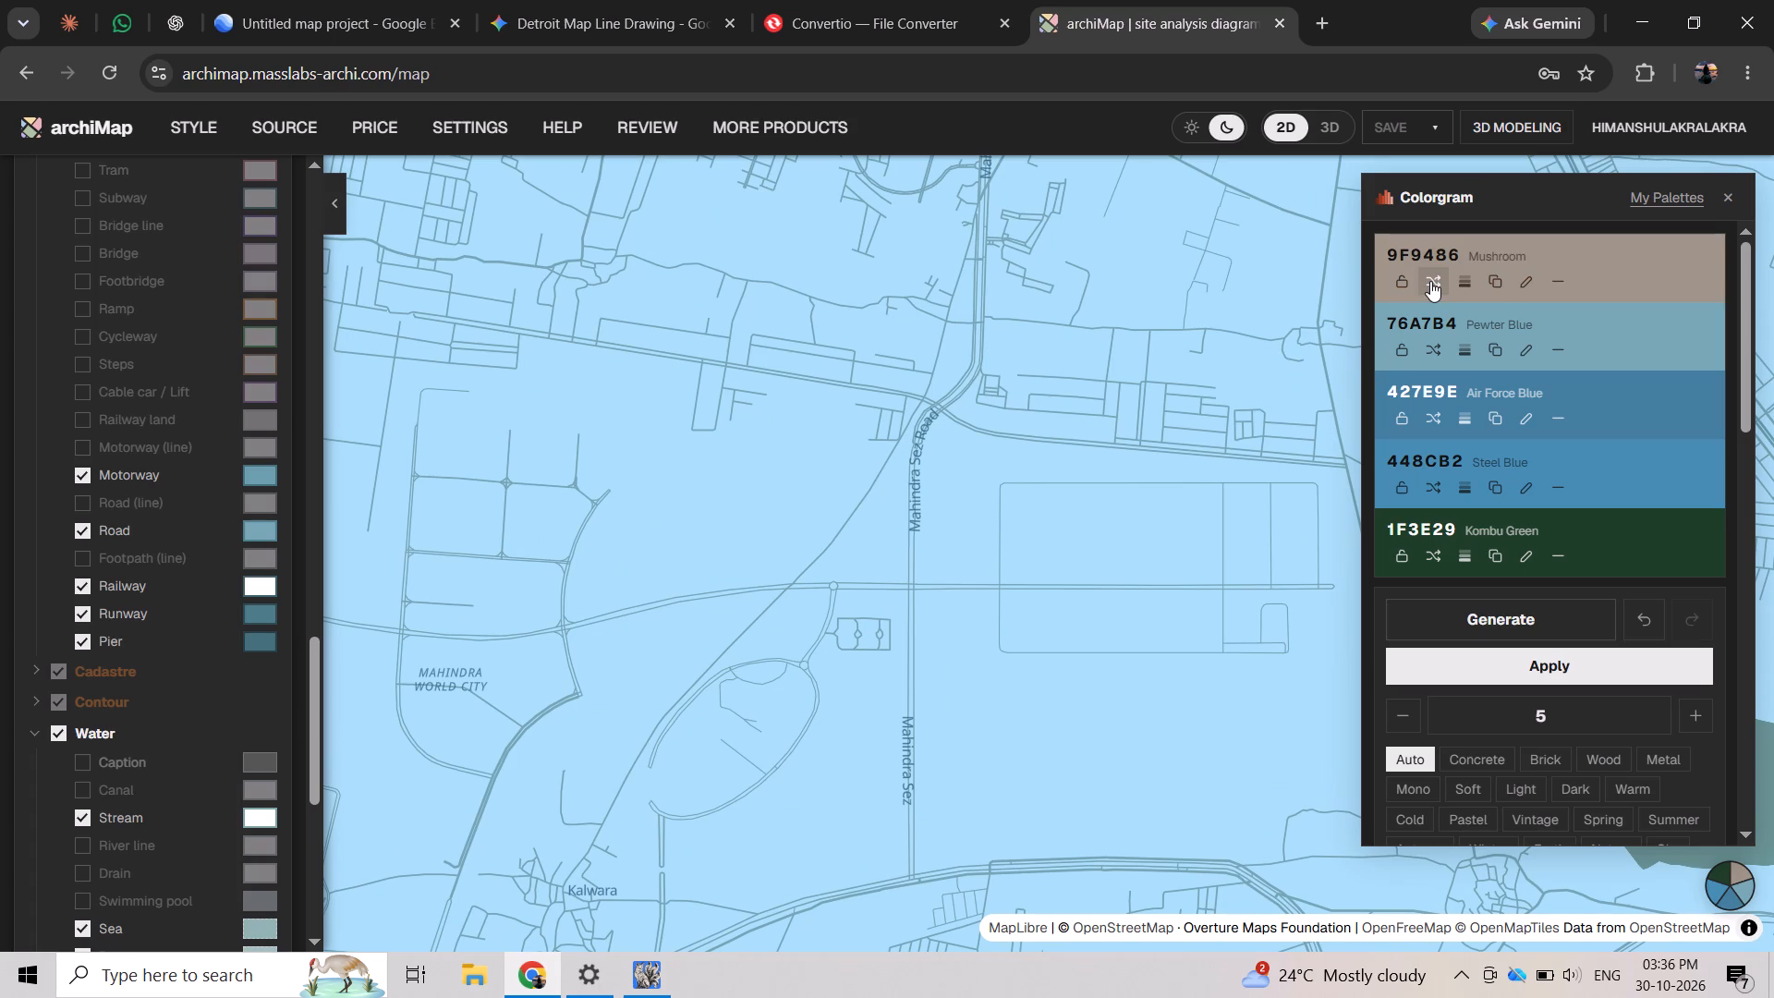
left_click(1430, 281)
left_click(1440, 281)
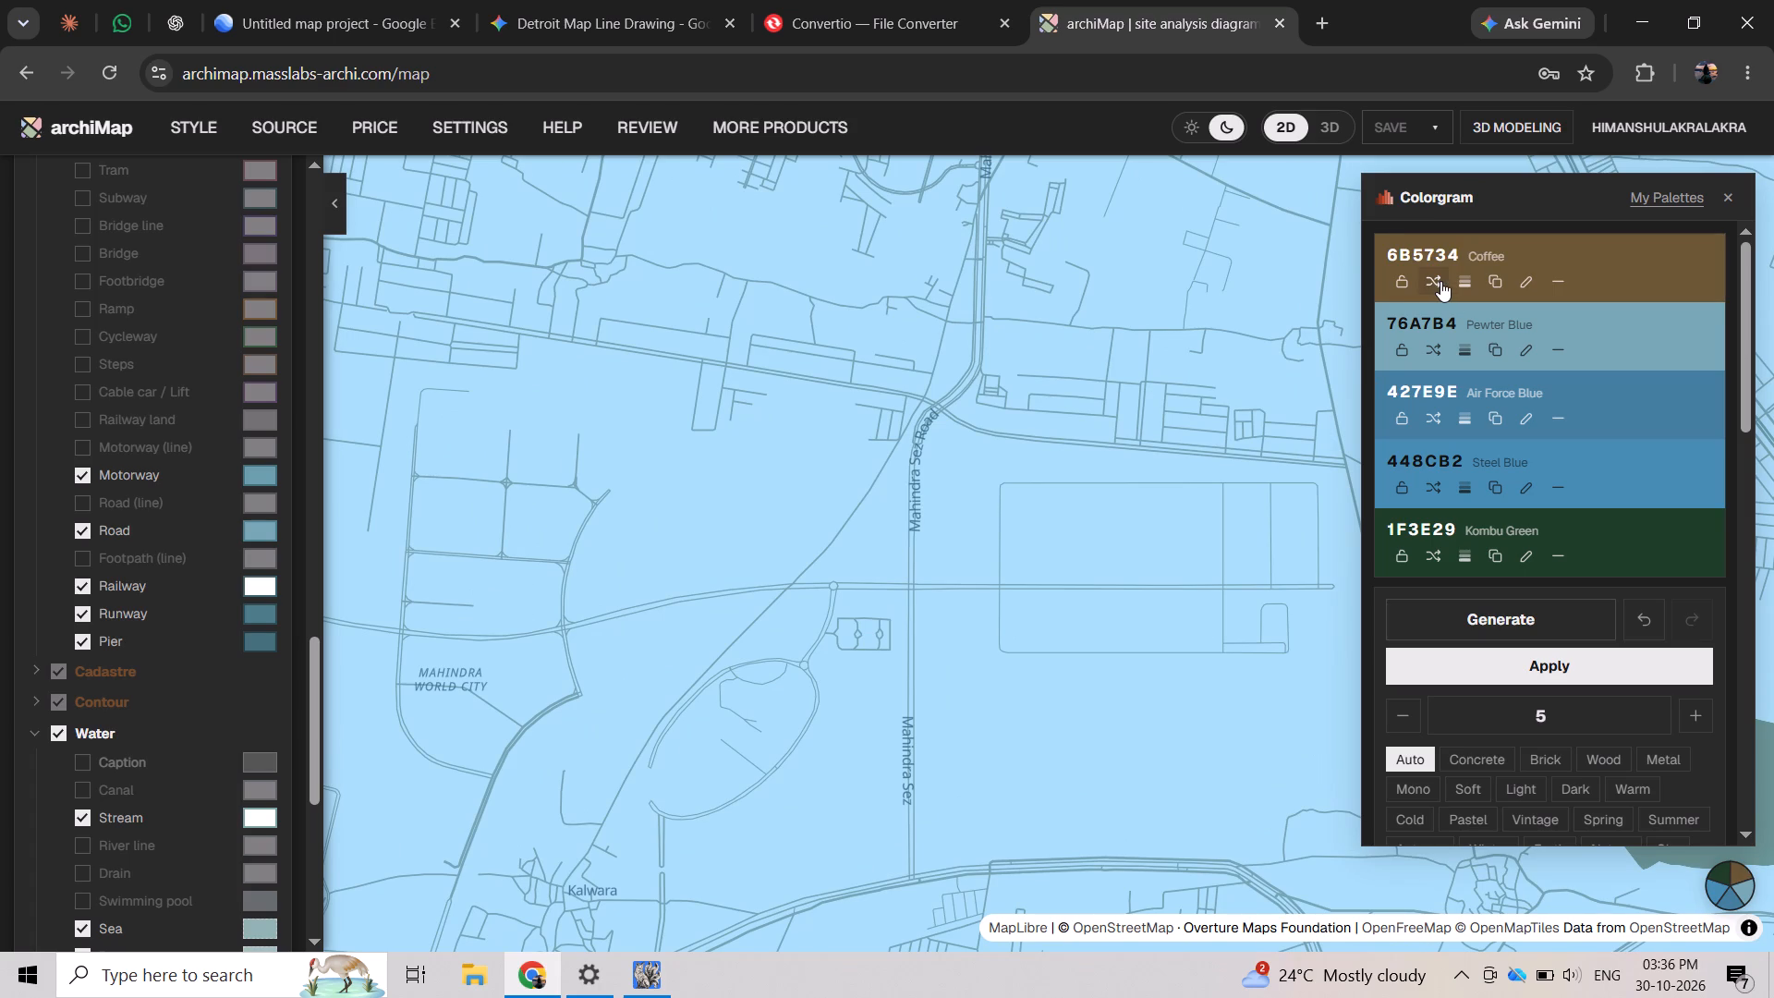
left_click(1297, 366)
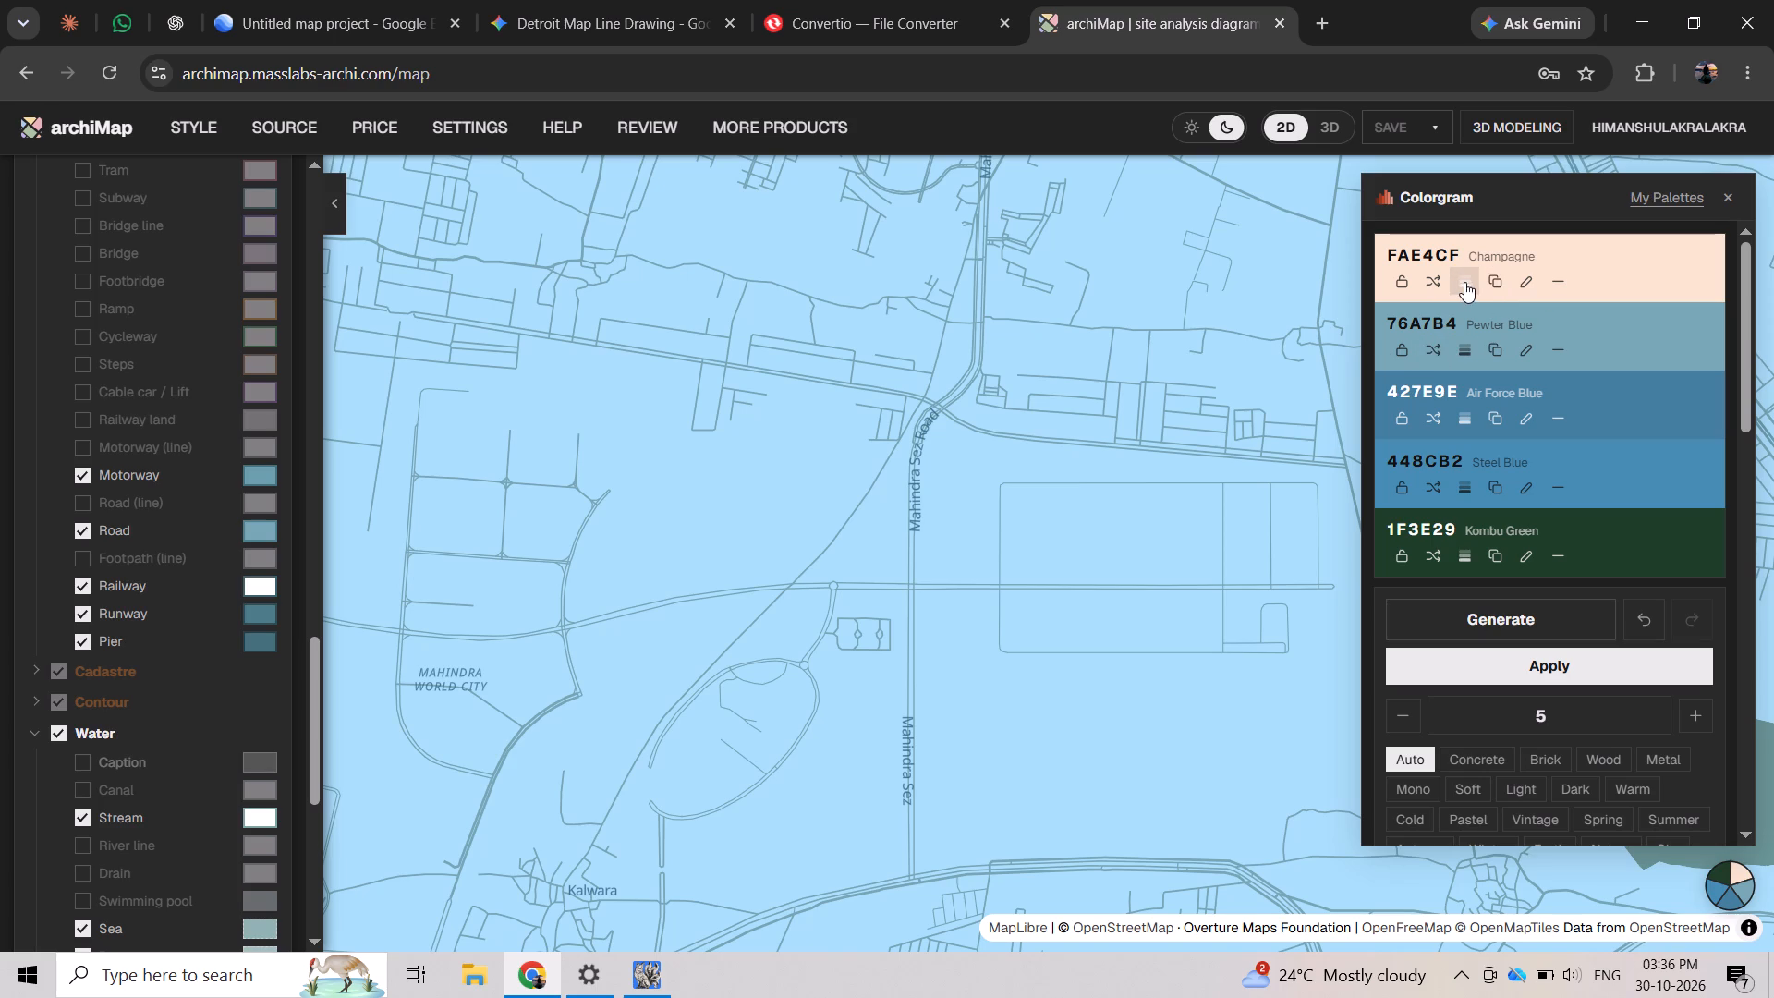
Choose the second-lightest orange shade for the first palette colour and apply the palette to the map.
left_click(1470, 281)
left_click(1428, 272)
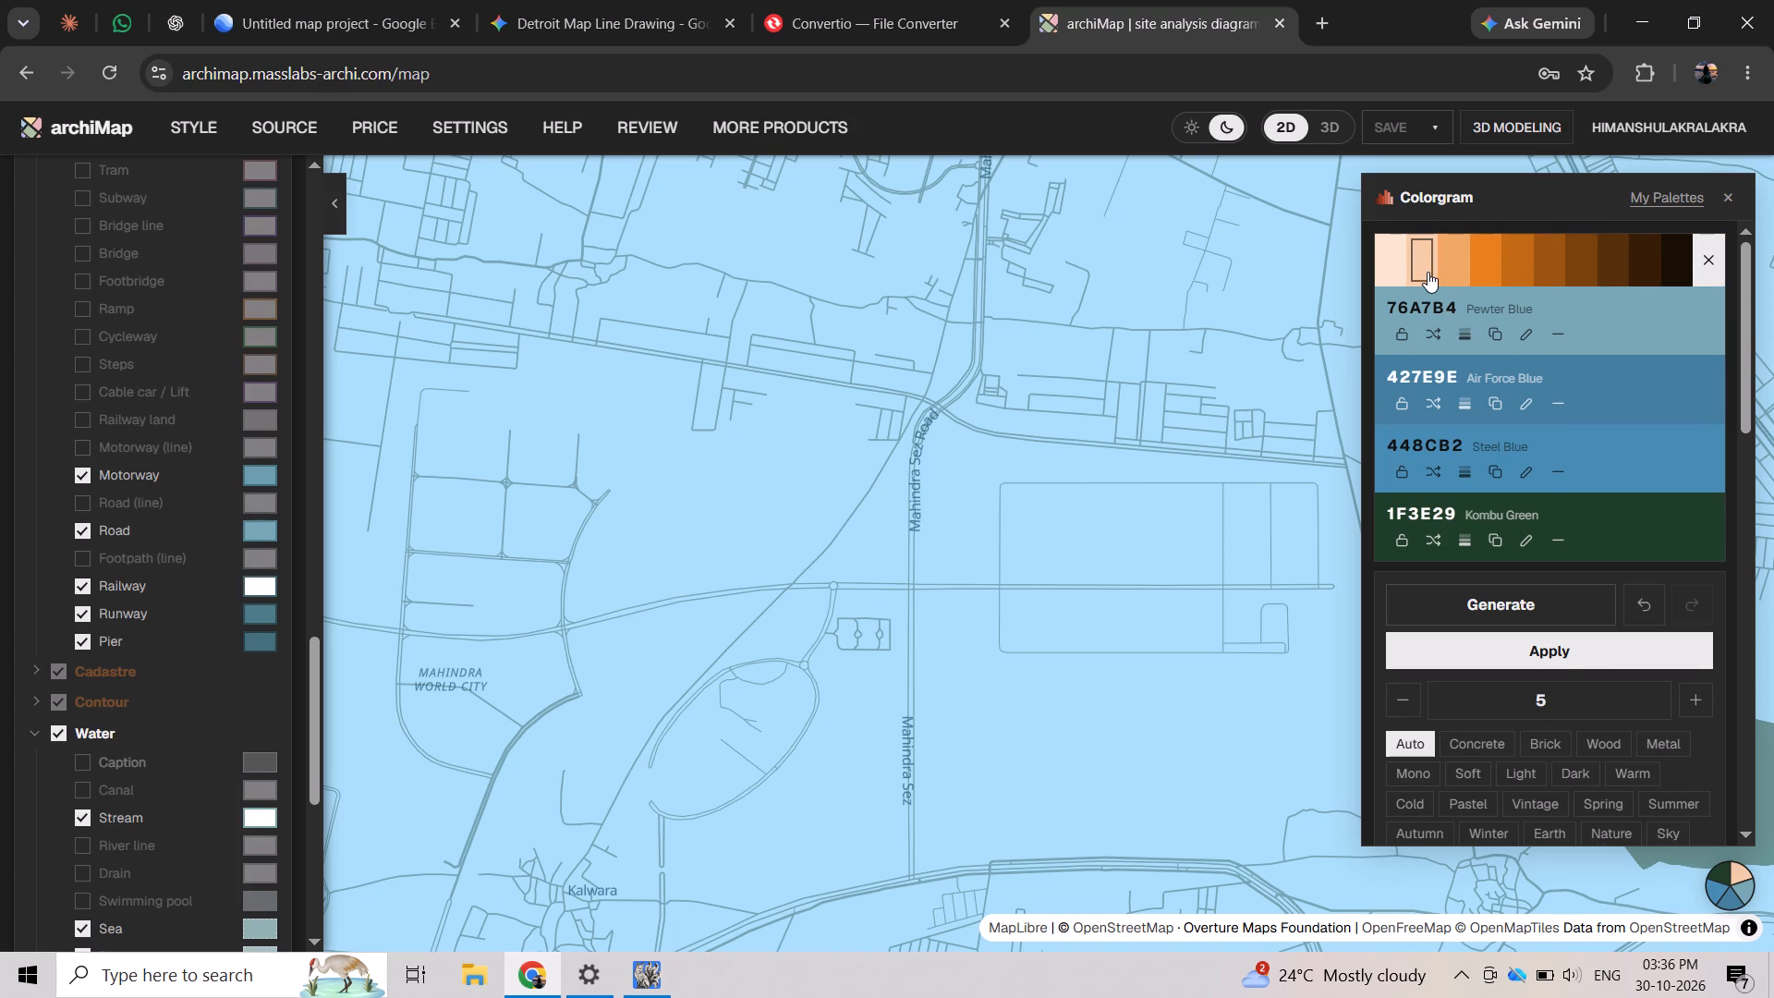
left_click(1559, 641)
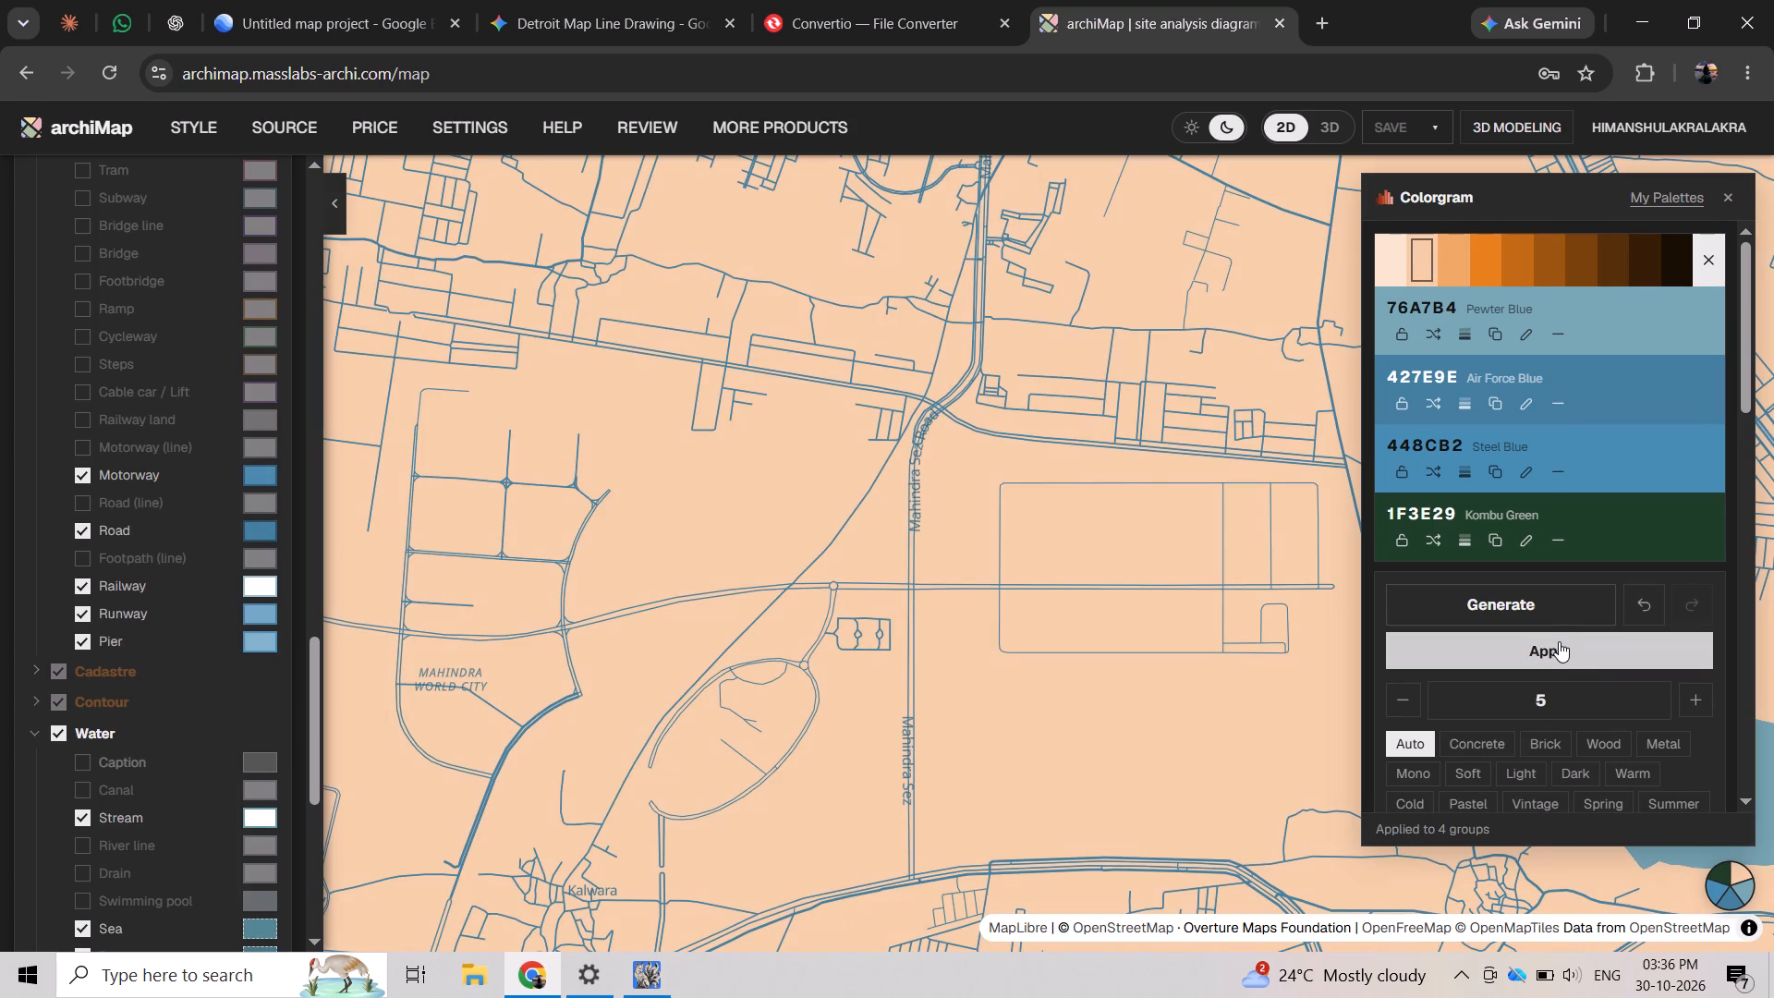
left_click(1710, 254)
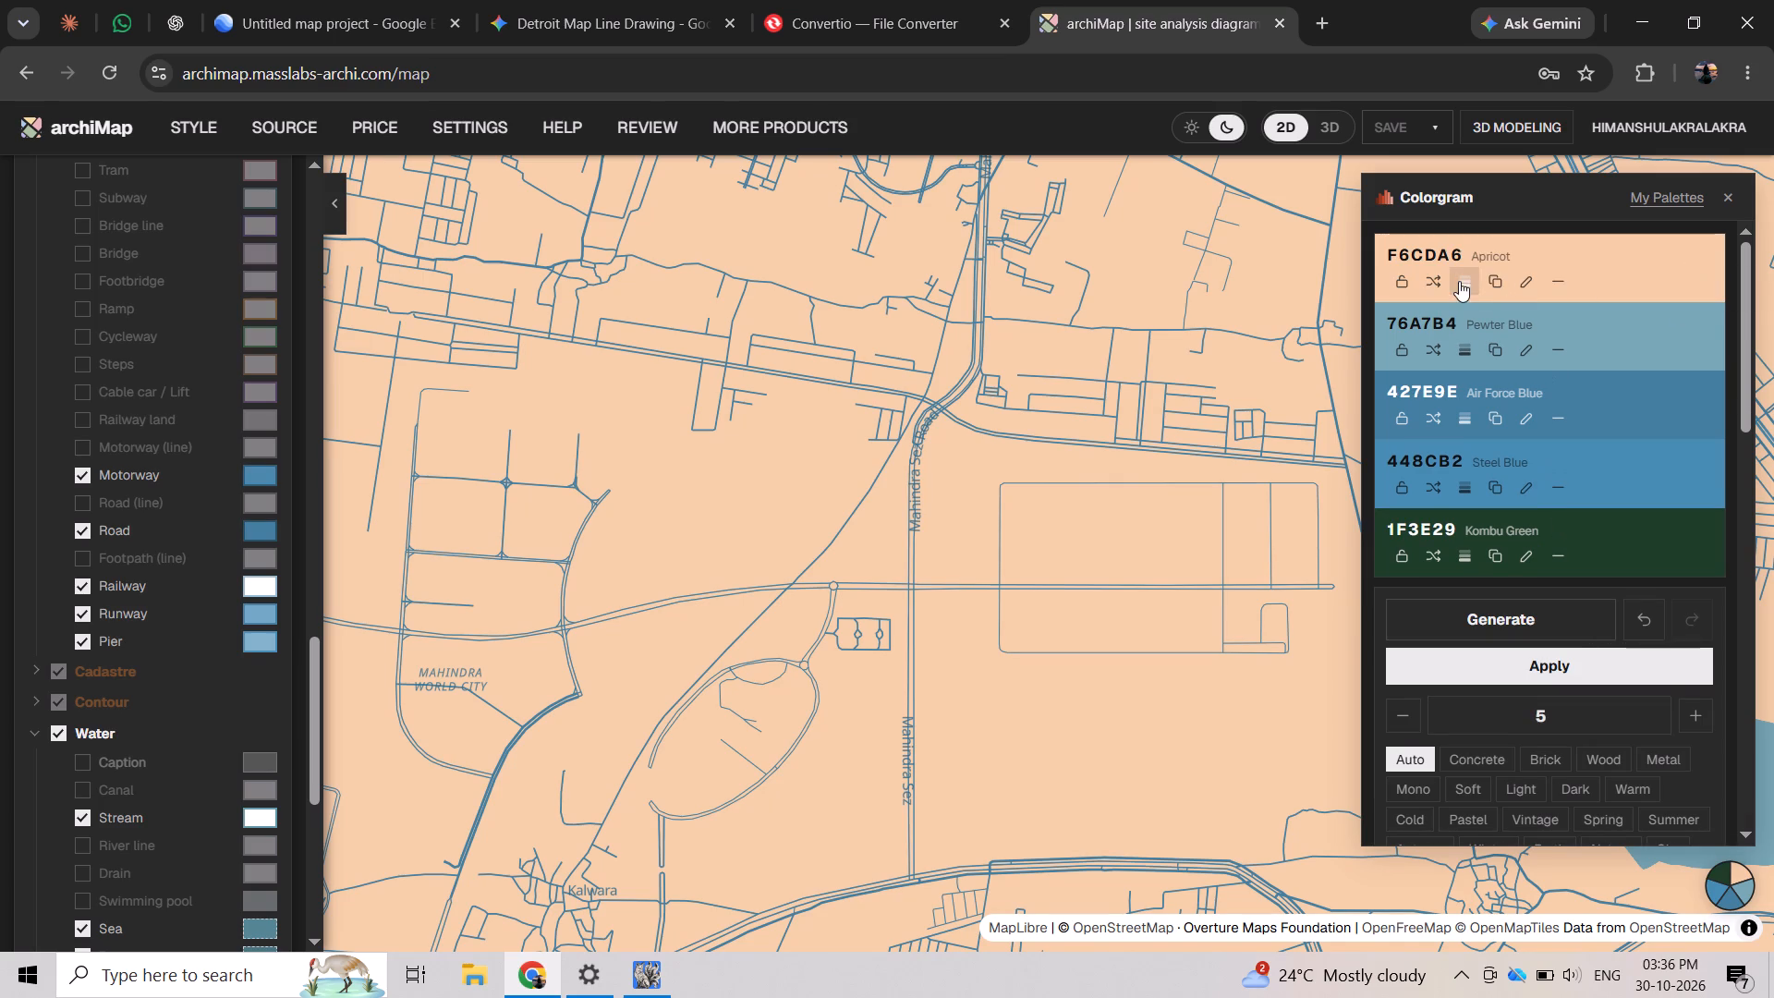
Set the first palette colour to #689696 and apply the palette to the map.
left_click(1518, 279)
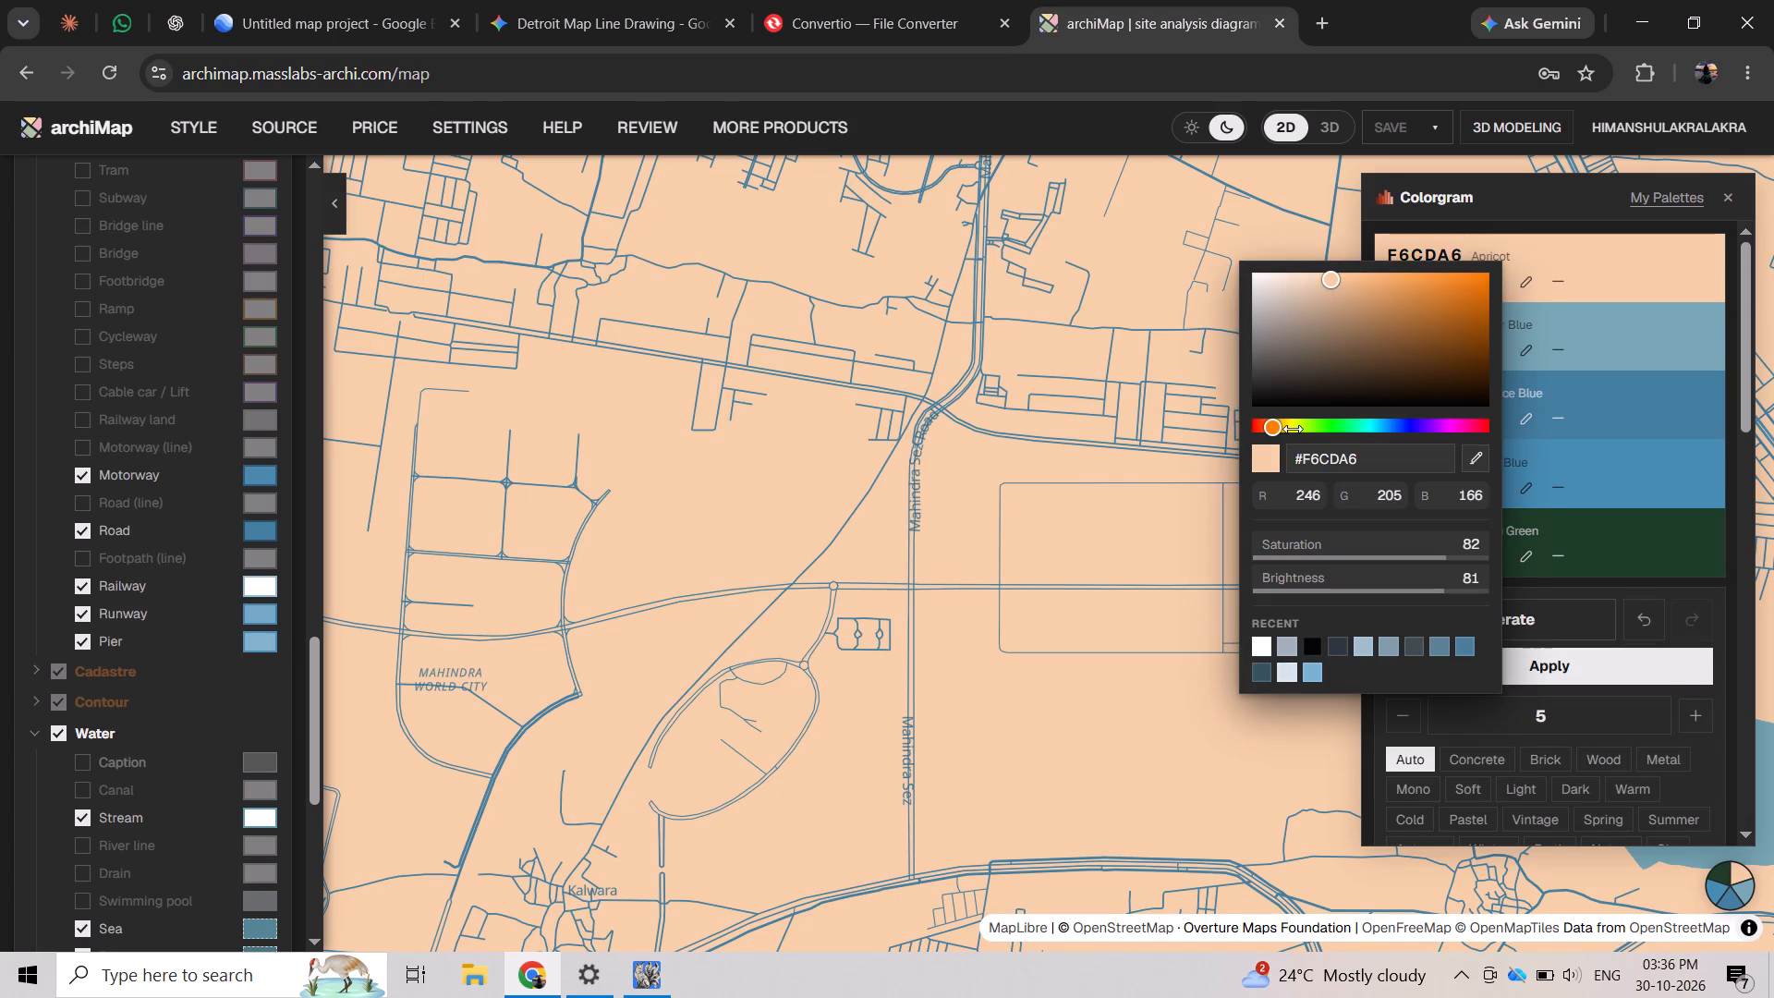
left_click(1368, 454)
key("BackSpace")
key("BackSpace")
key("BackSpace")
key("BackSpace")
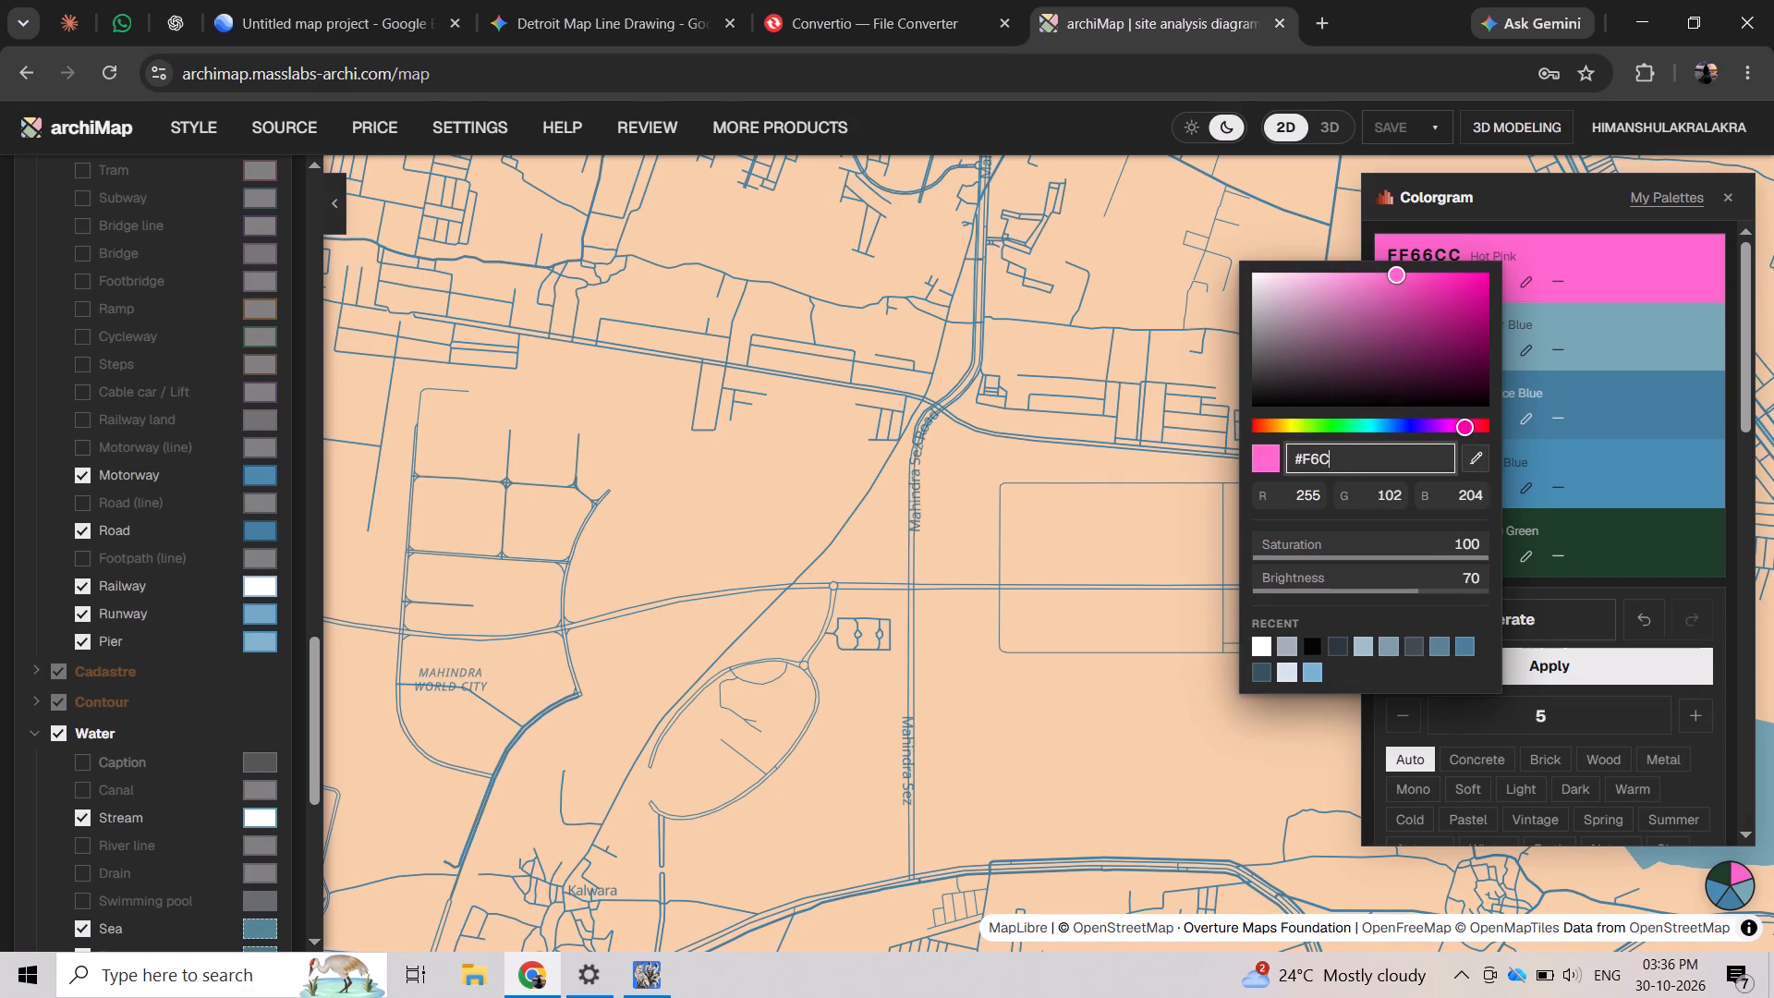
key("BackSpace")
key("BackSpace")
key("6")
type("89696")
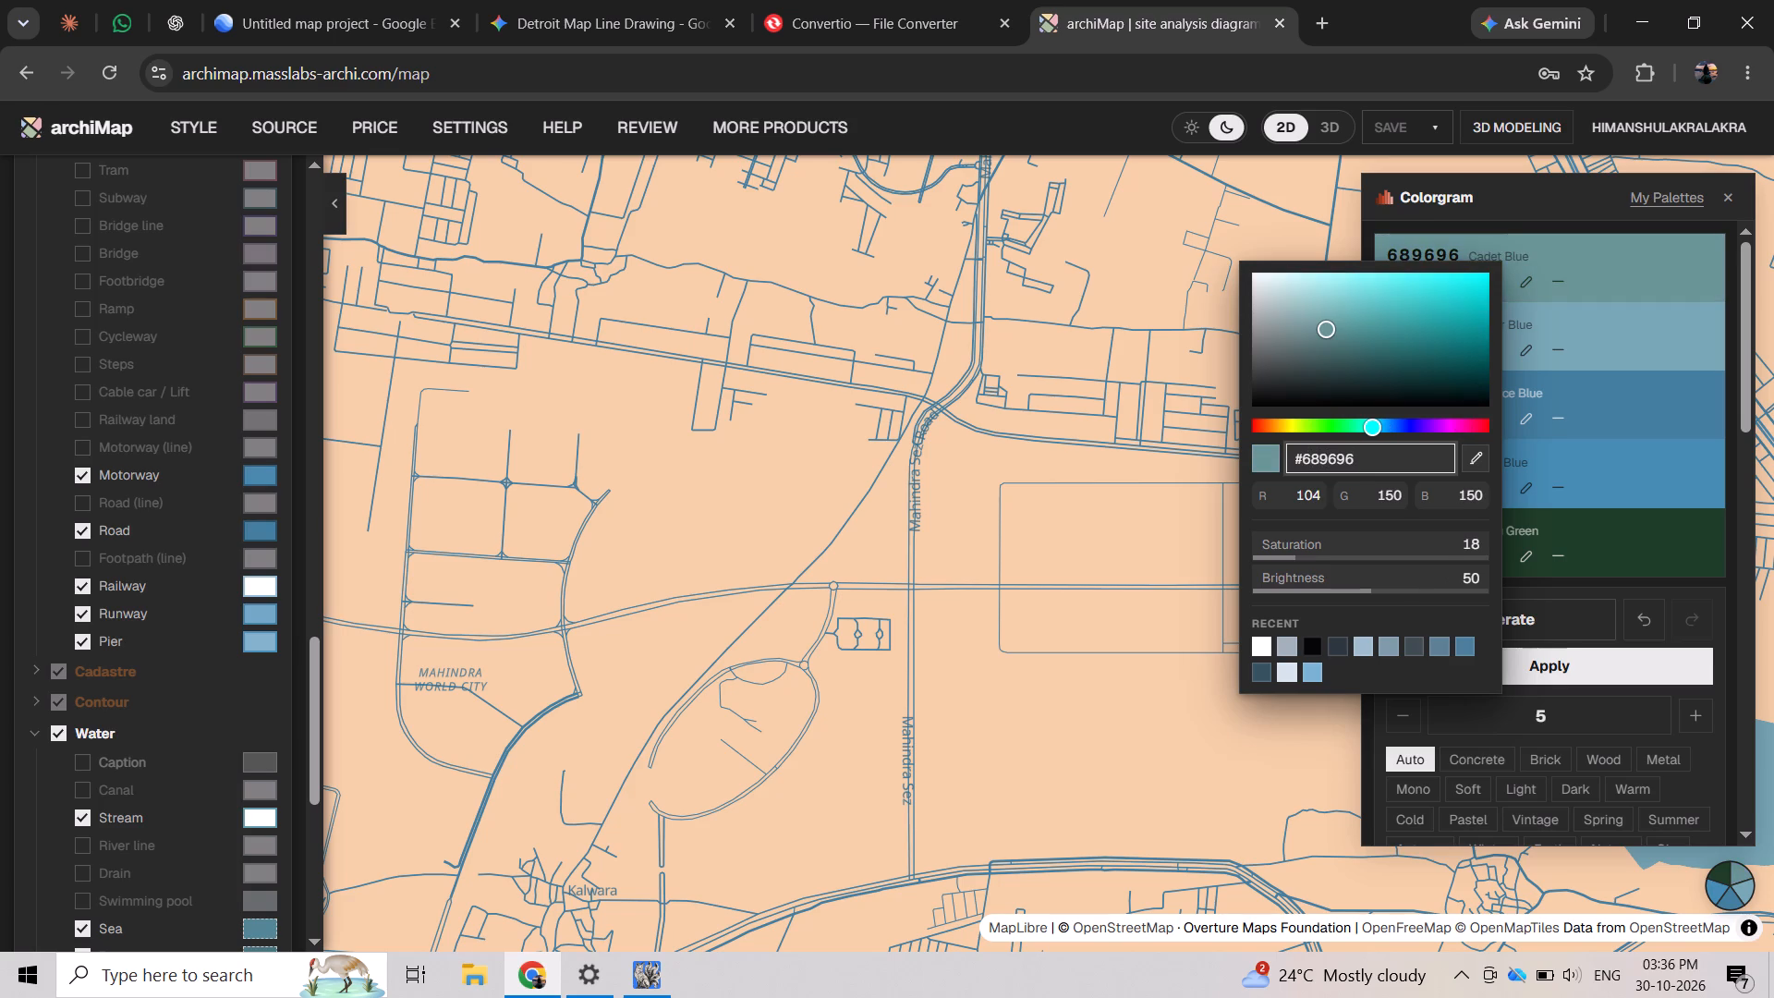
left_click(1577, 582)
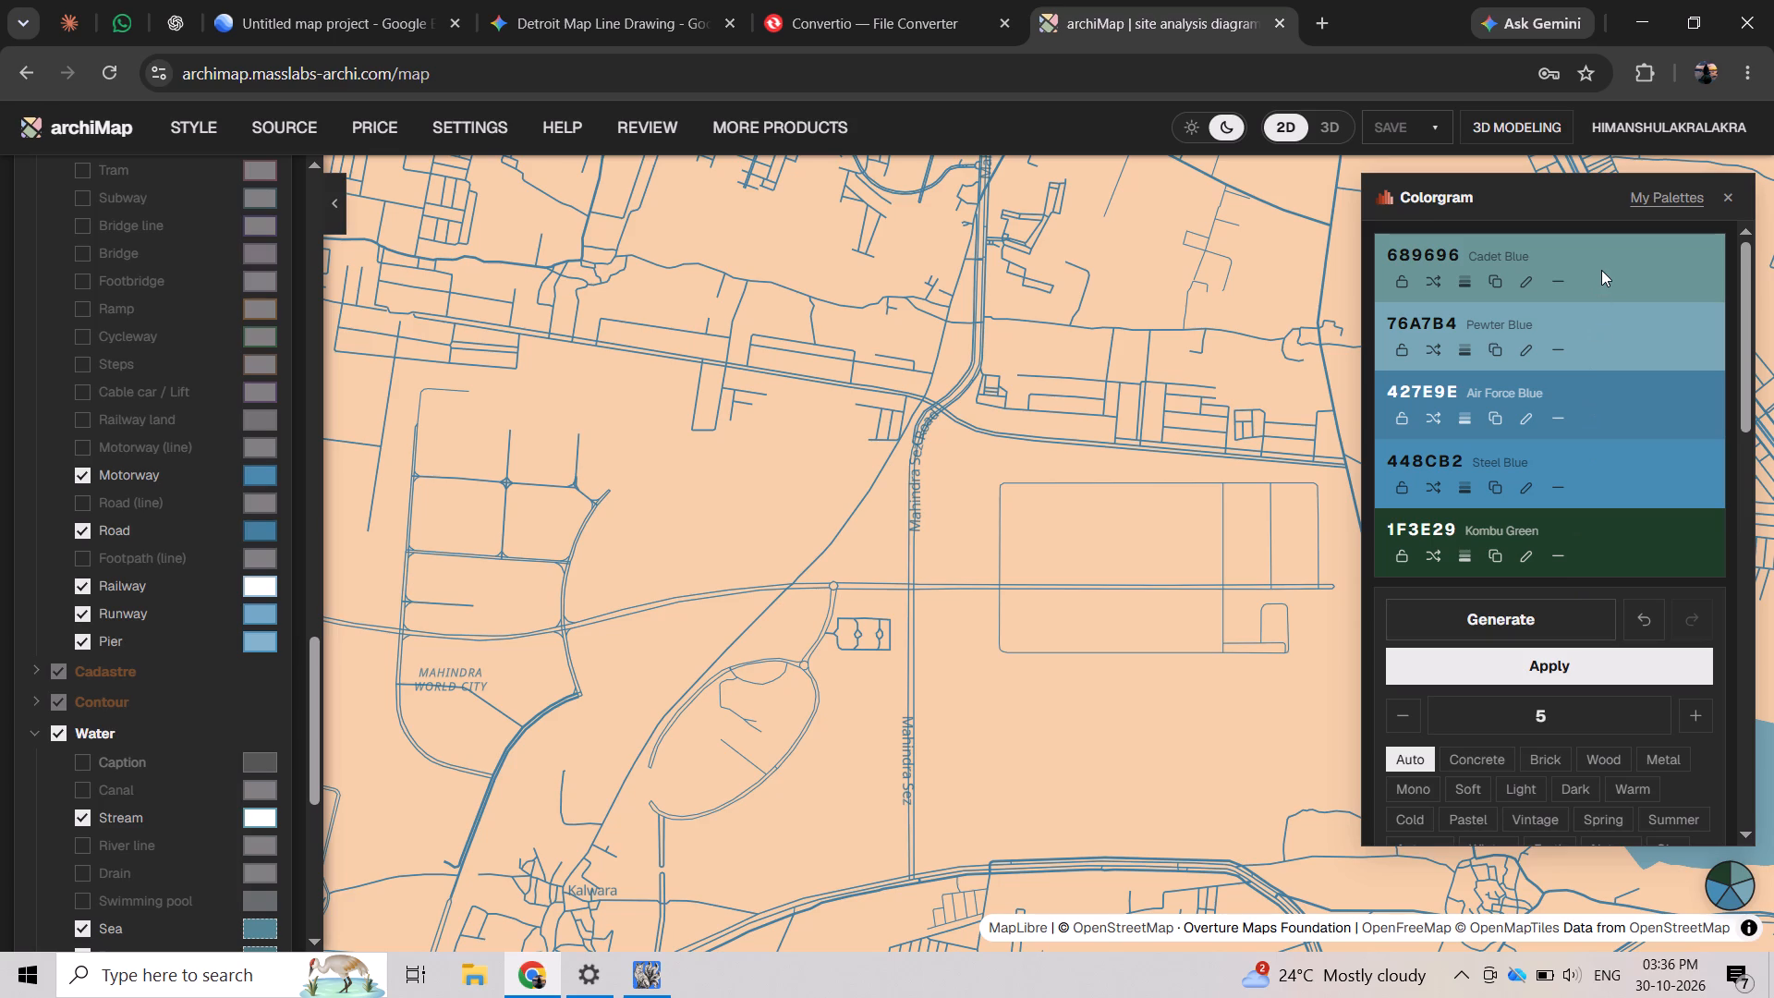
left_click(1601, 270)
left_click(1505, 668)
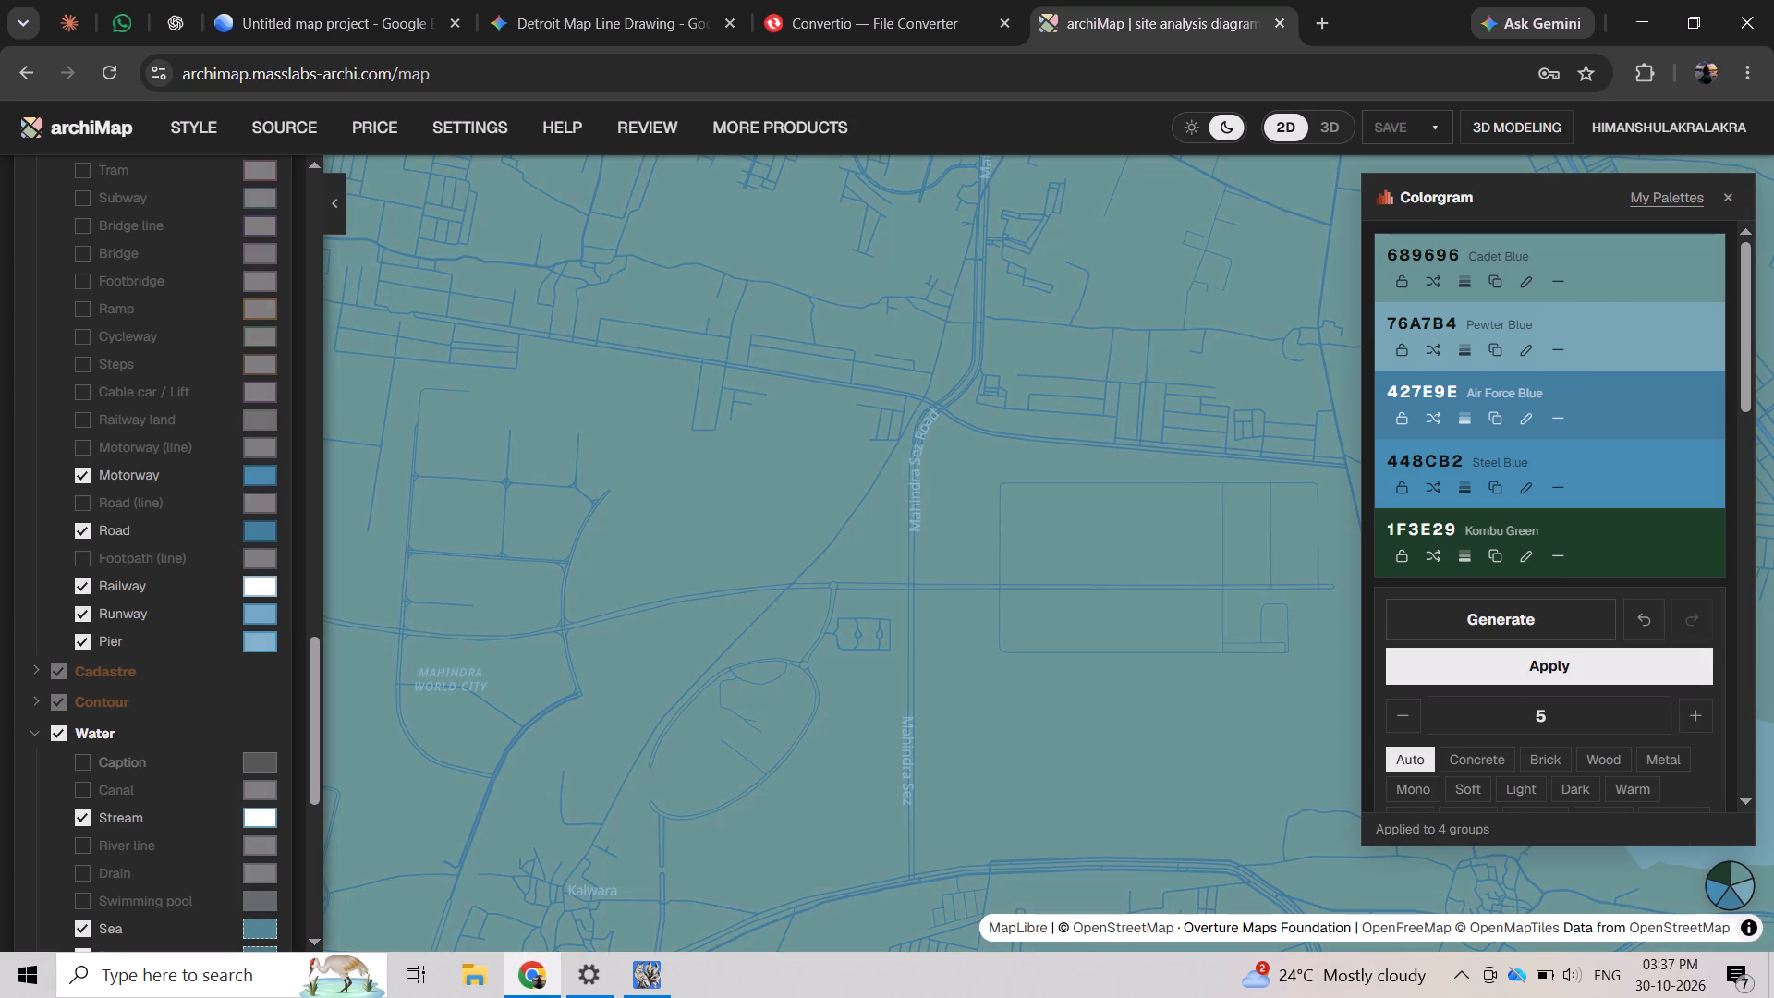
Change the Road layer's surface colour to pure white.
left_click(270, 543)
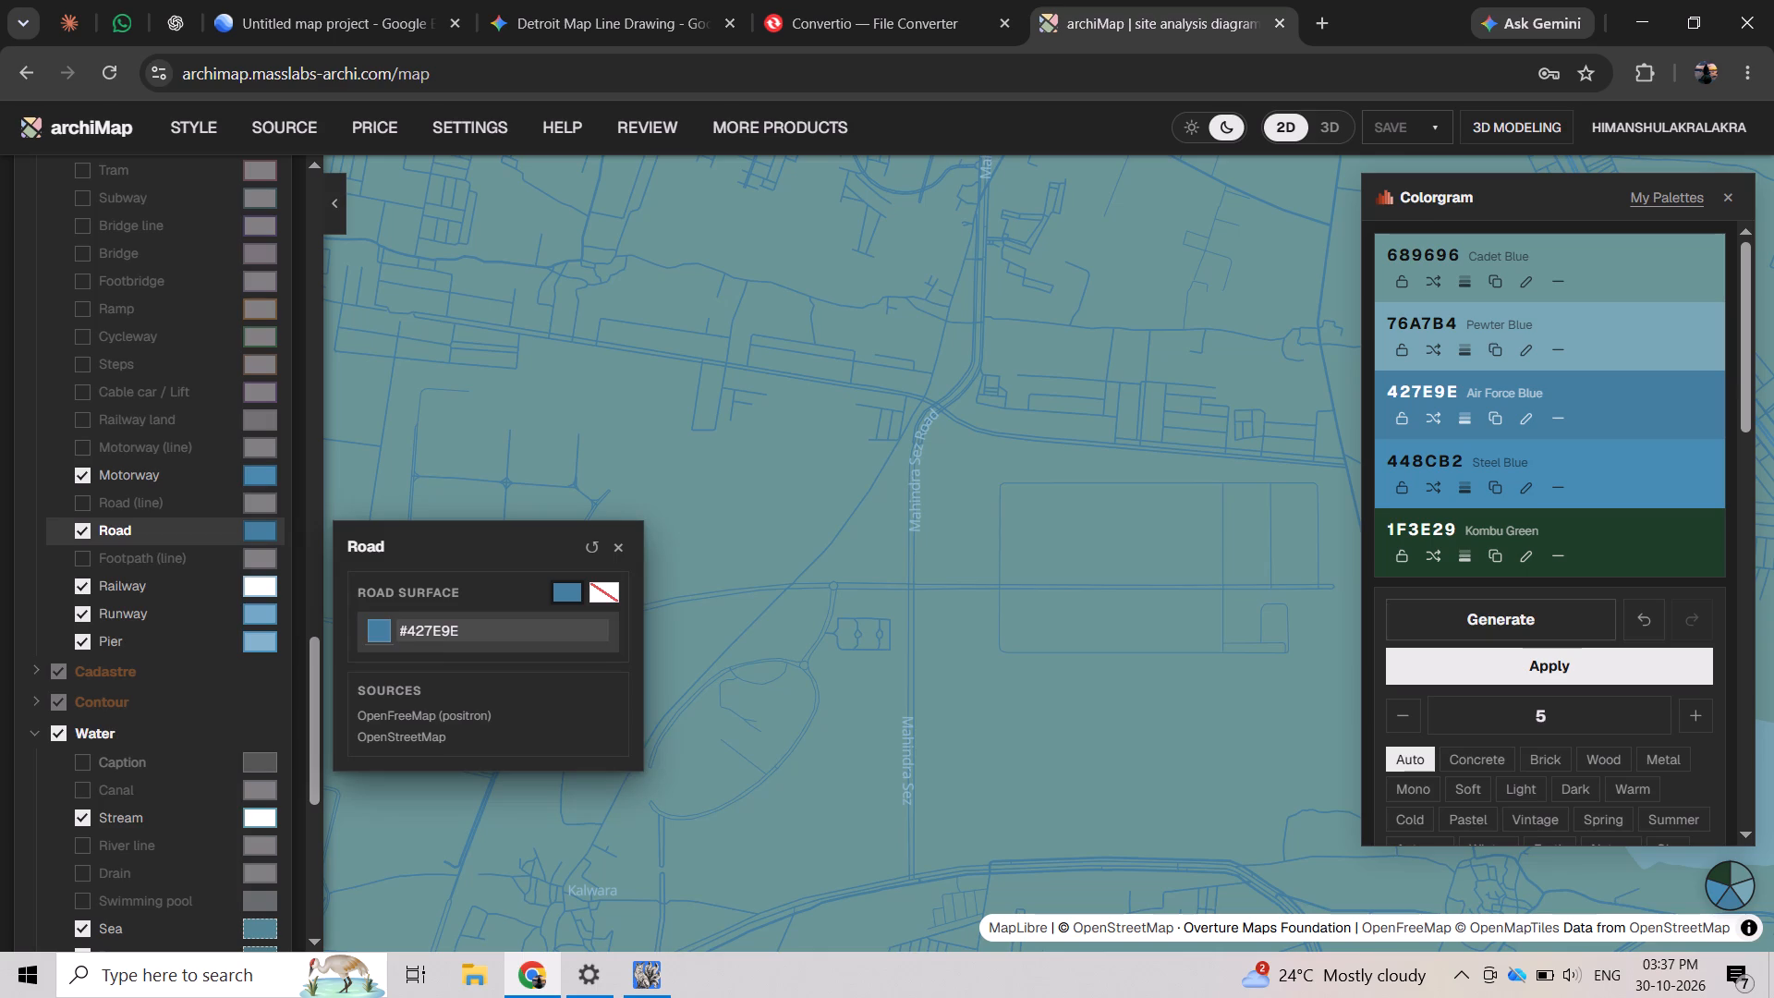
left_click(379, 628)
left_click_drag(805, 544, 701, 499)
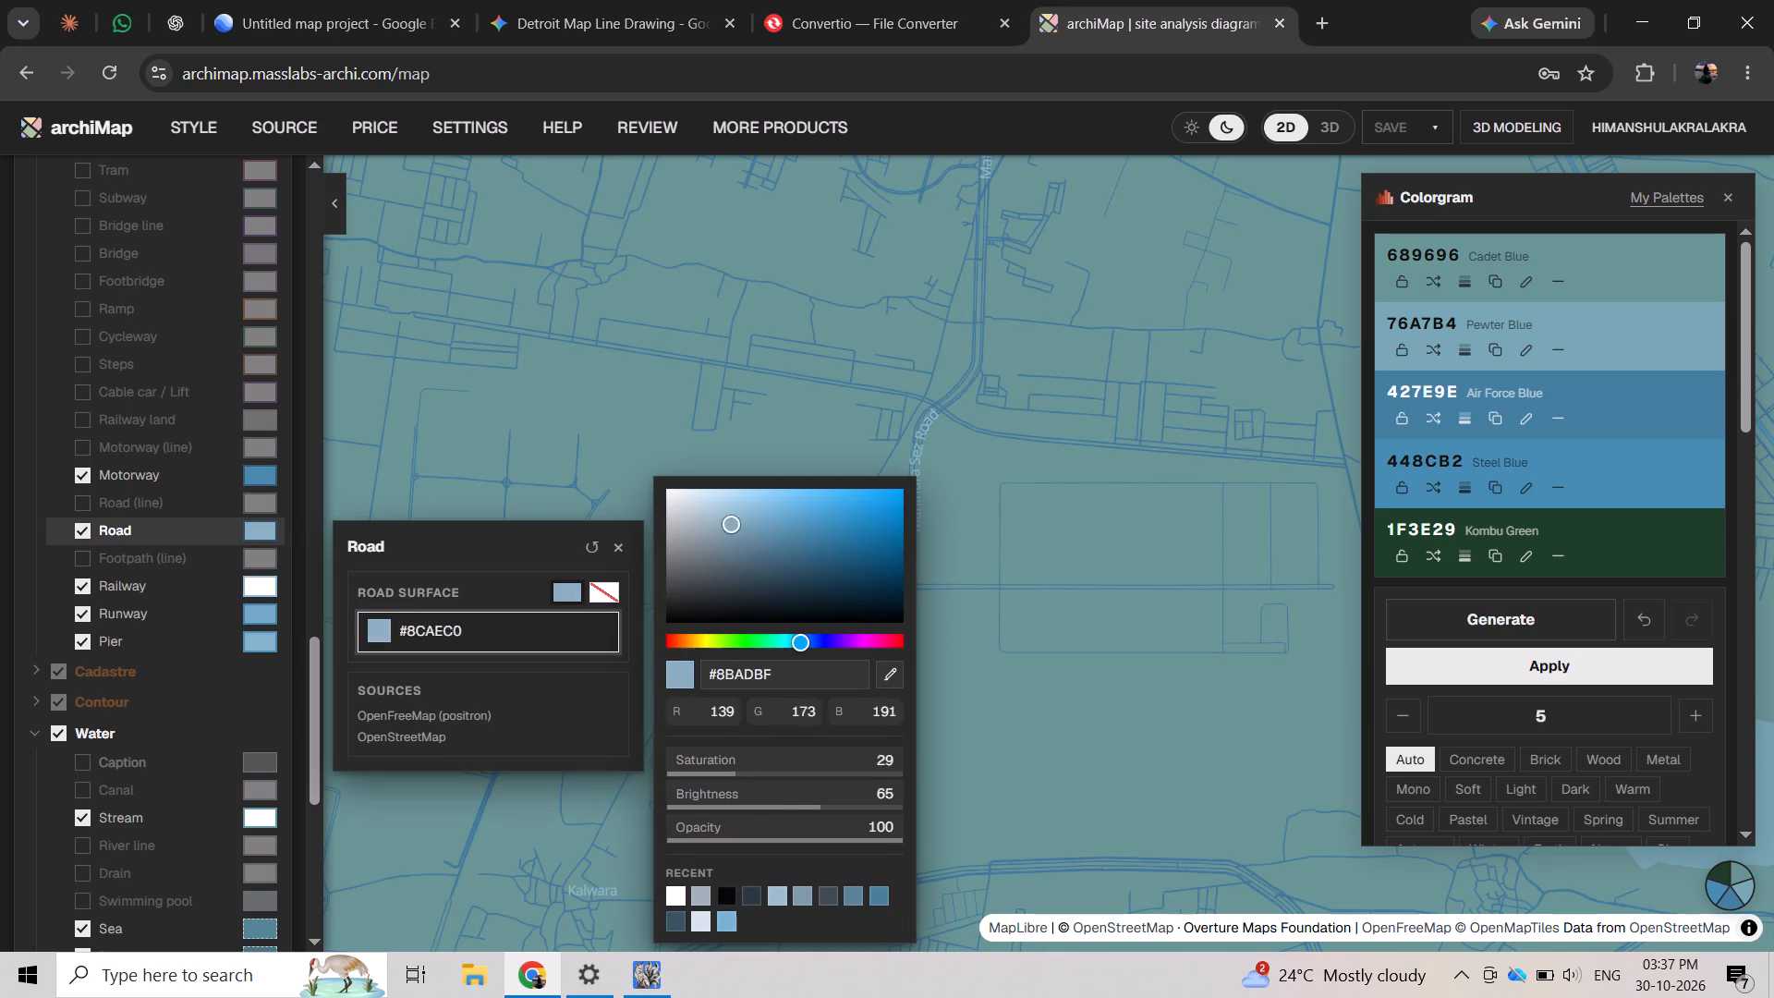
left_click_drag(701, 499, 613, 444)
left_click(612, 408)
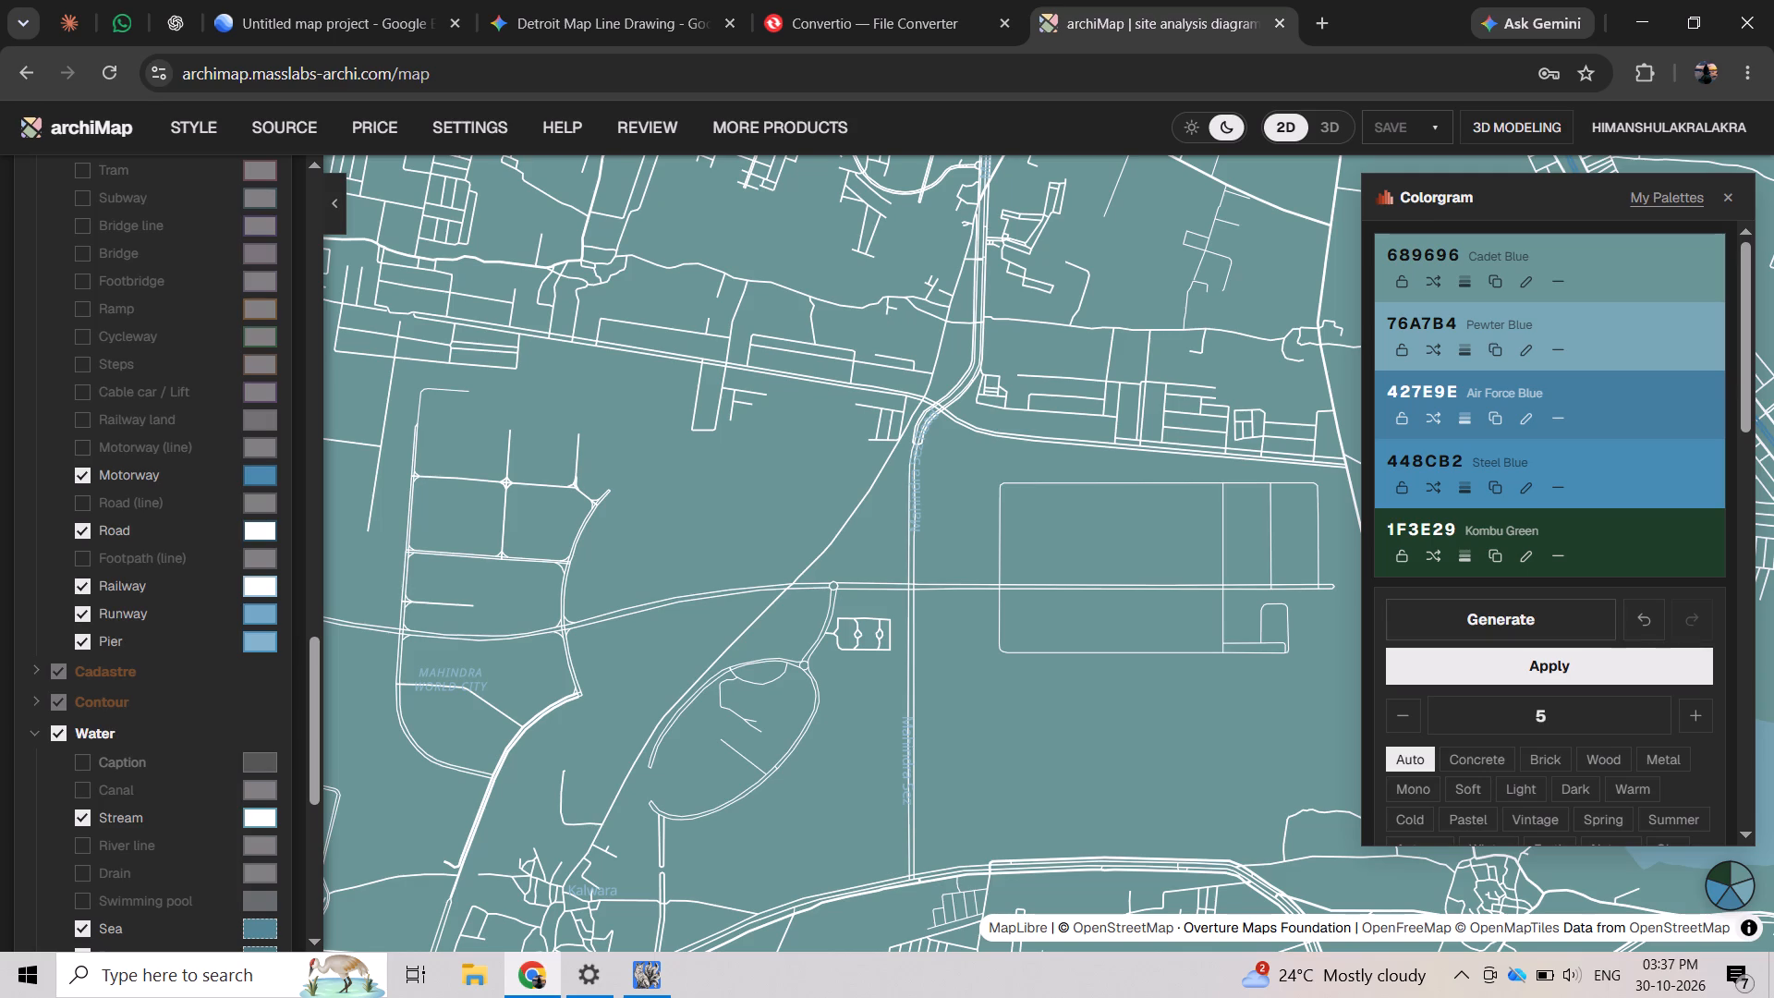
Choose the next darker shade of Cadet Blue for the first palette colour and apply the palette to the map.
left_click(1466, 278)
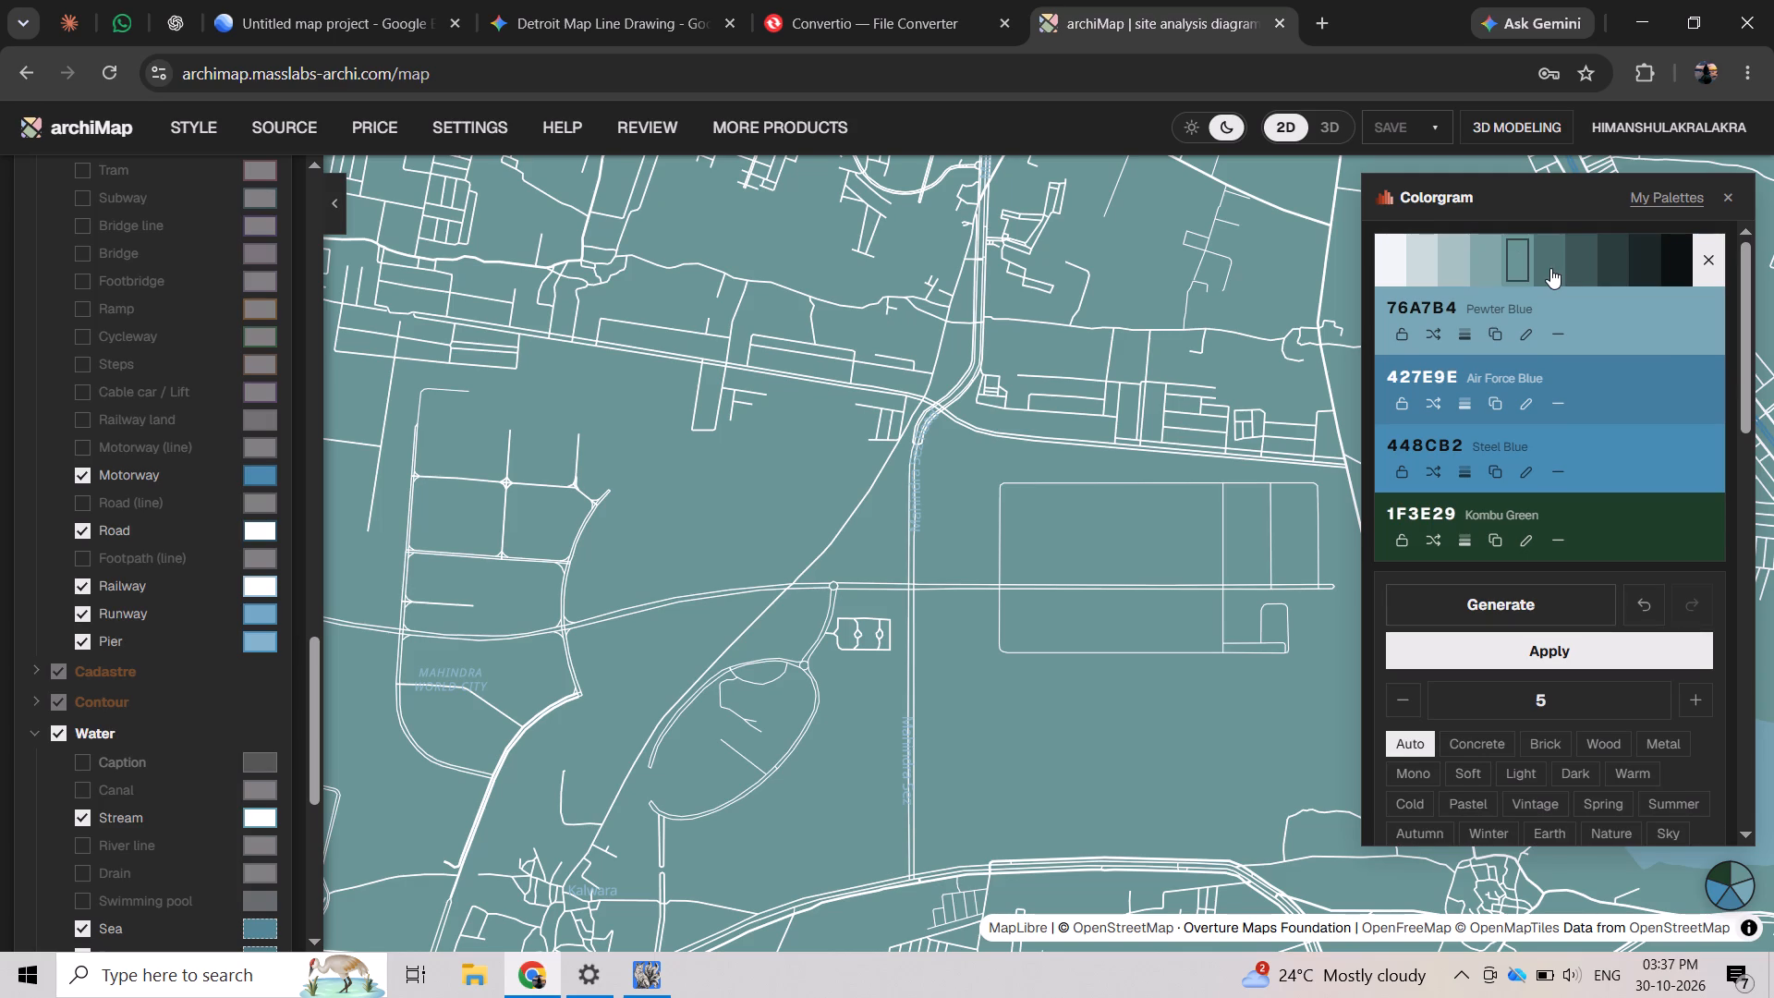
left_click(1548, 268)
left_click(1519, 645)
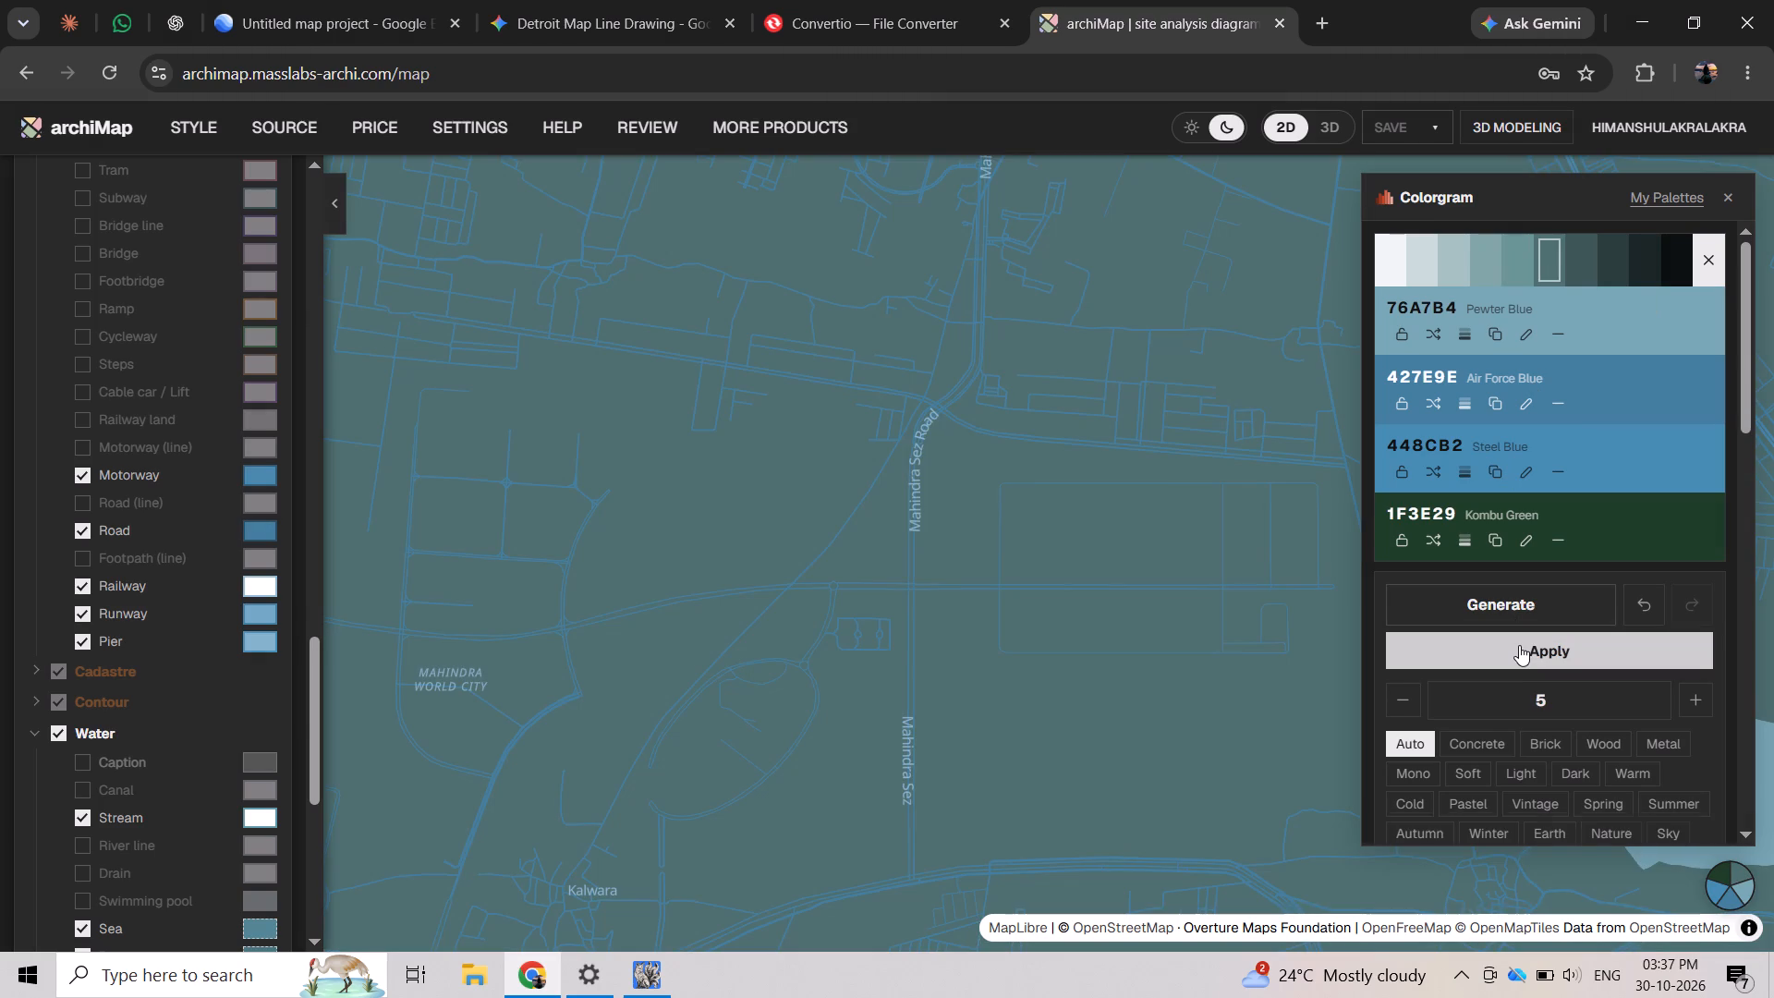
Choose the fourth-lightest Cadet Blue shade for the first palette colour and apply the palette to the map.
left_click(1486, 271)
left_click(1581, 649)
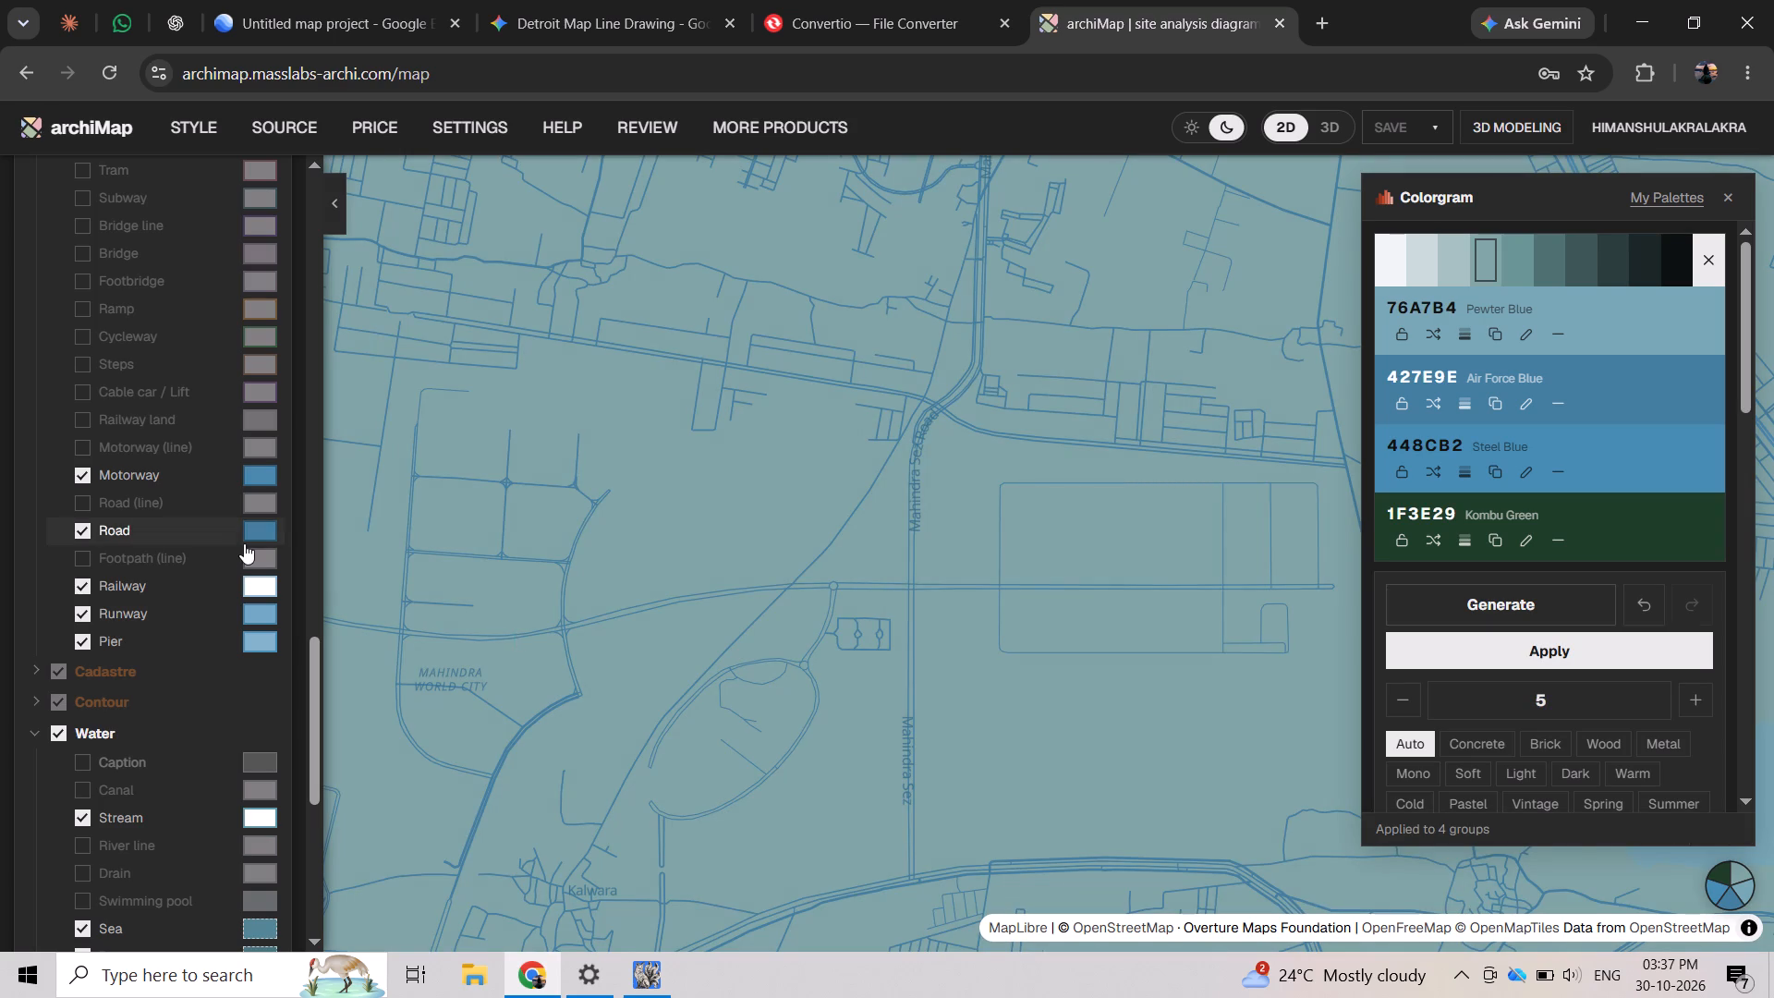
Set the Road layer's surface colour to white, #FFFFFF.
left_click(267, 541)
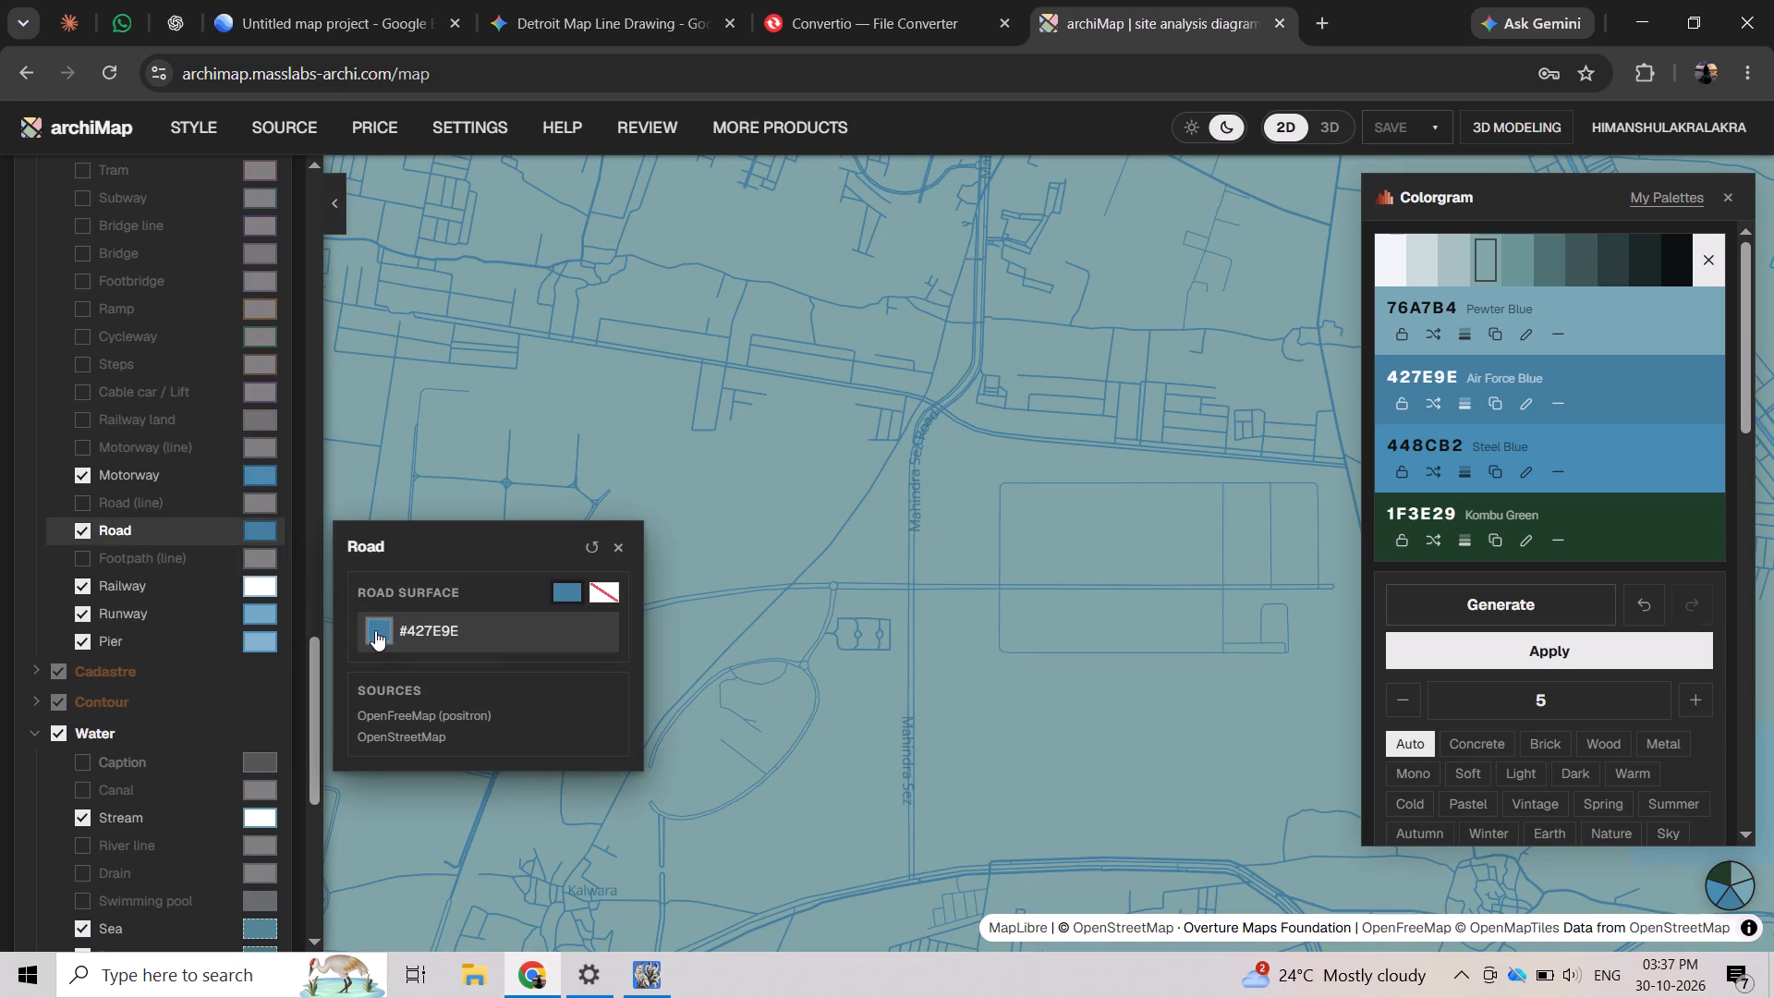
left_click(375, 630)
left_click_drag(799, 553, 644, 471)
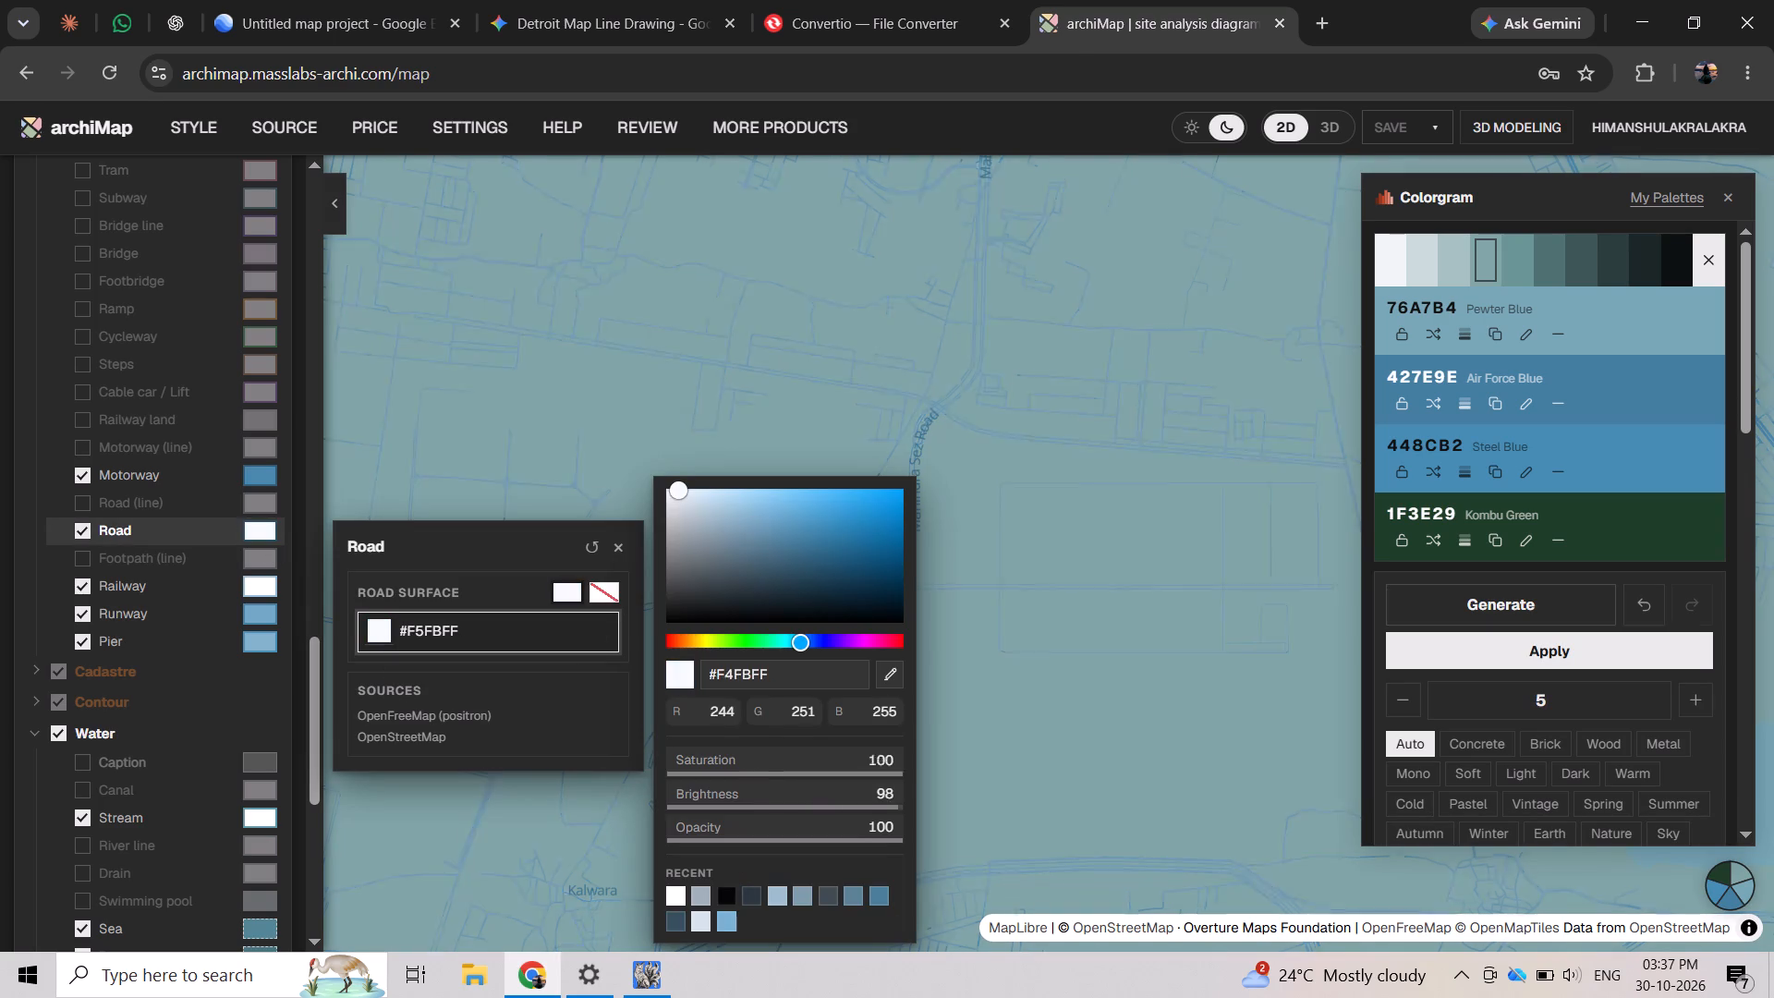
left_click_drag(644, 471, 625, 457)
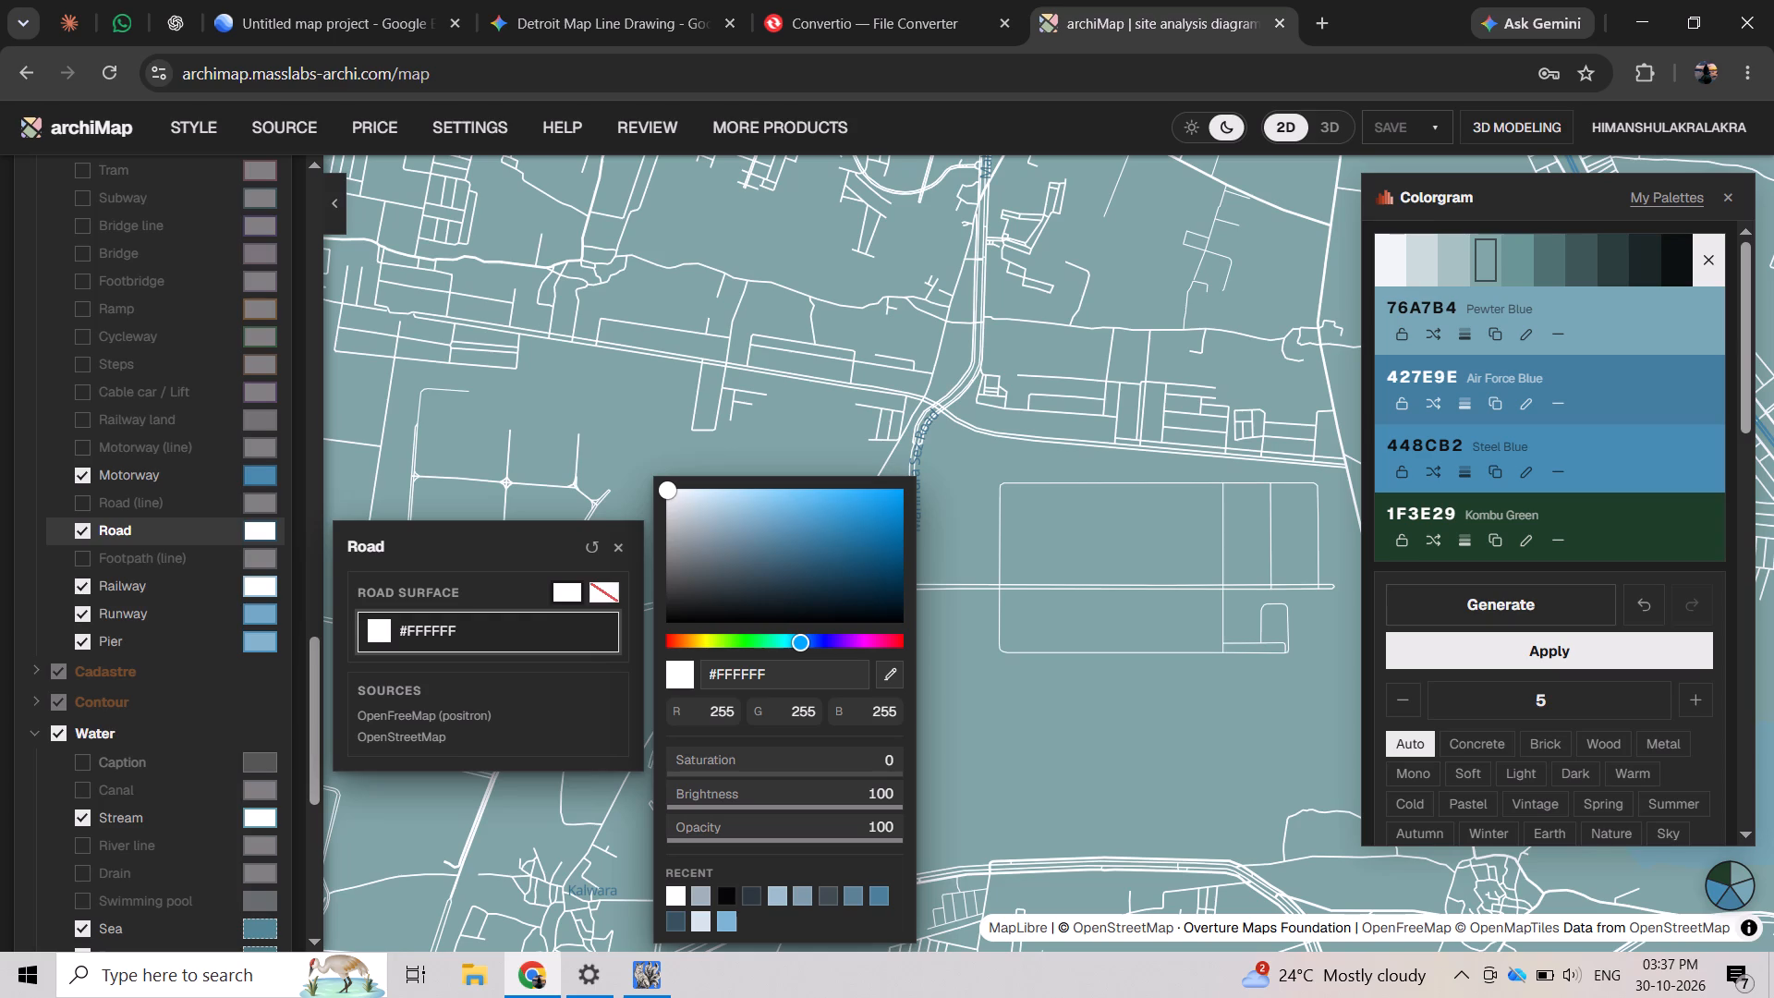
left_click(670, 443)
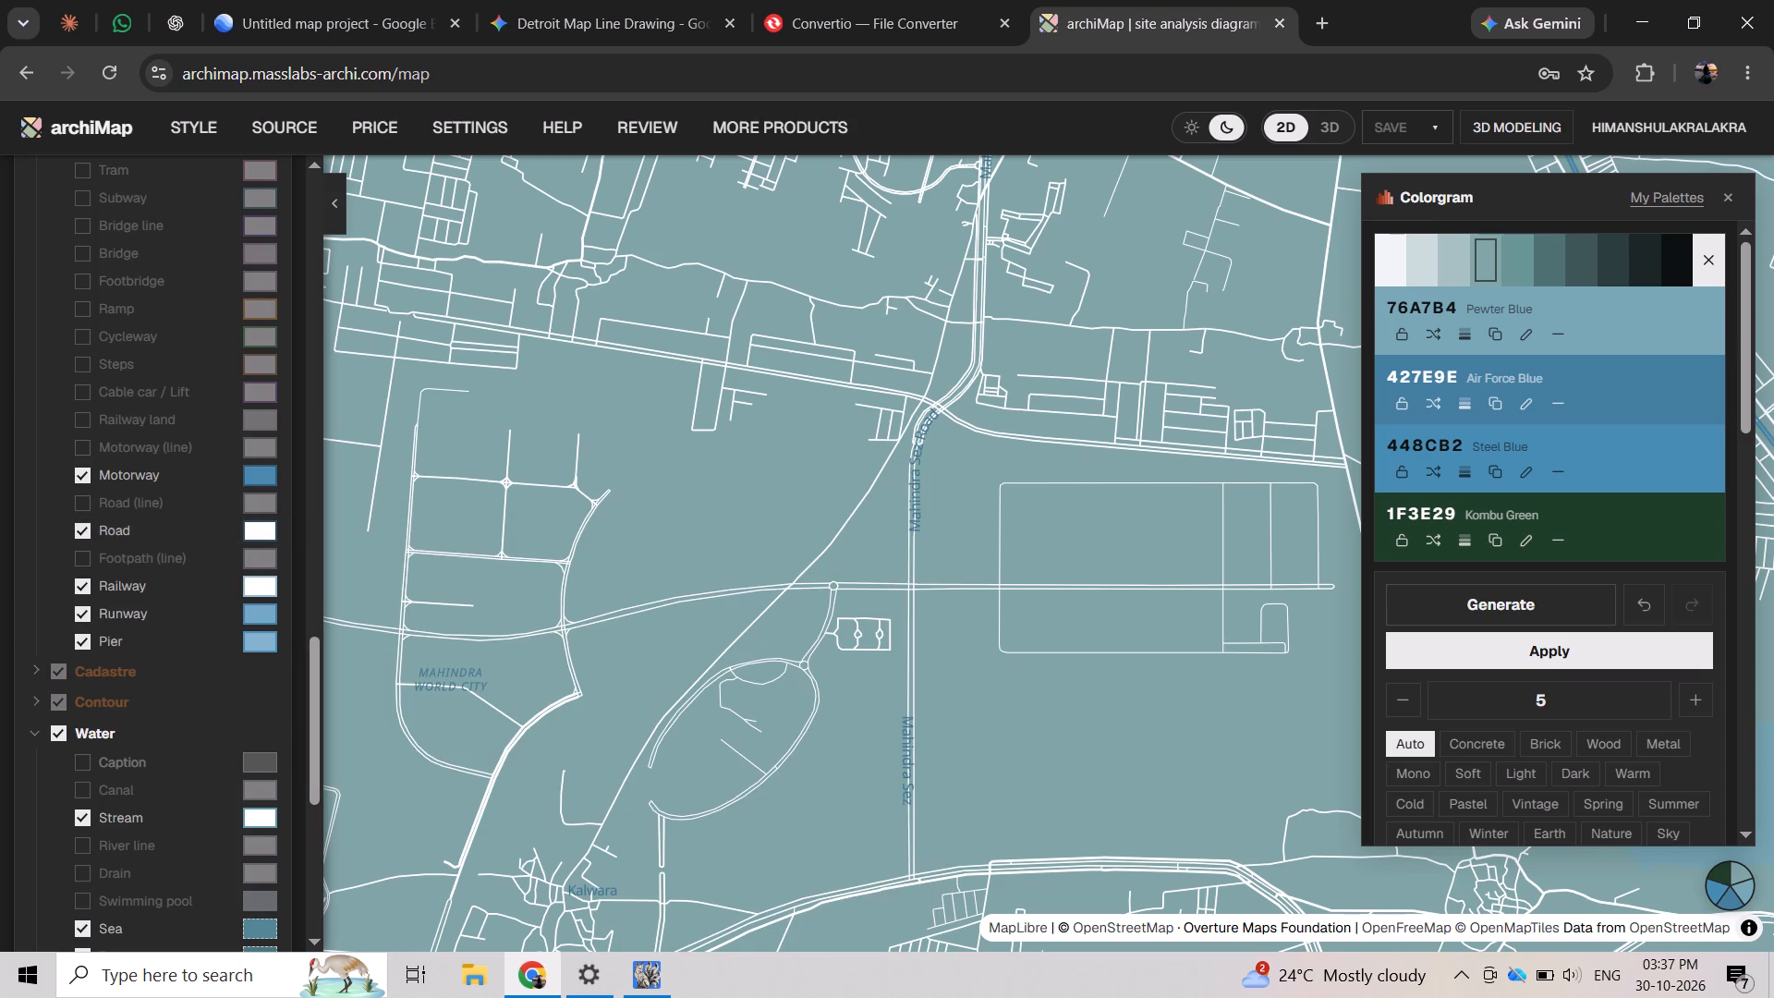
Examine the recoloured map around Mahindra World City and the water body to its east, closing the Colorgram palette.
left_click_drag(1015, 566, 1016, 564)
left_click_drag(1016, 564, 996, 516)
left_click_drag(1064, 556, 1048, 590)
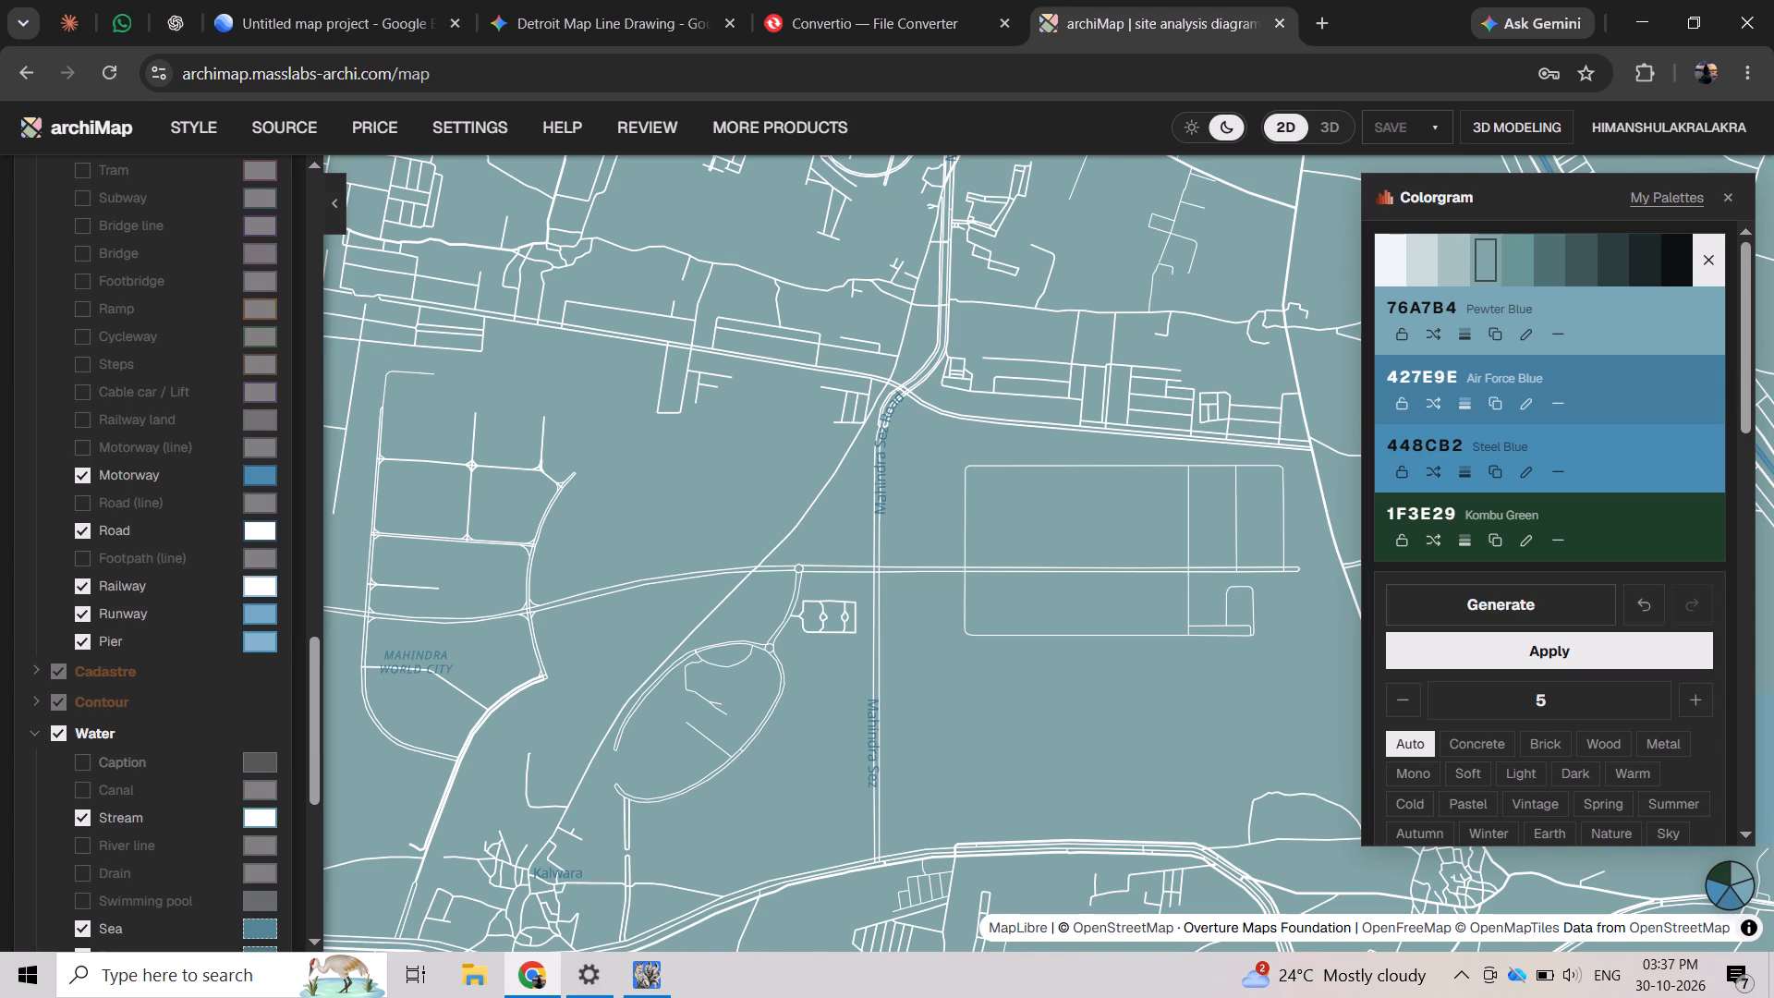
scroll(1046, 590, "down", 4)
scroll(1069, 597, "up", 2)
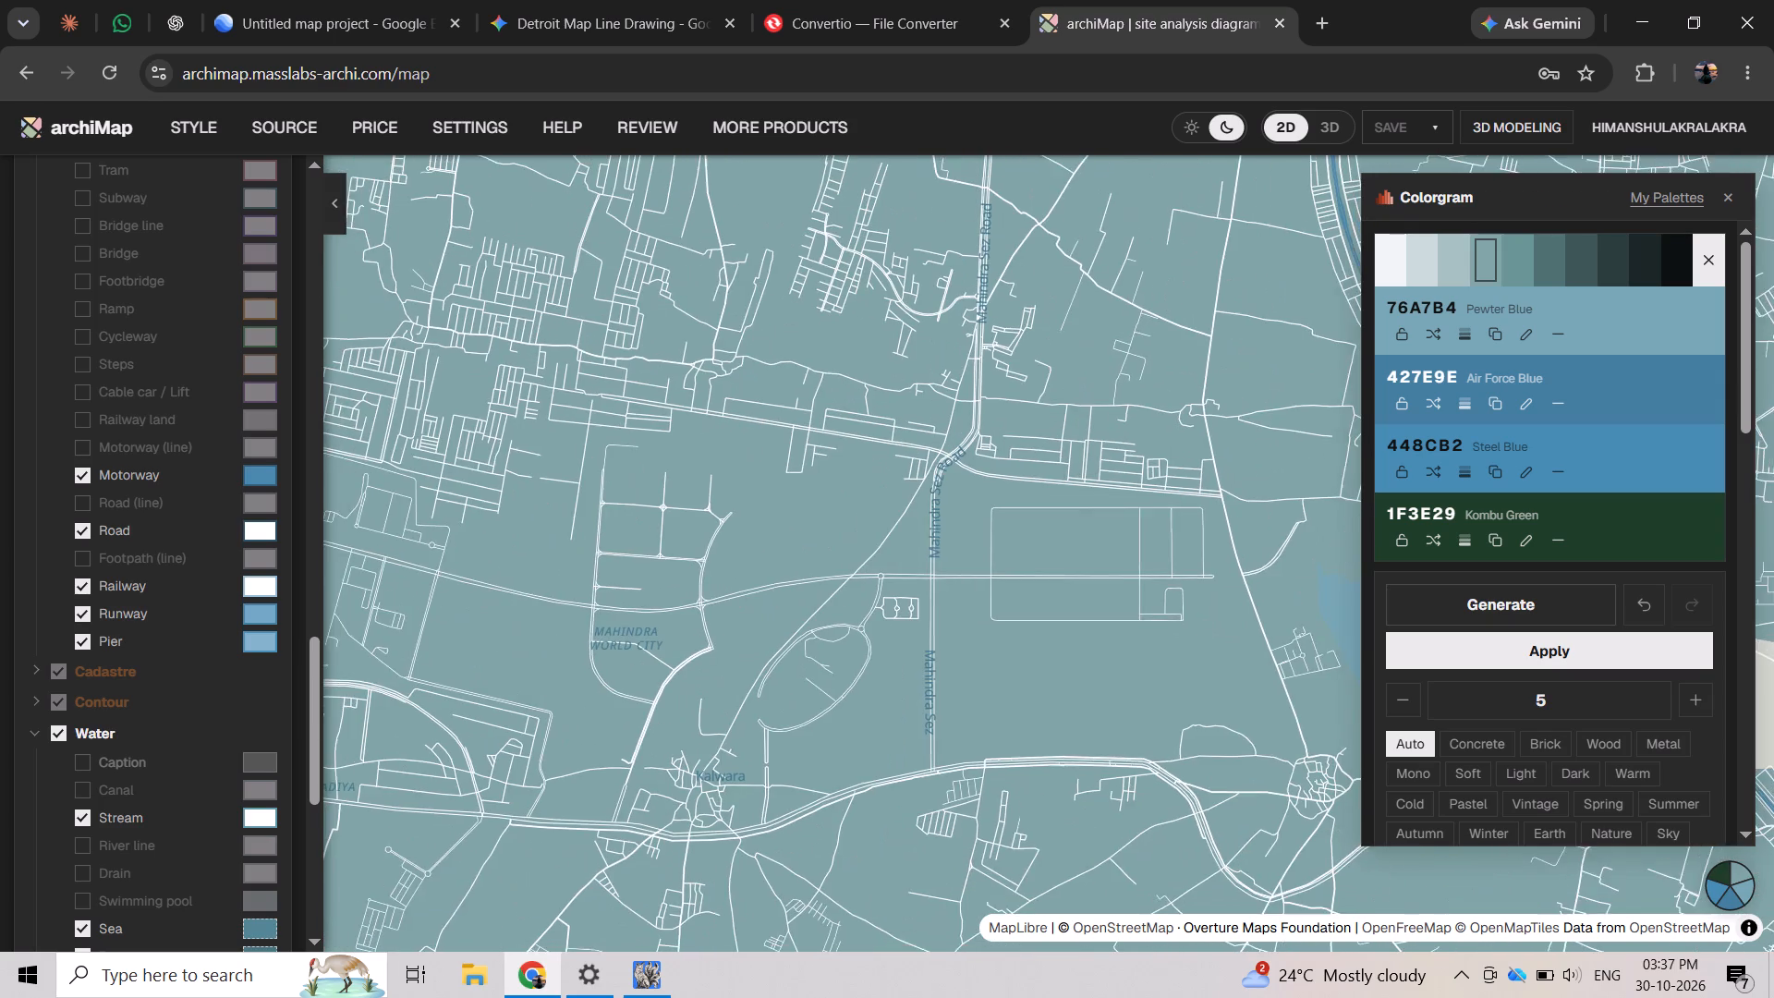
left_click_drag(1093, 596, 1080, 517)
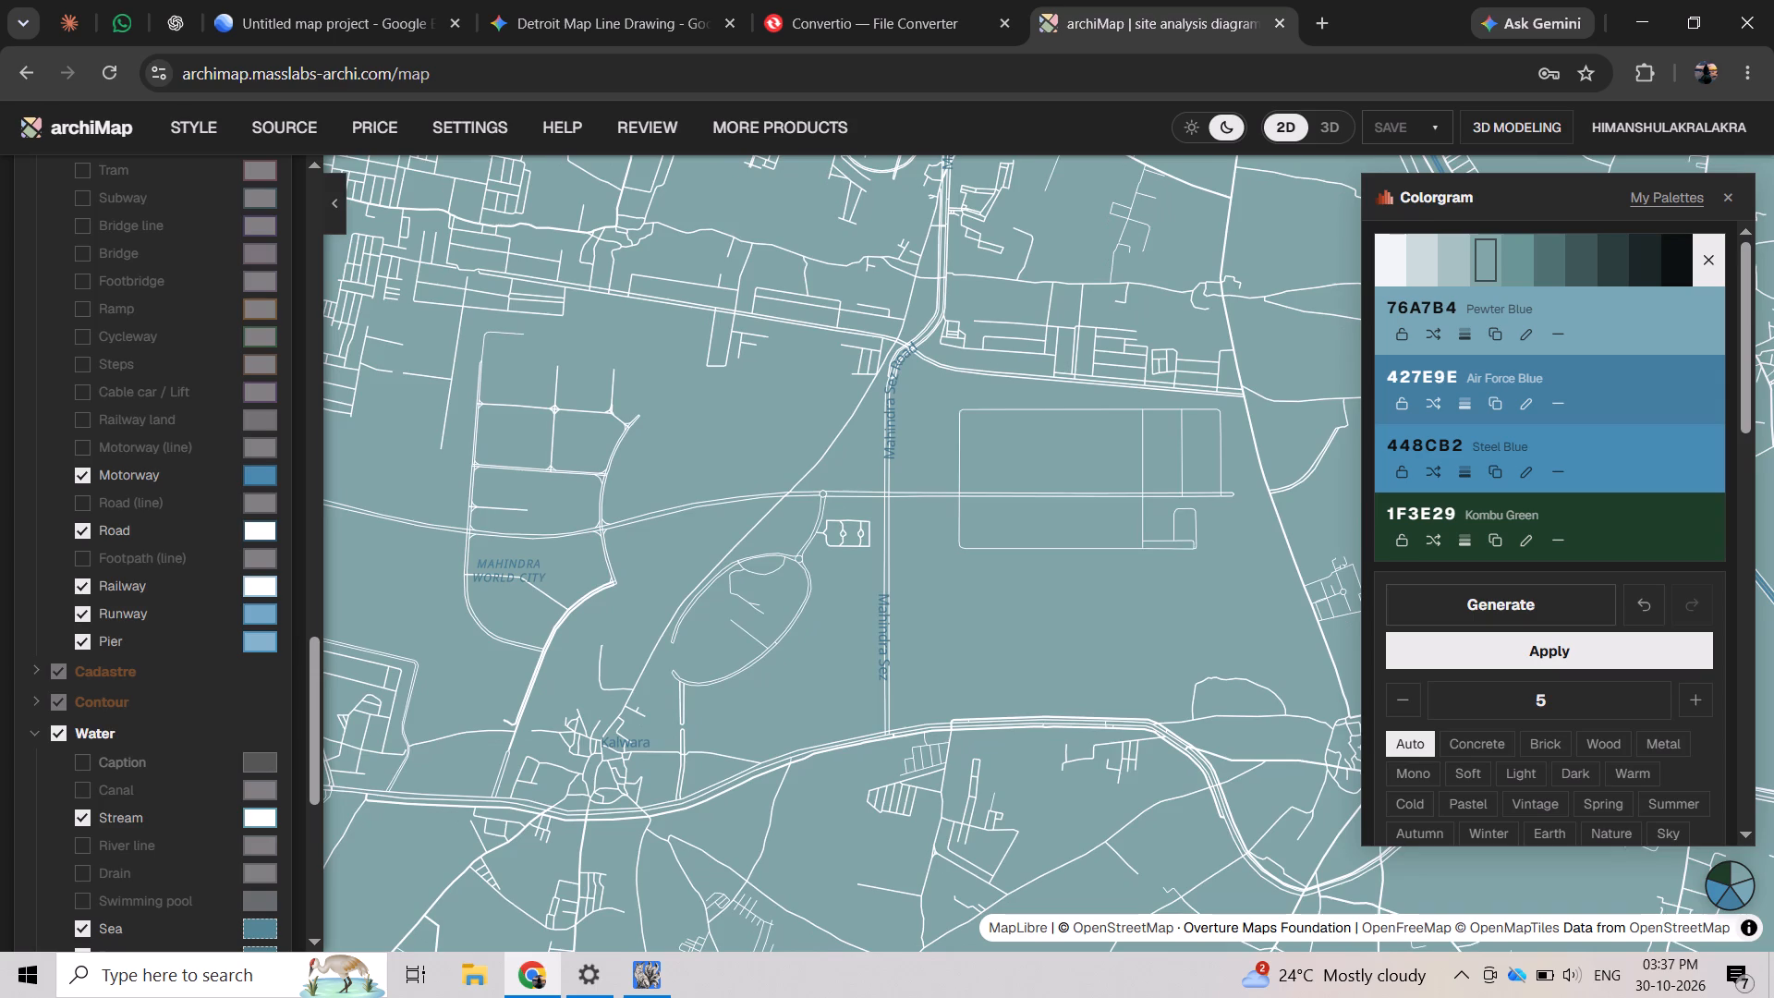
left_click_drag(1080, 517, 1097, 545)
scroll(1105, 538, "down", 1)
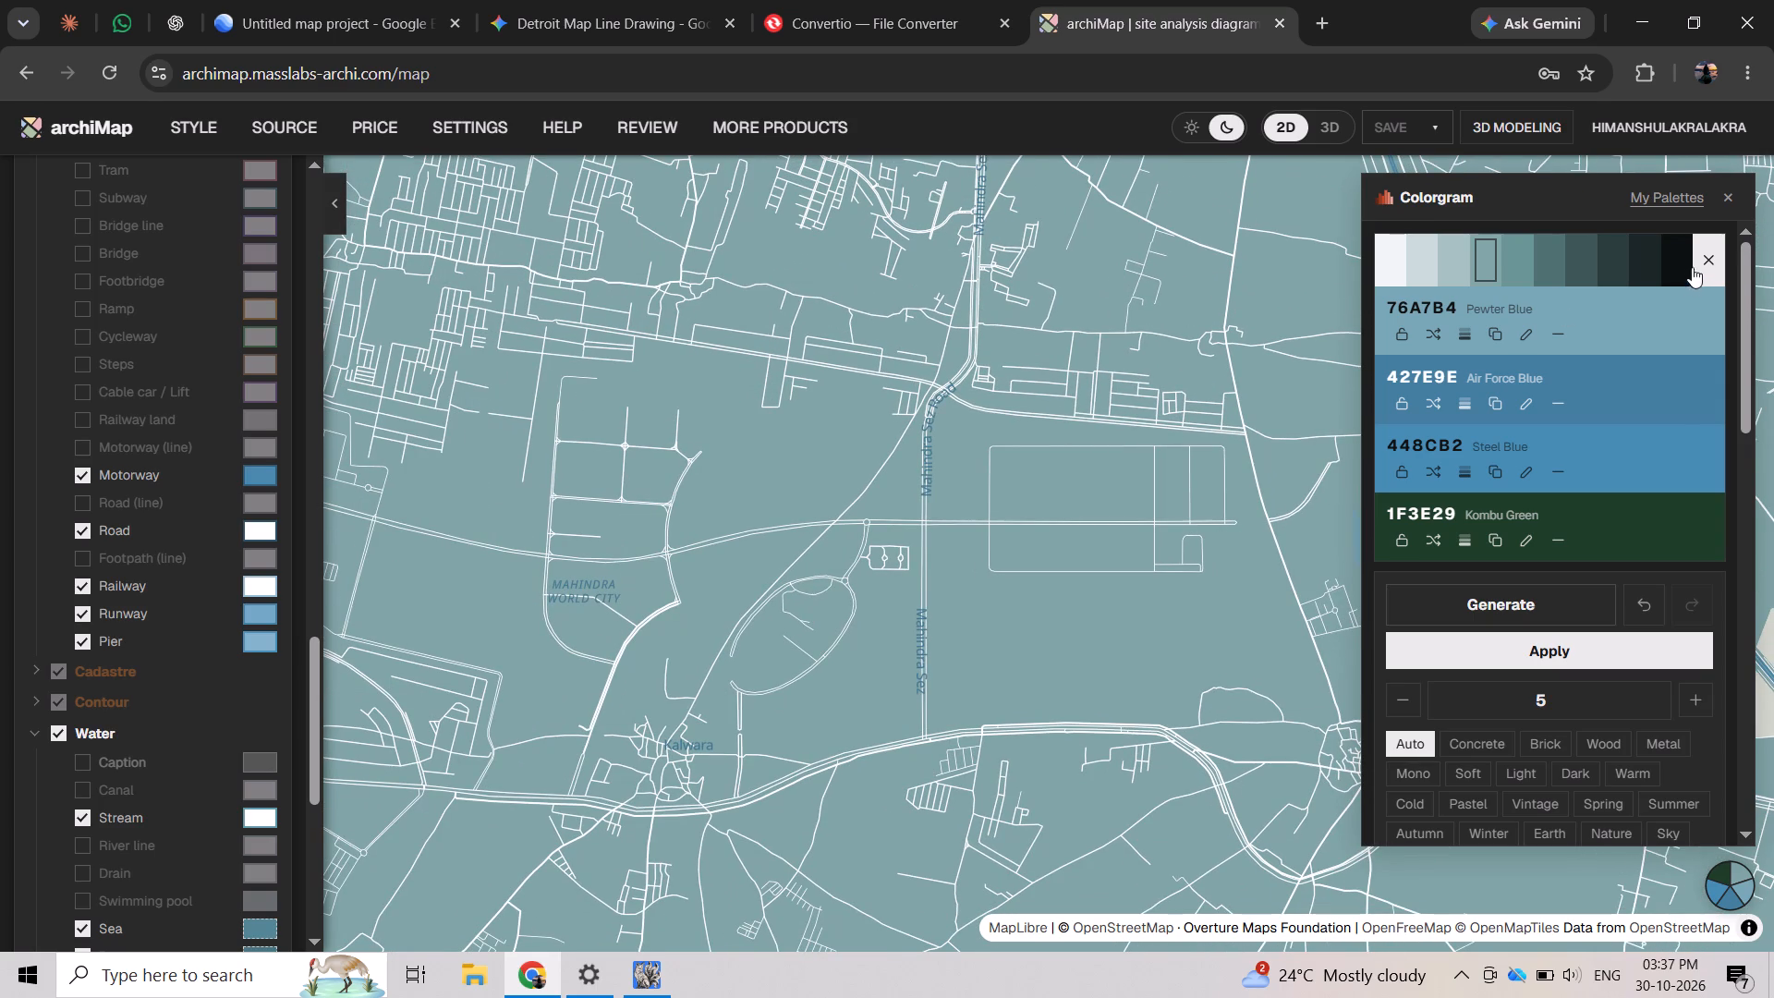
left_click(1725, 189)
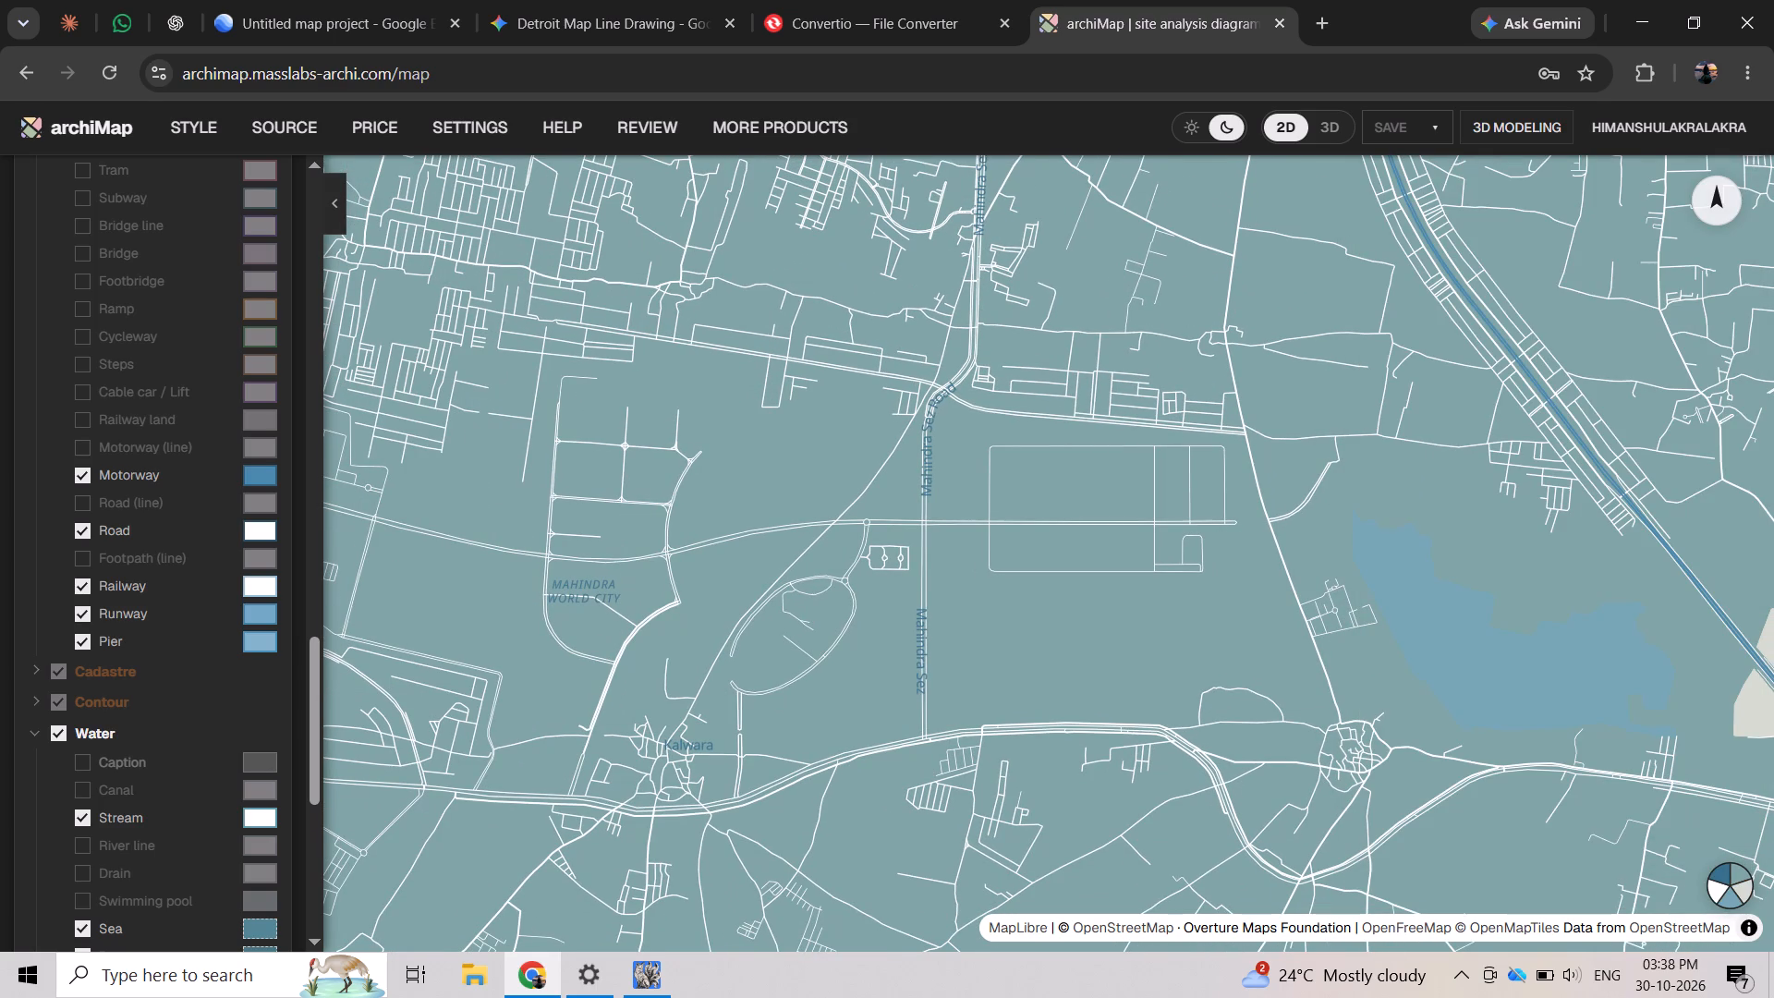
left_click_drag(1063, 499, 1114, 465)
left_click_drag(1094, 568, 1111, 562)
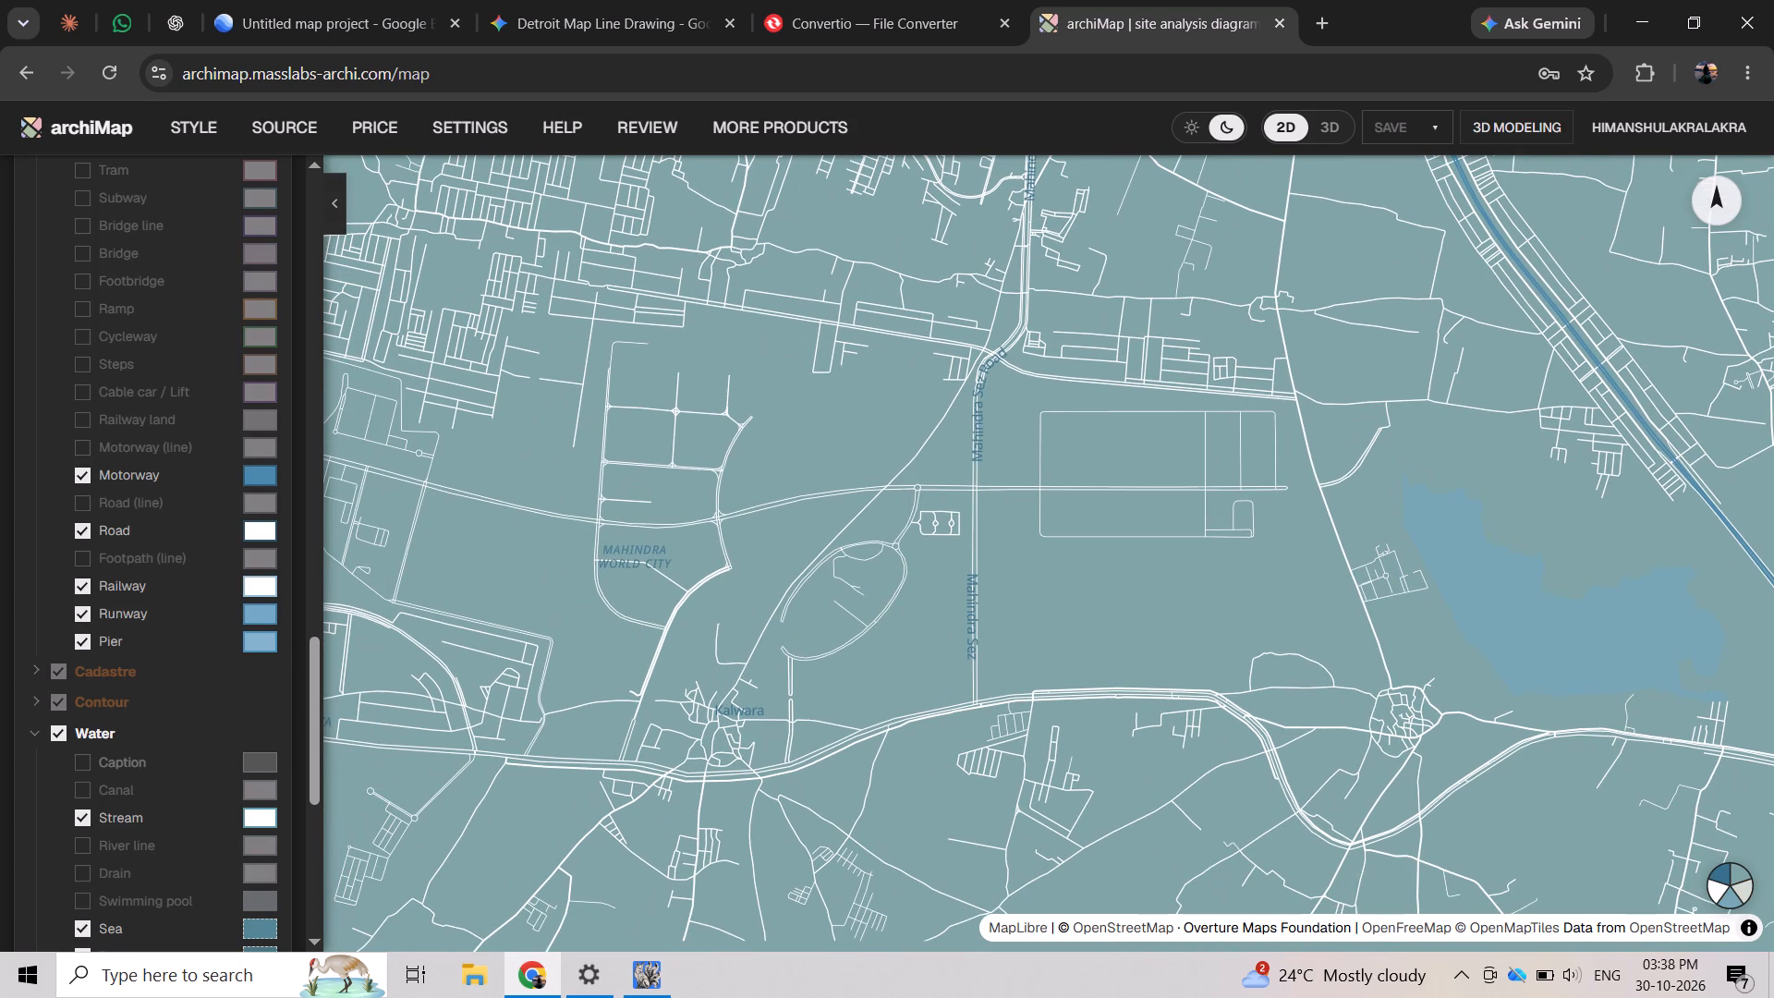
left_click_drag(1111, 562, 1124, 560)
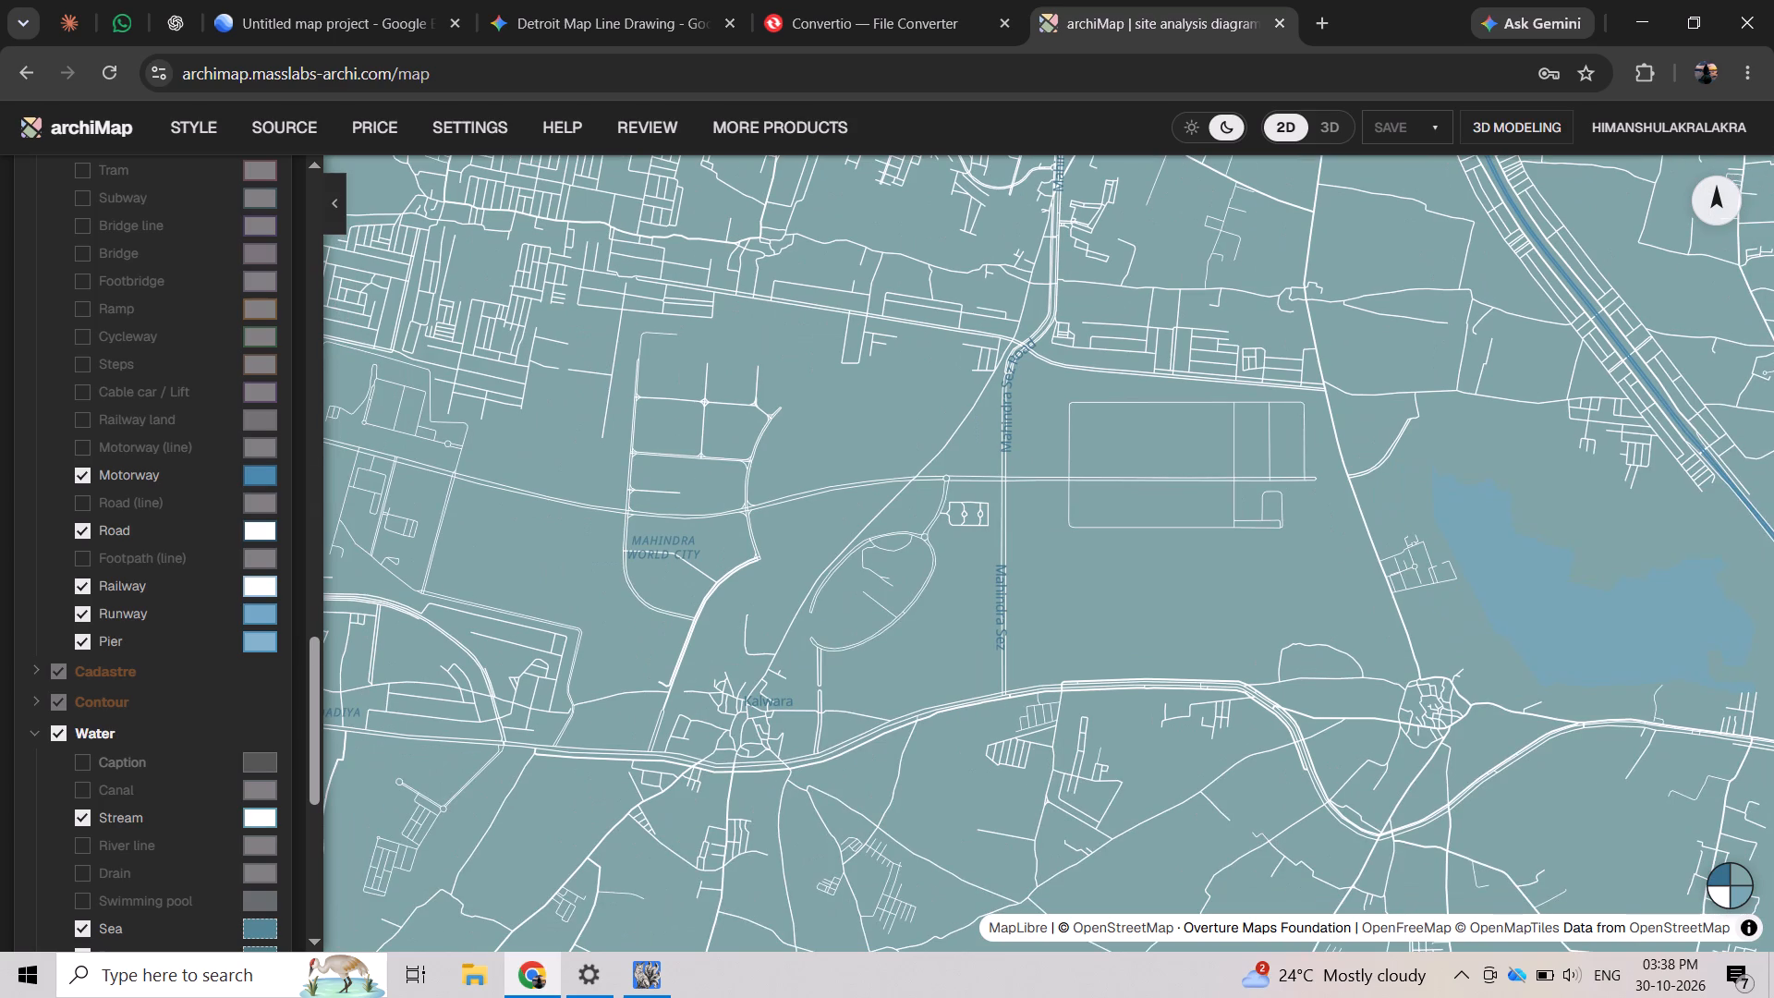
left_click(1508, 602)
right_click(1508, 603)
Set the Building layer's fill type to Paper.
scroll(180, 508, "up", 10)
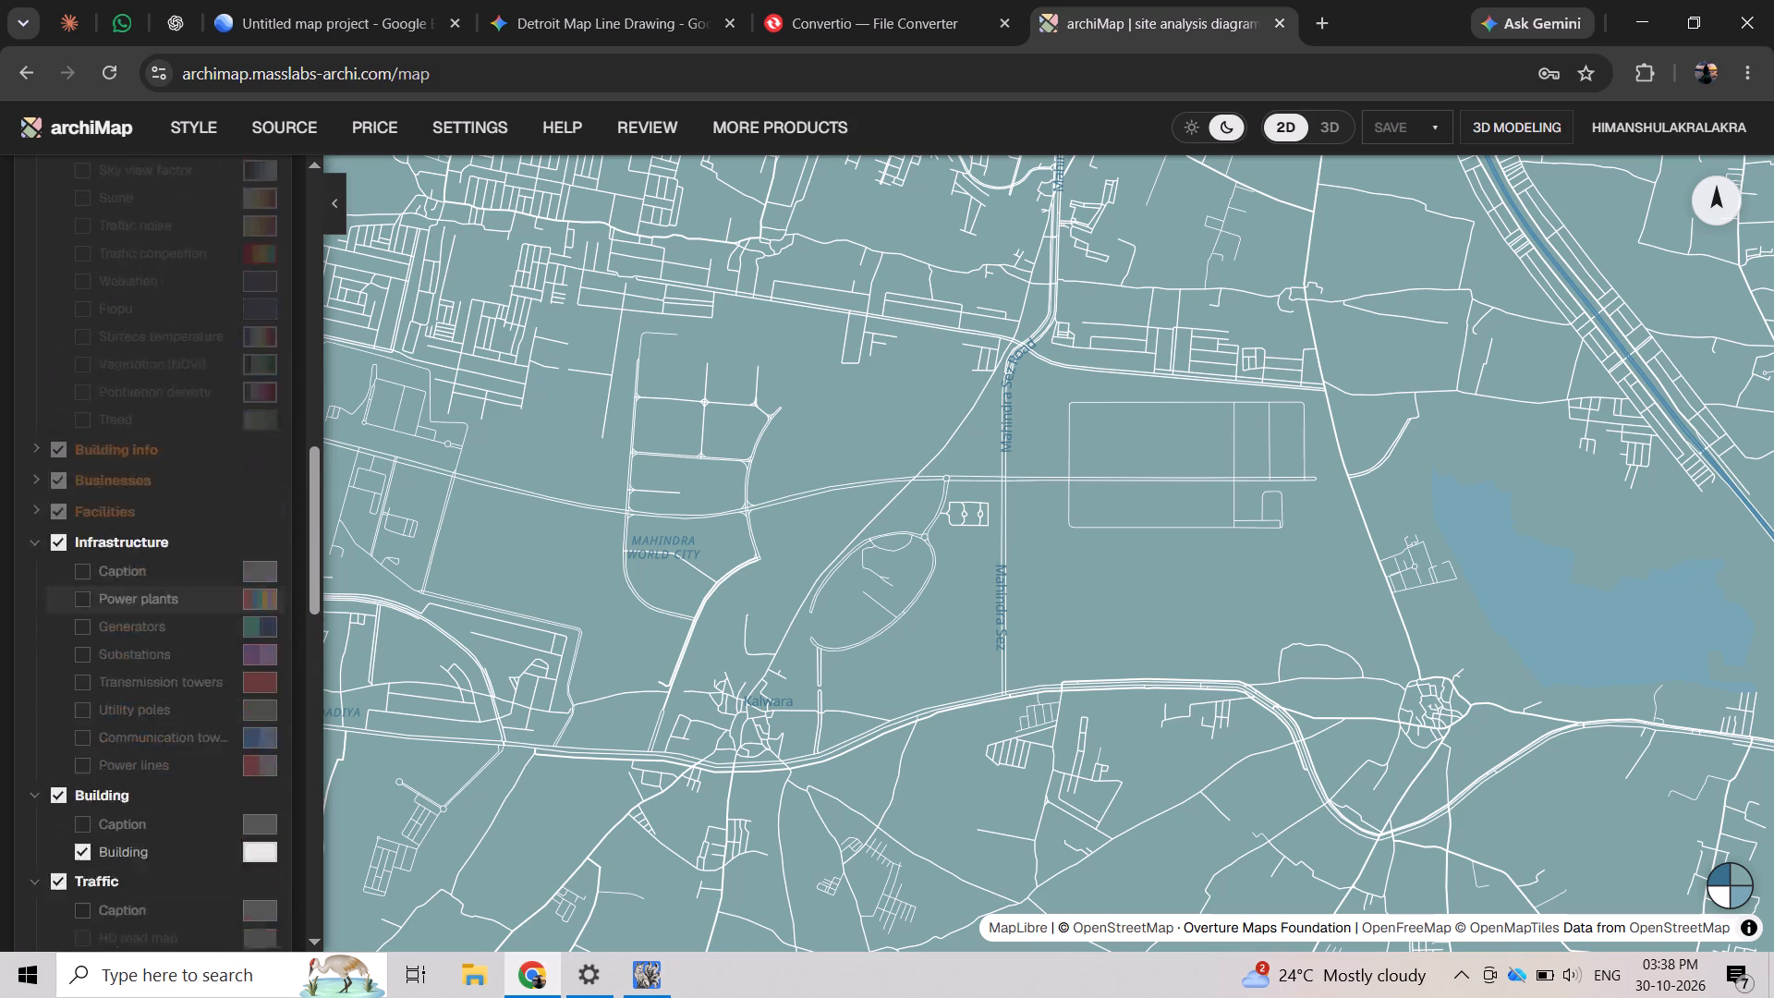
scroll(180, 508, "up", 12)
scroll(180, 508, "down", 5)
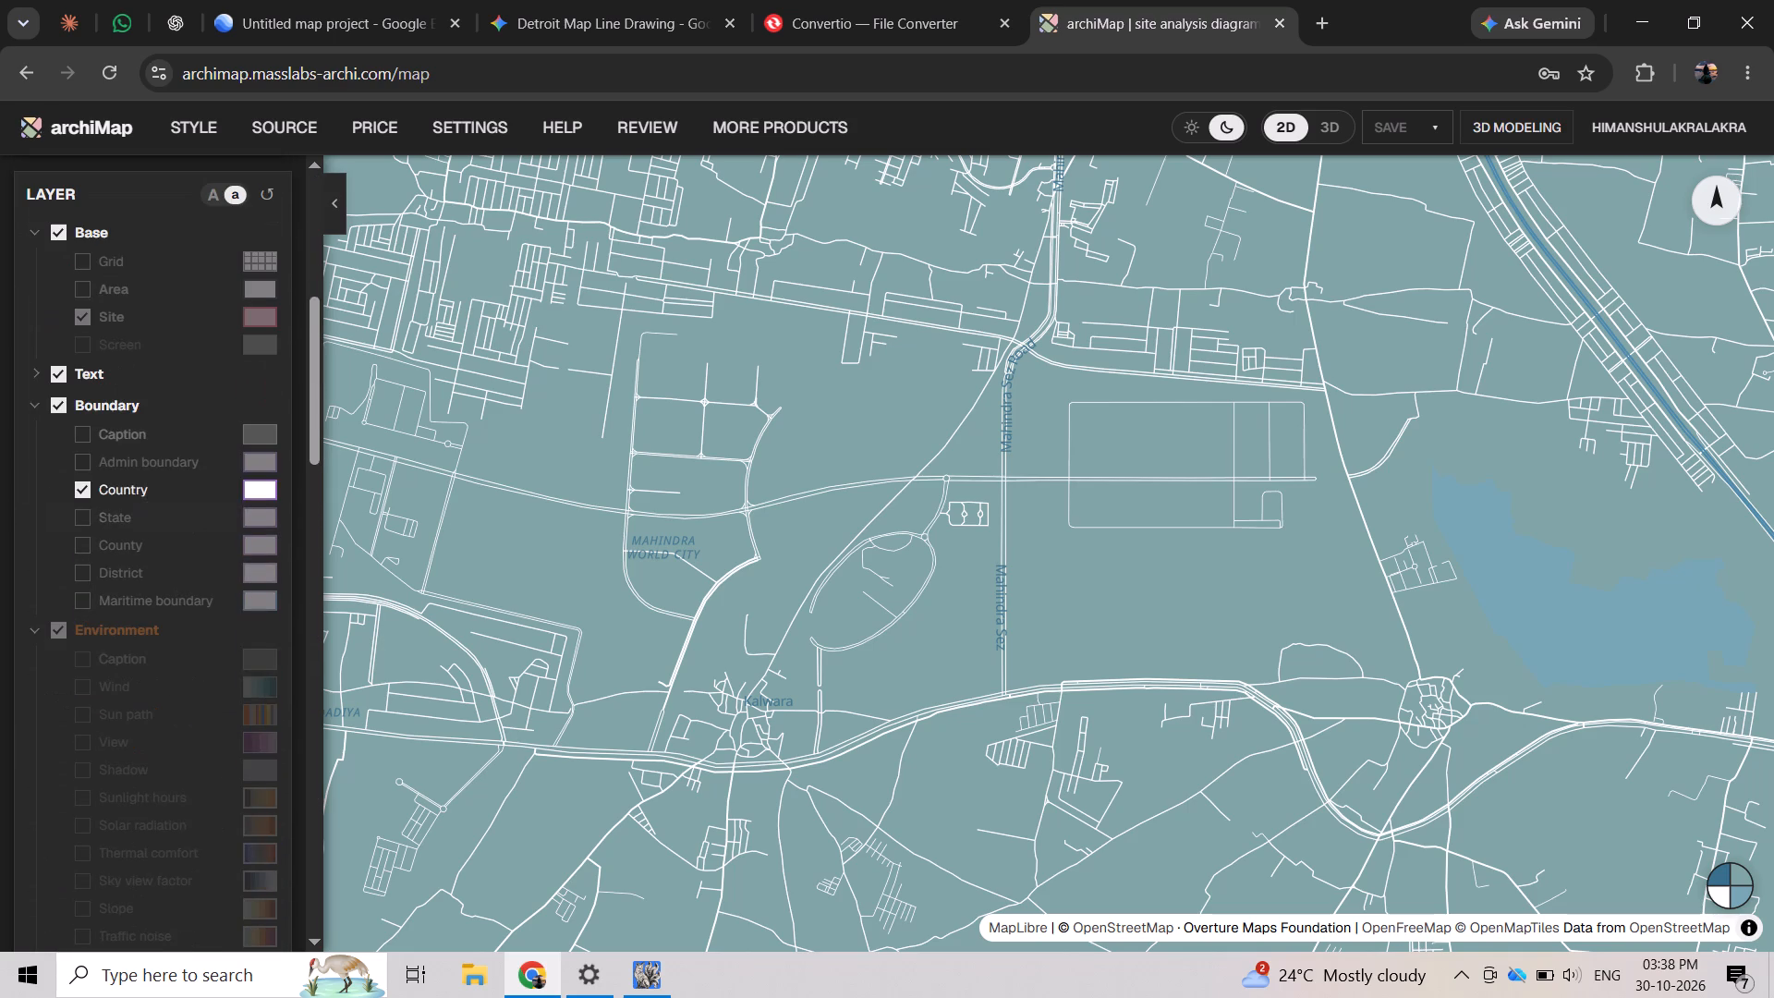
scroll(115, 433, "down", 4)
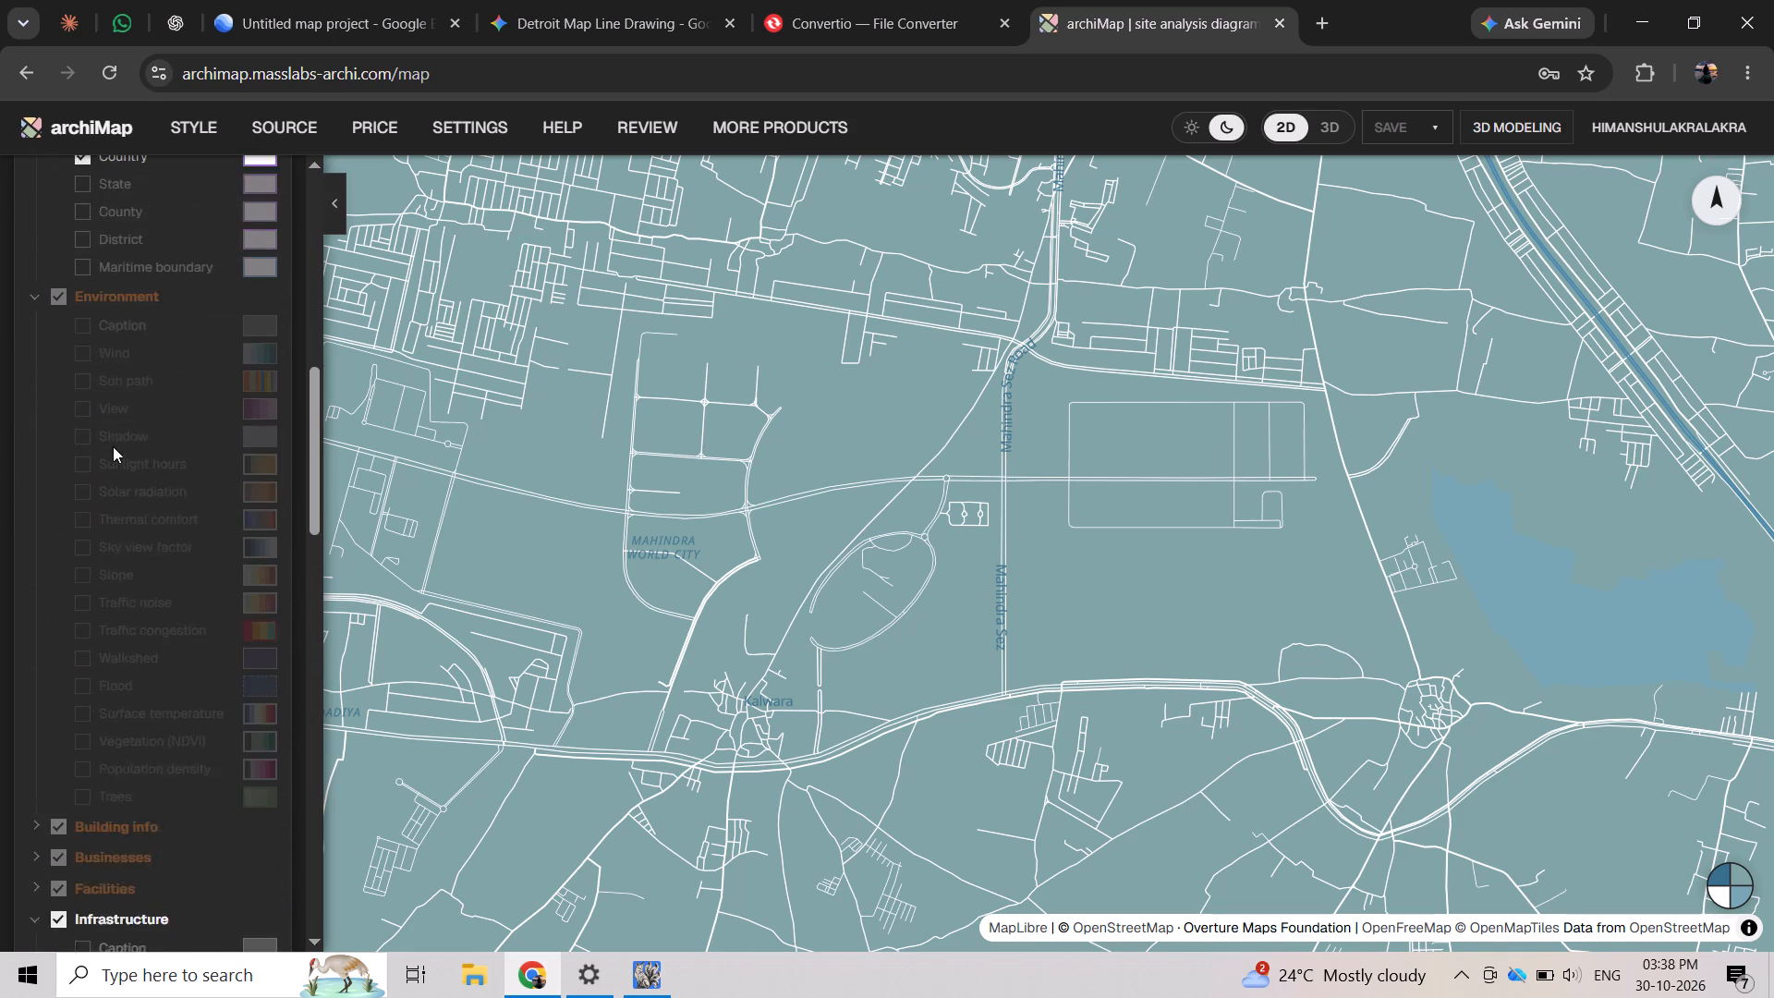
scroll(110, 494, "down", 3)
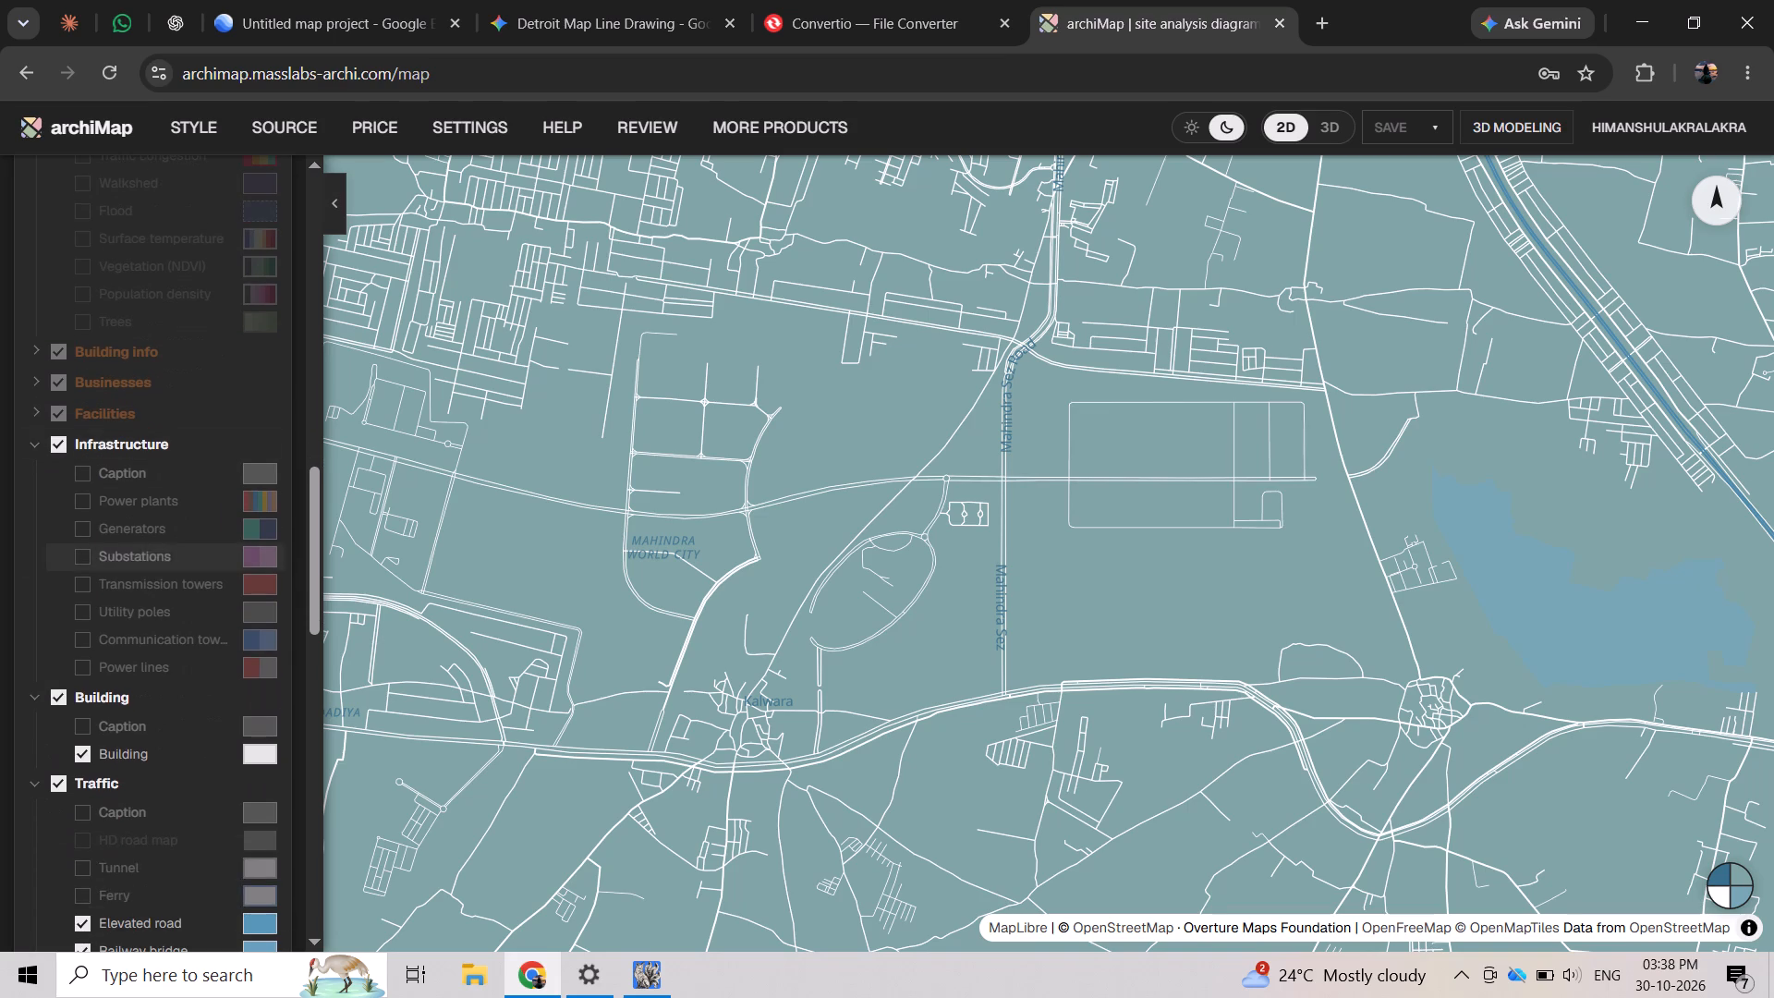
scroll(156, 569, "down", 1)
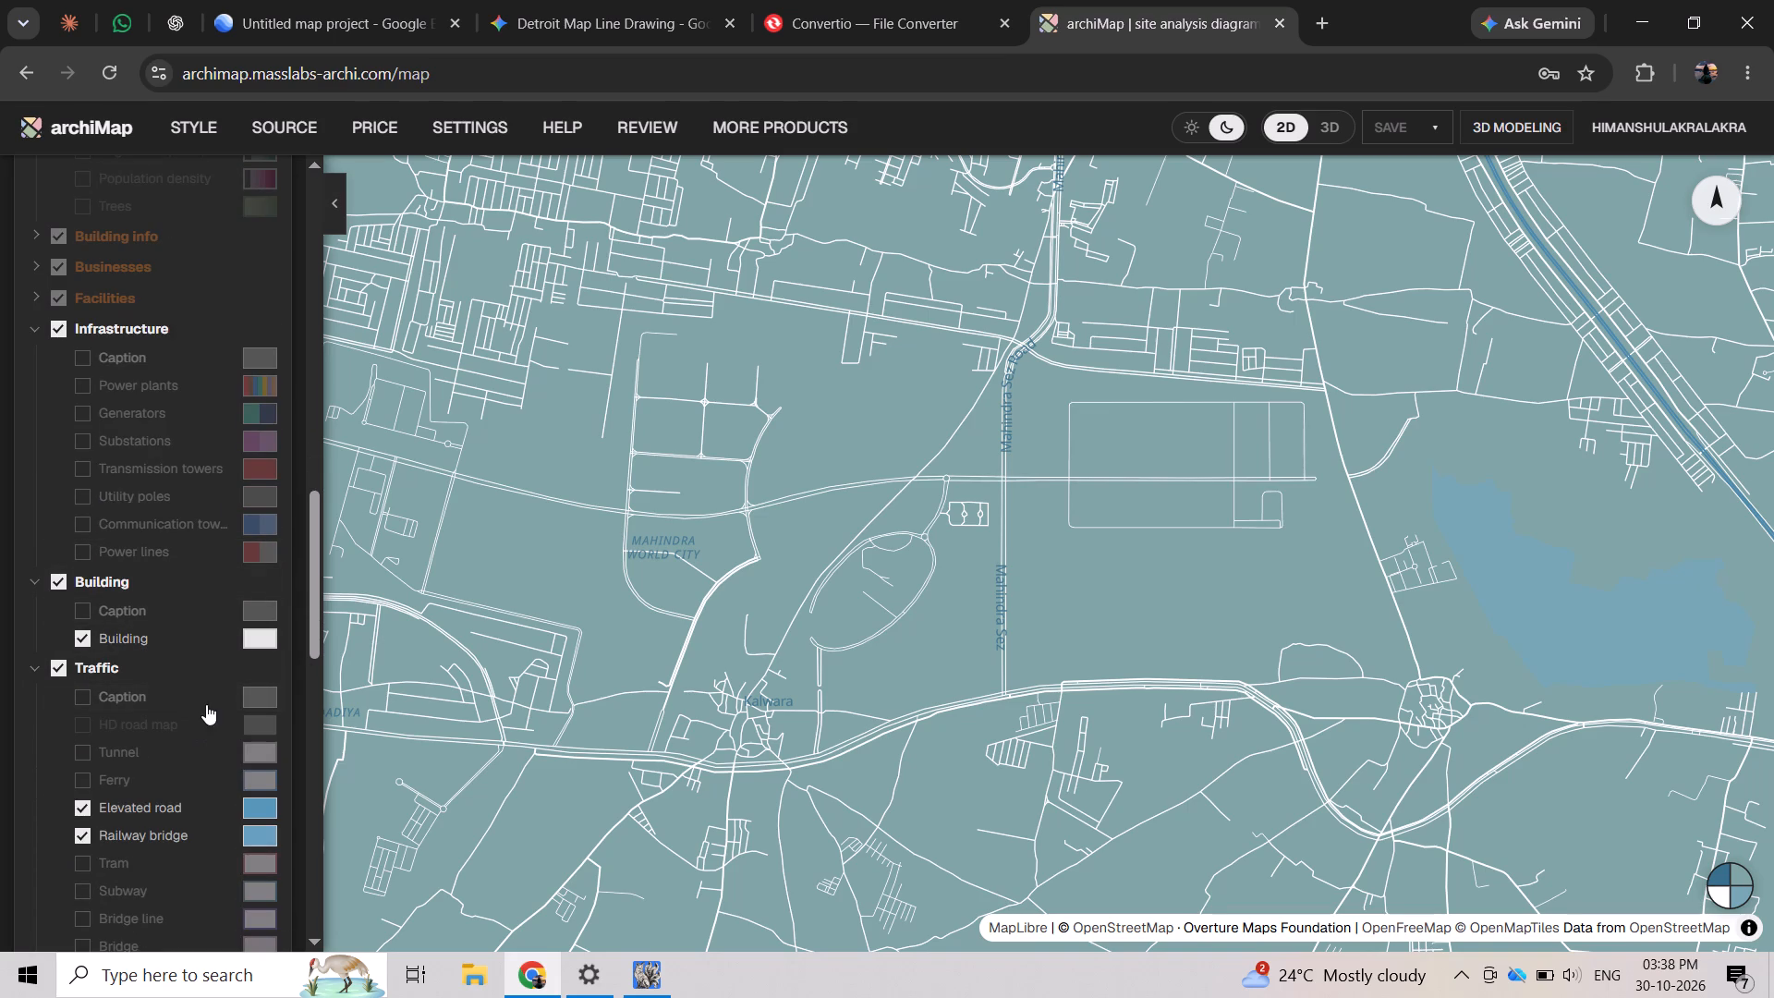
left_click(262, 640)
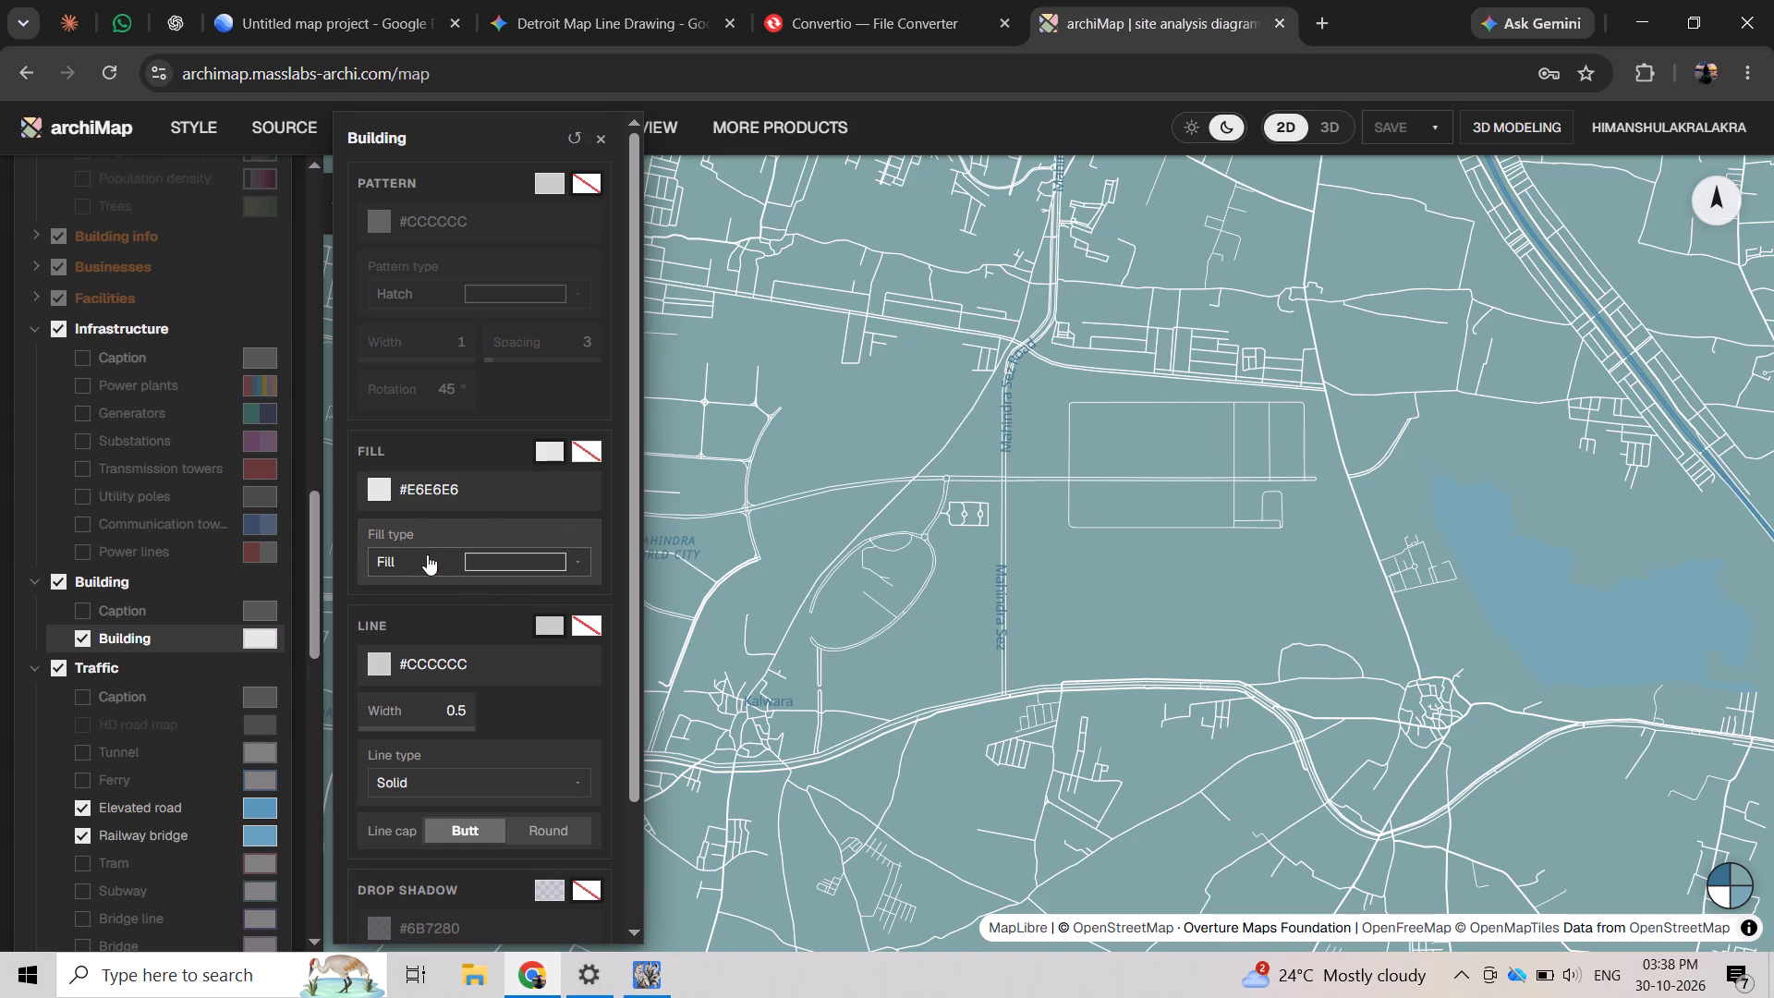
left_click(487, 565)
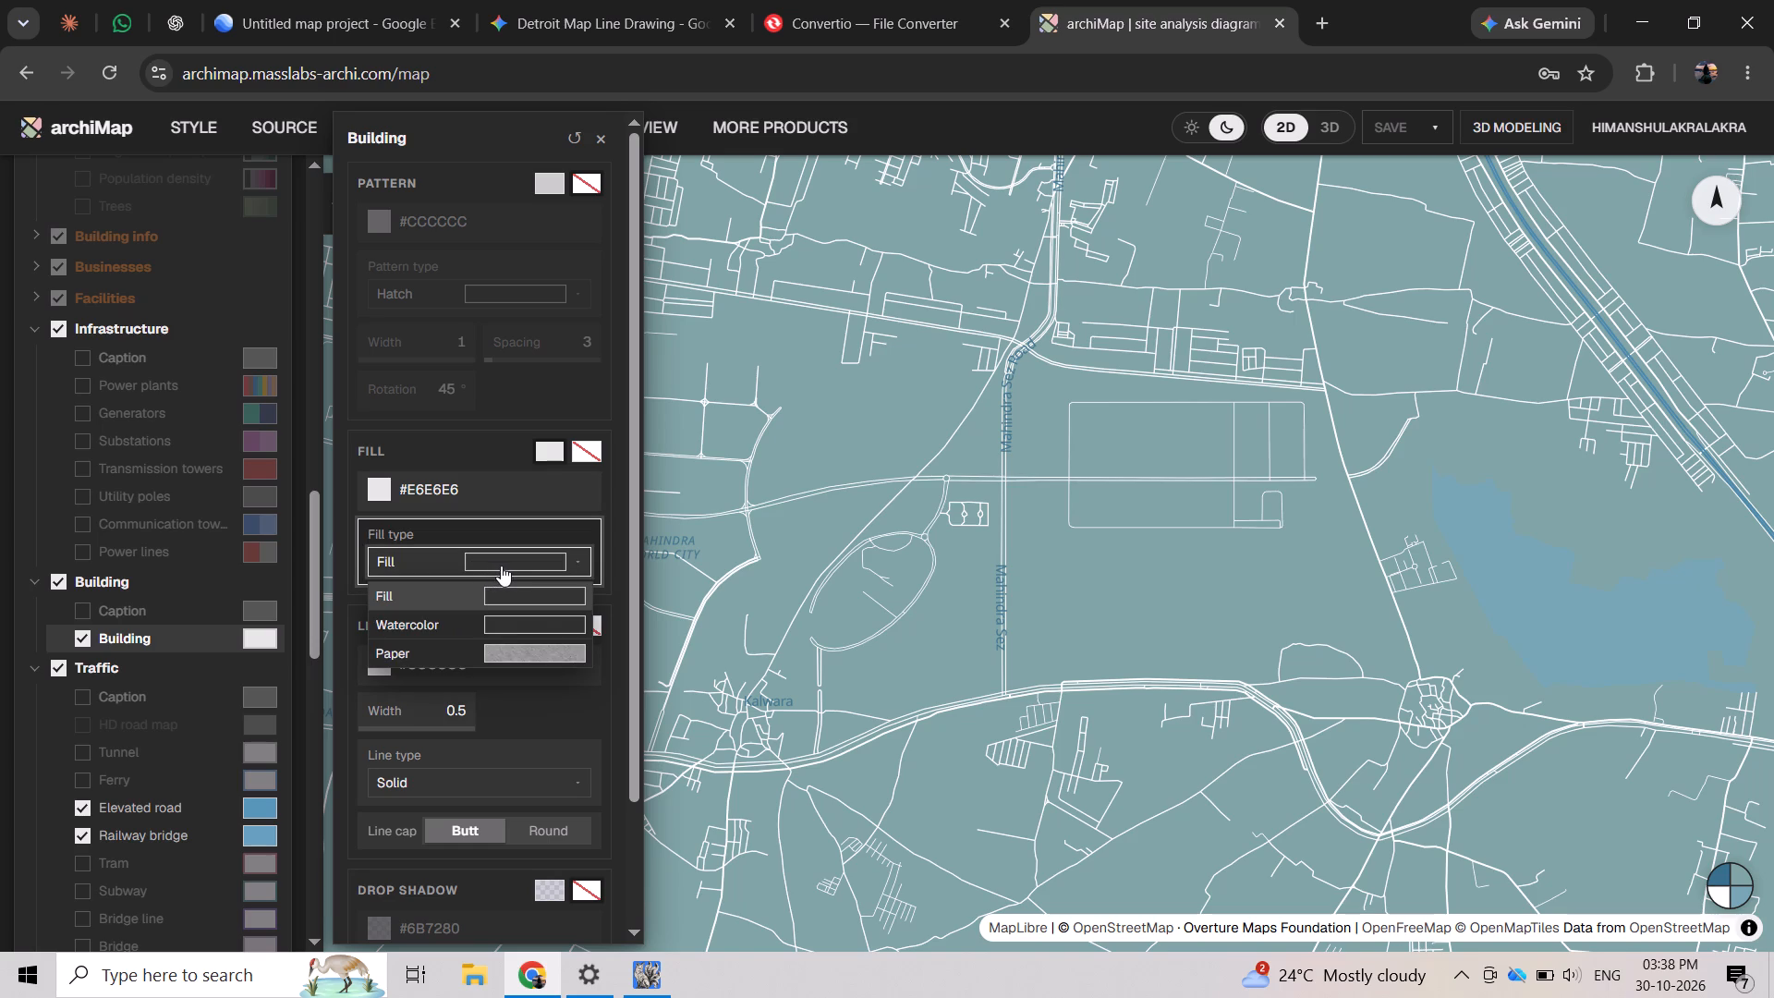
left_click(514, 655)
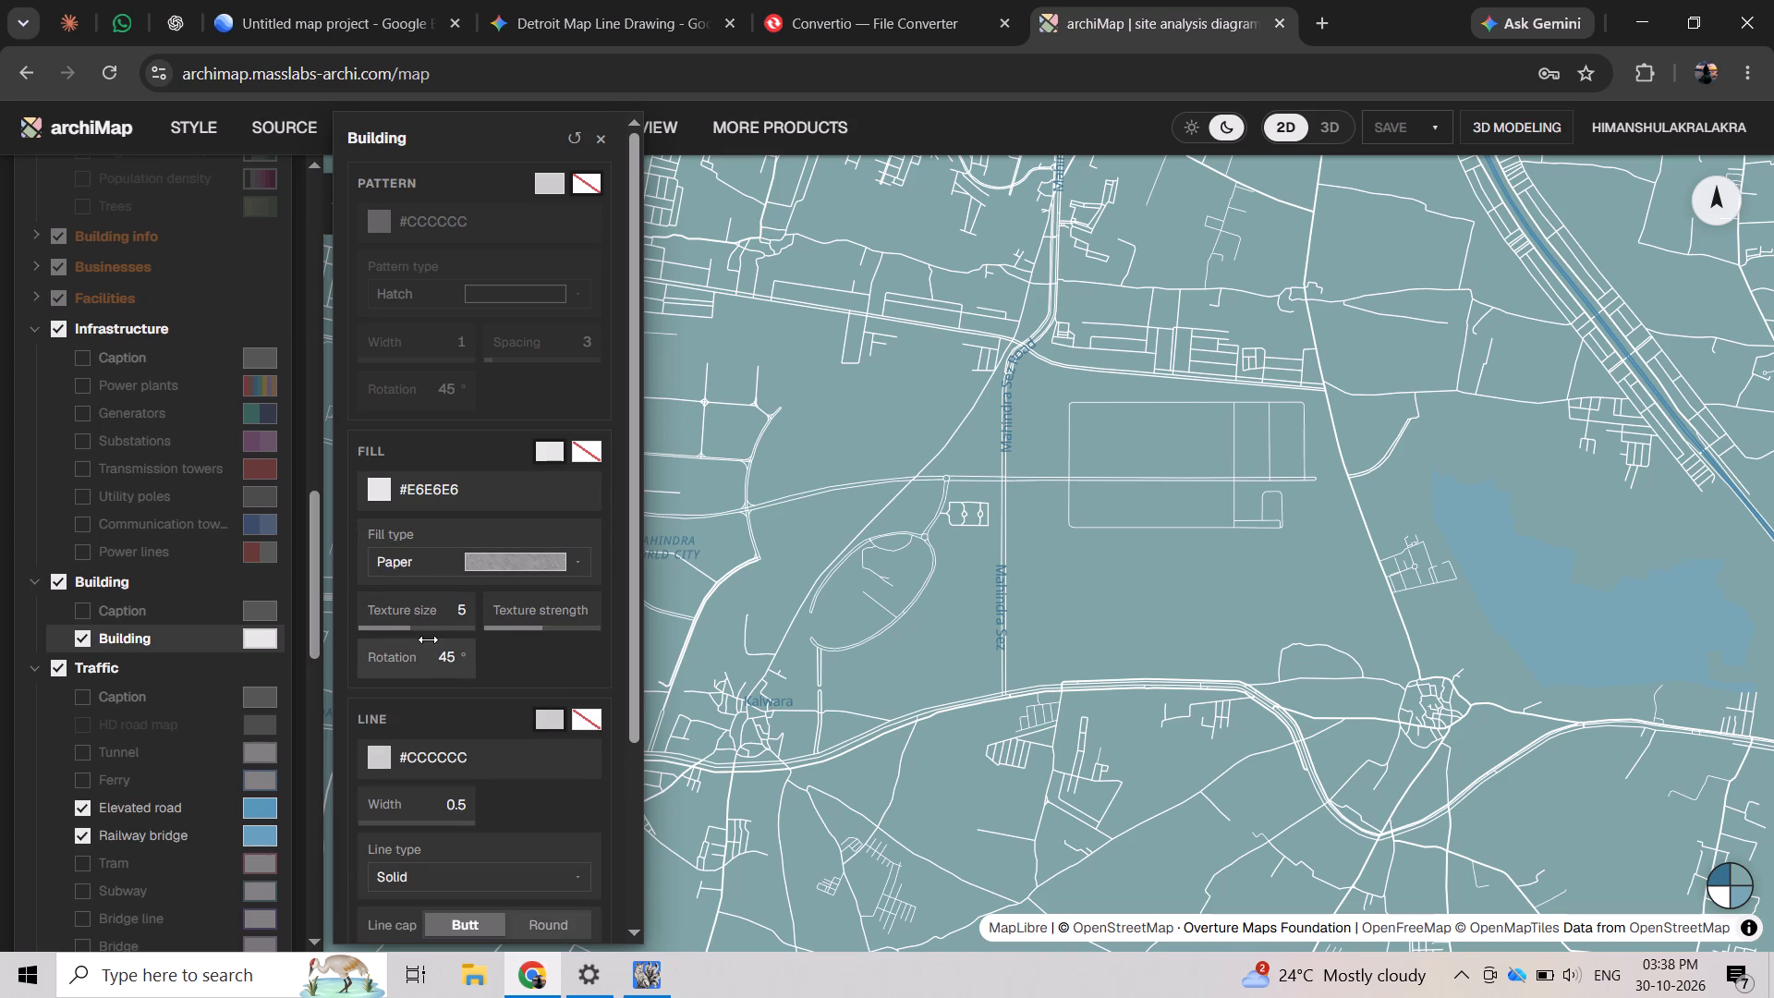
Change the Building layer's fill colour to a dark golden brown, #9D7B2F.
left_click(372, 489)
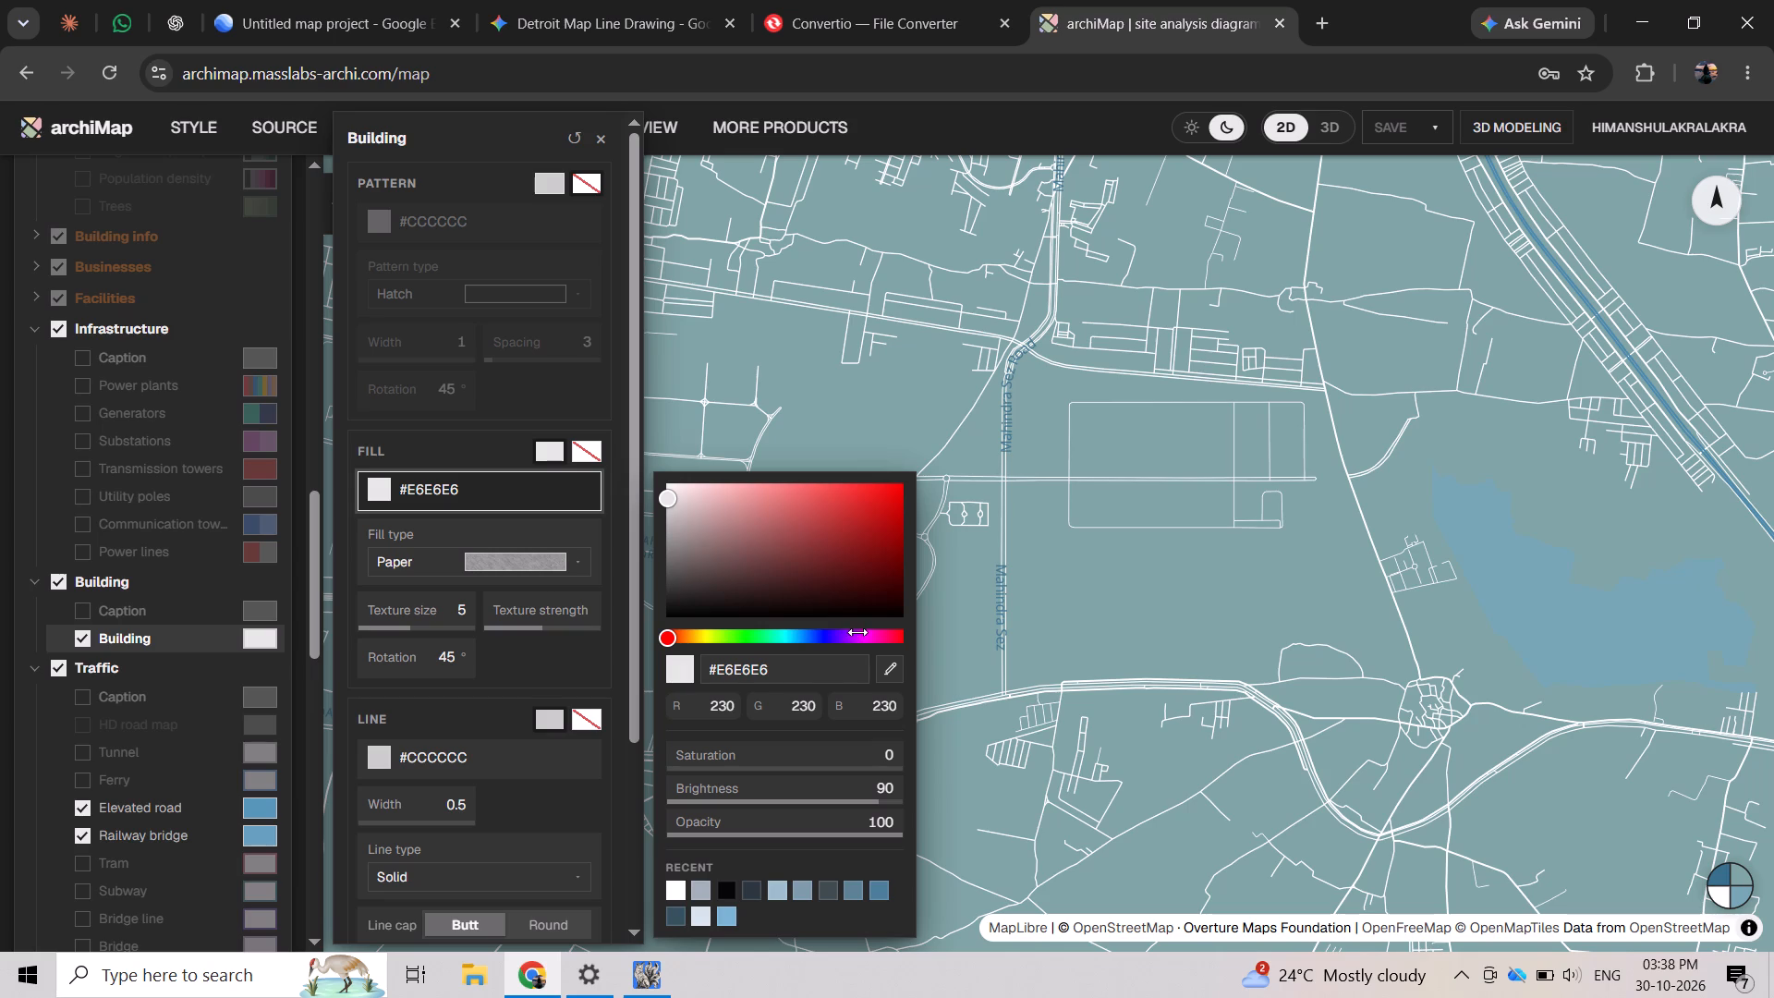
left_click(693, 638)
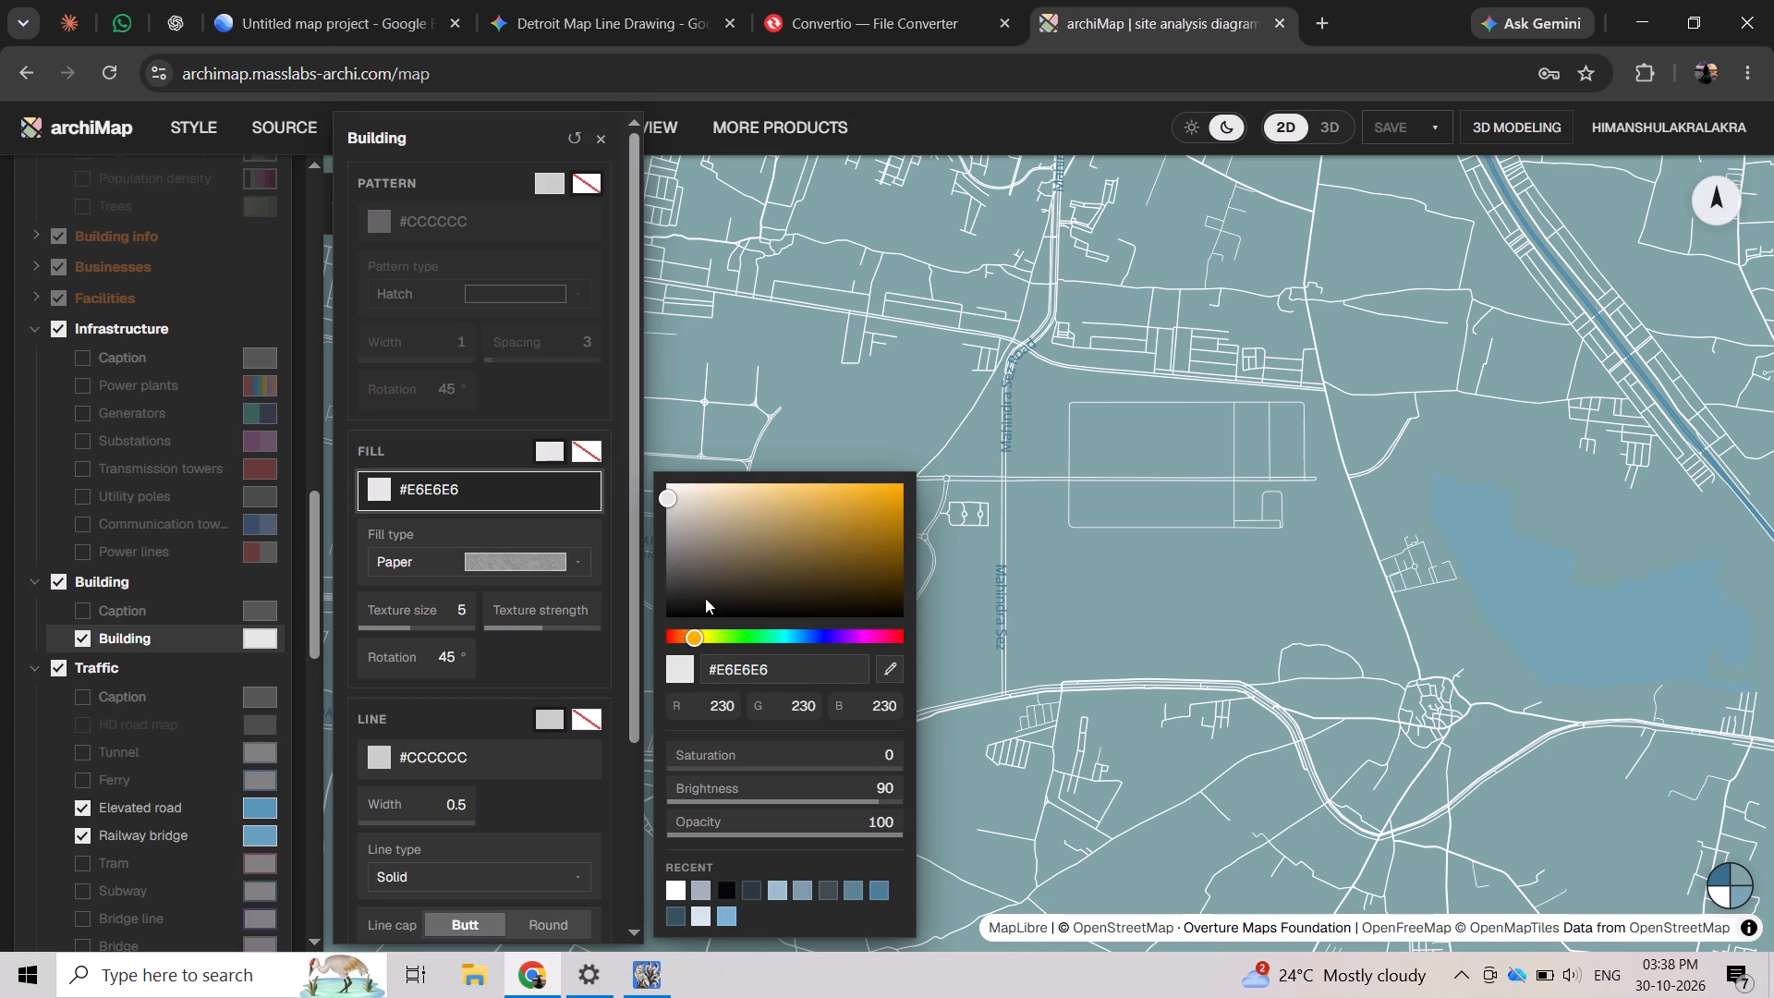
left_click(800, 509)
left_click(810, 497)
left_click(814, 488)
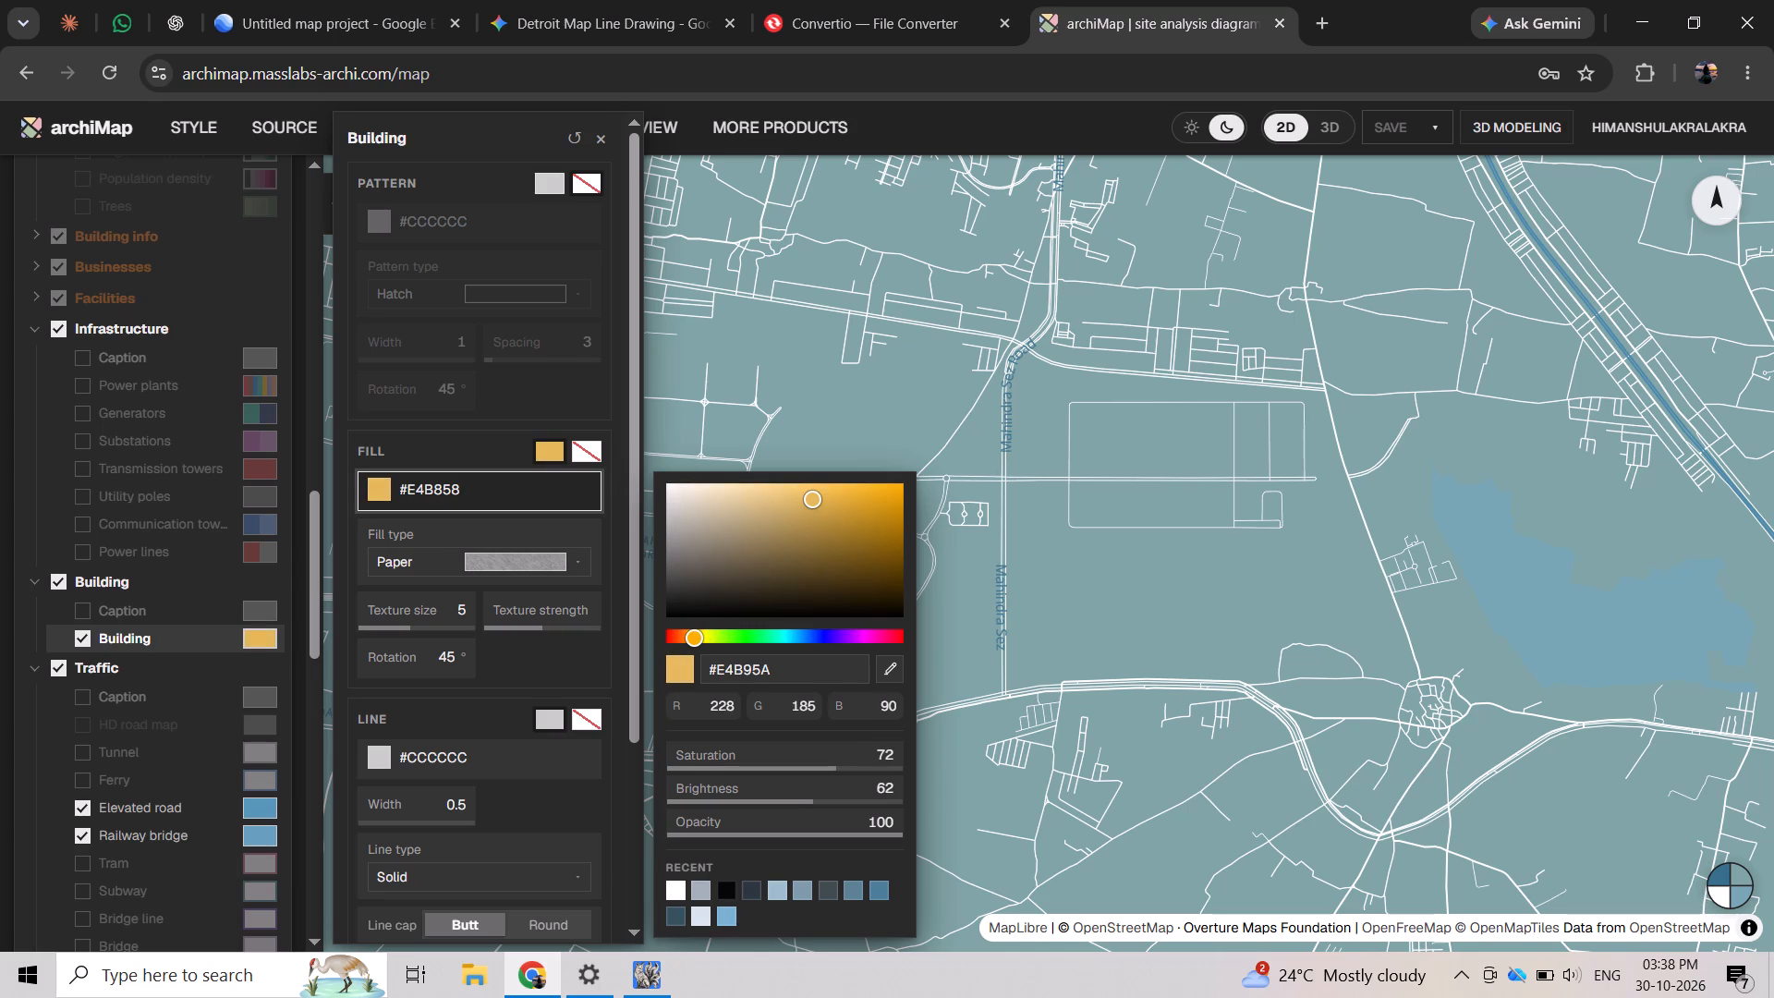
left_click(831, 490)
left_click(826, 513)
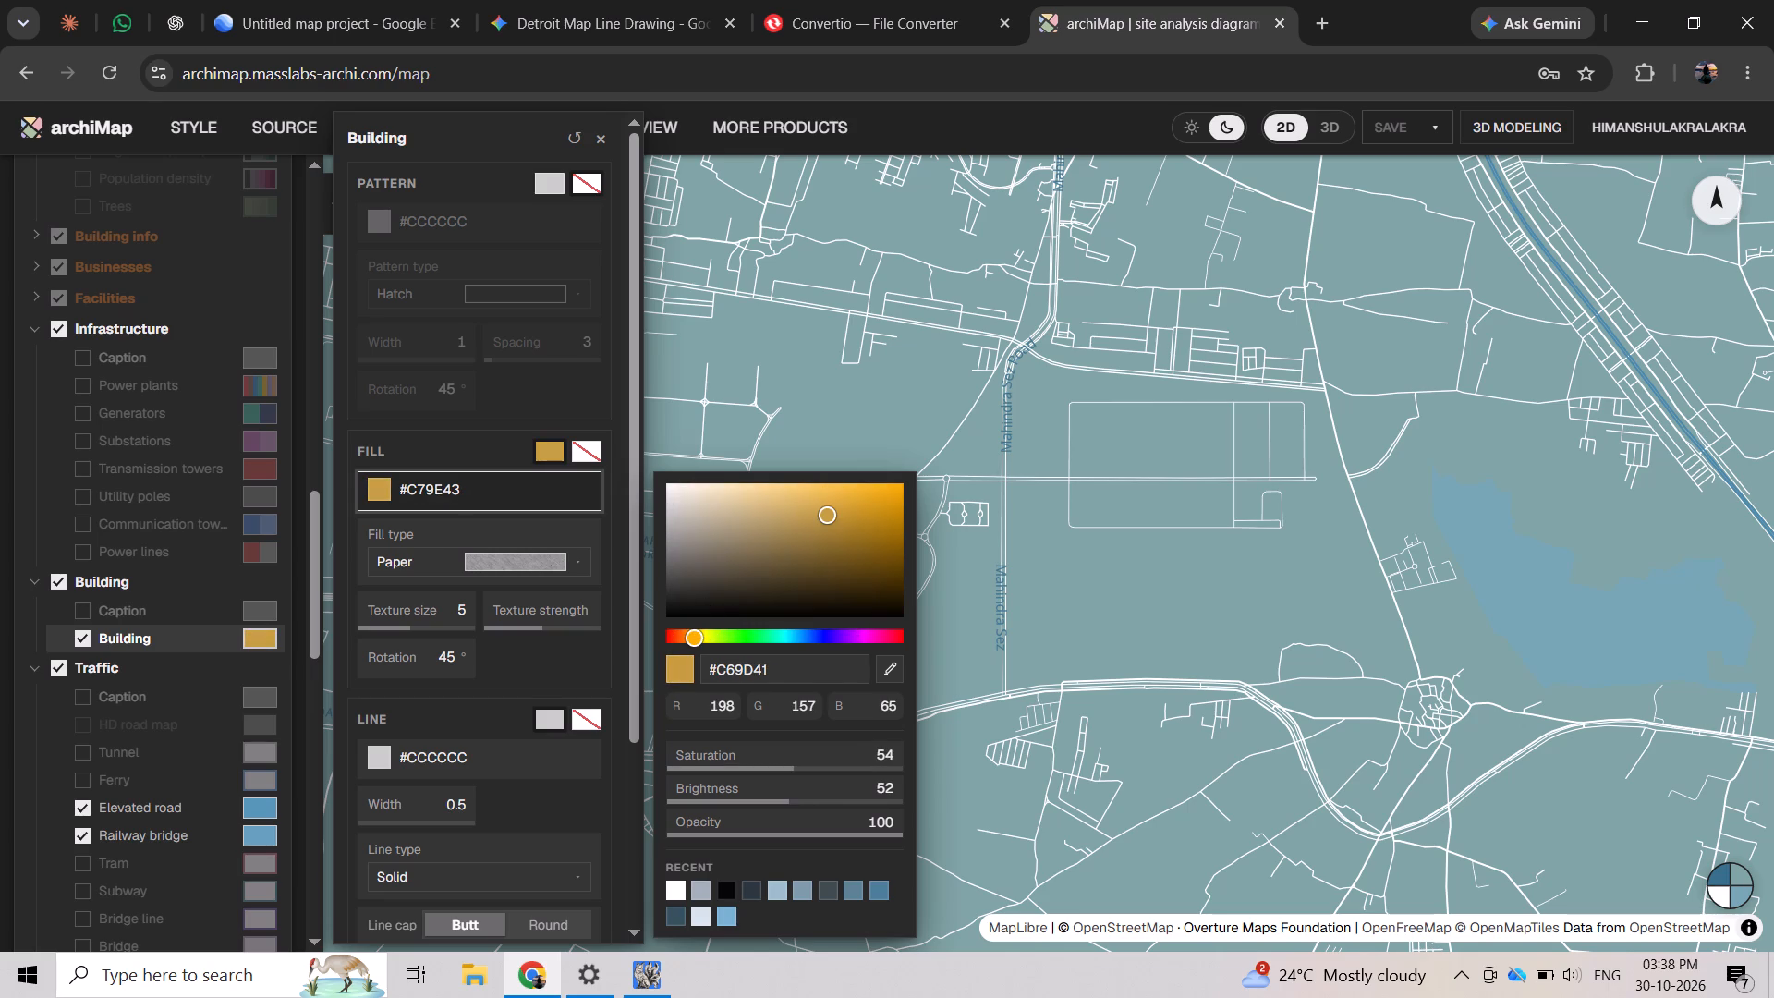
left_click(826, 513)
left_click(832, 535)
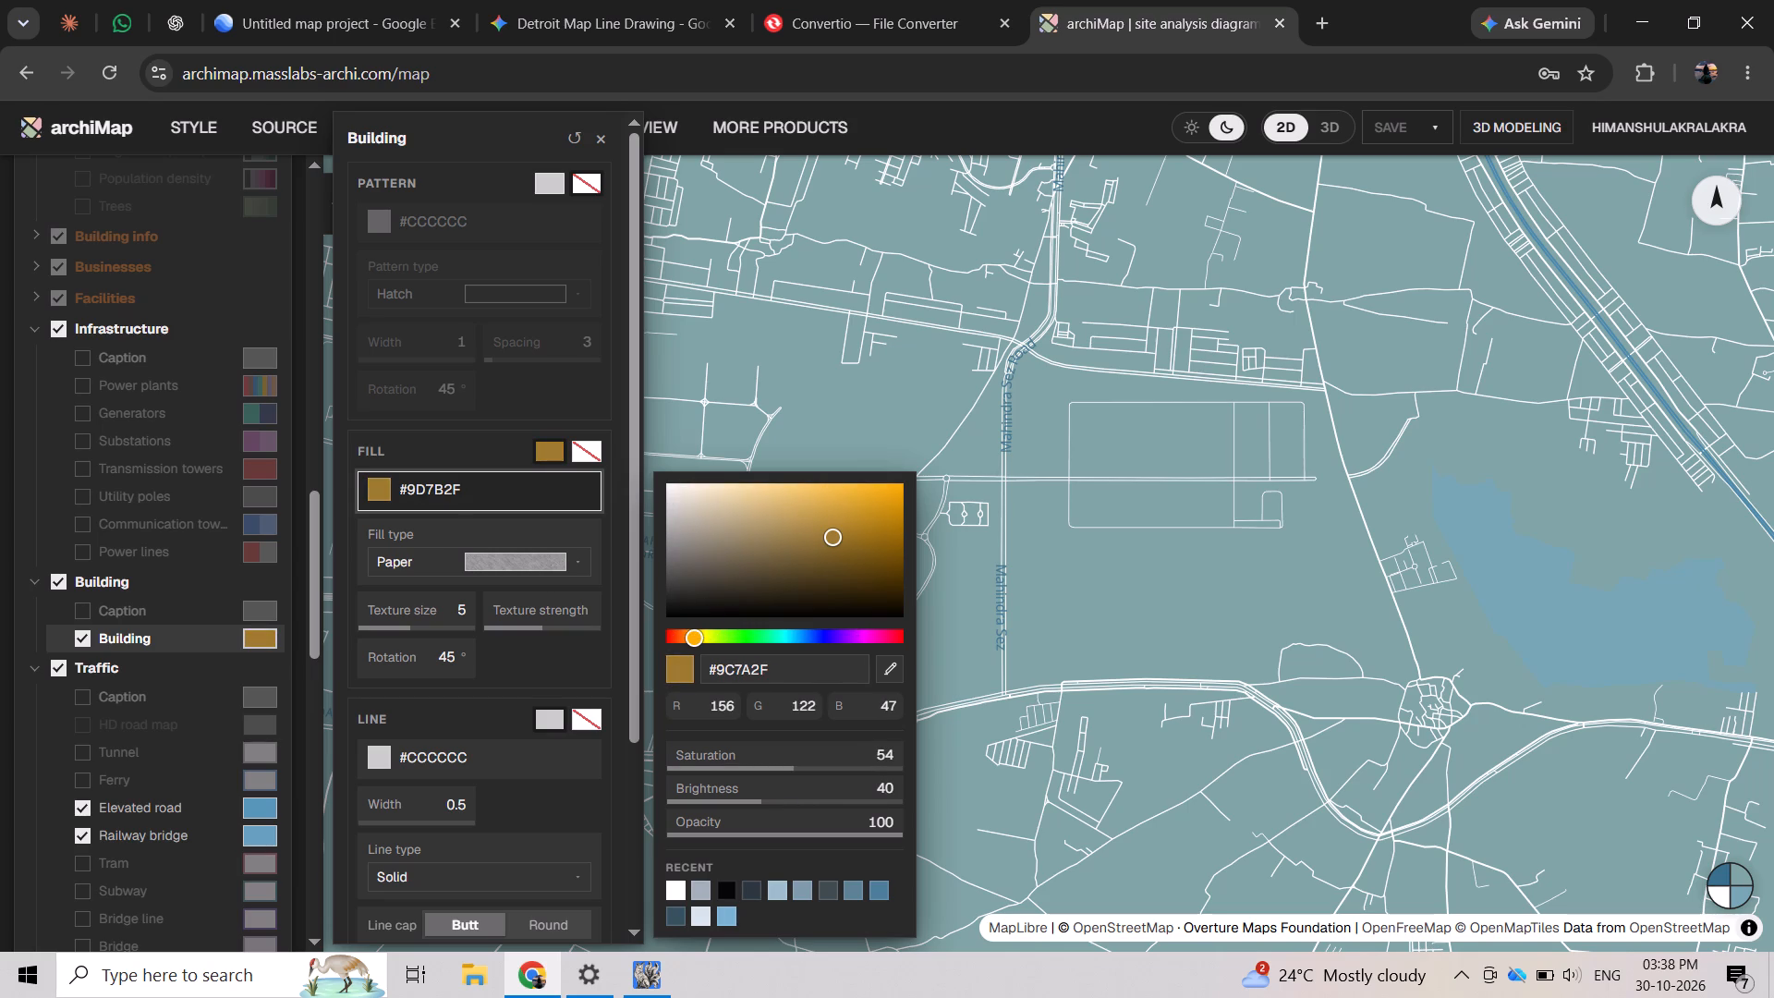
left_click(558, 663)
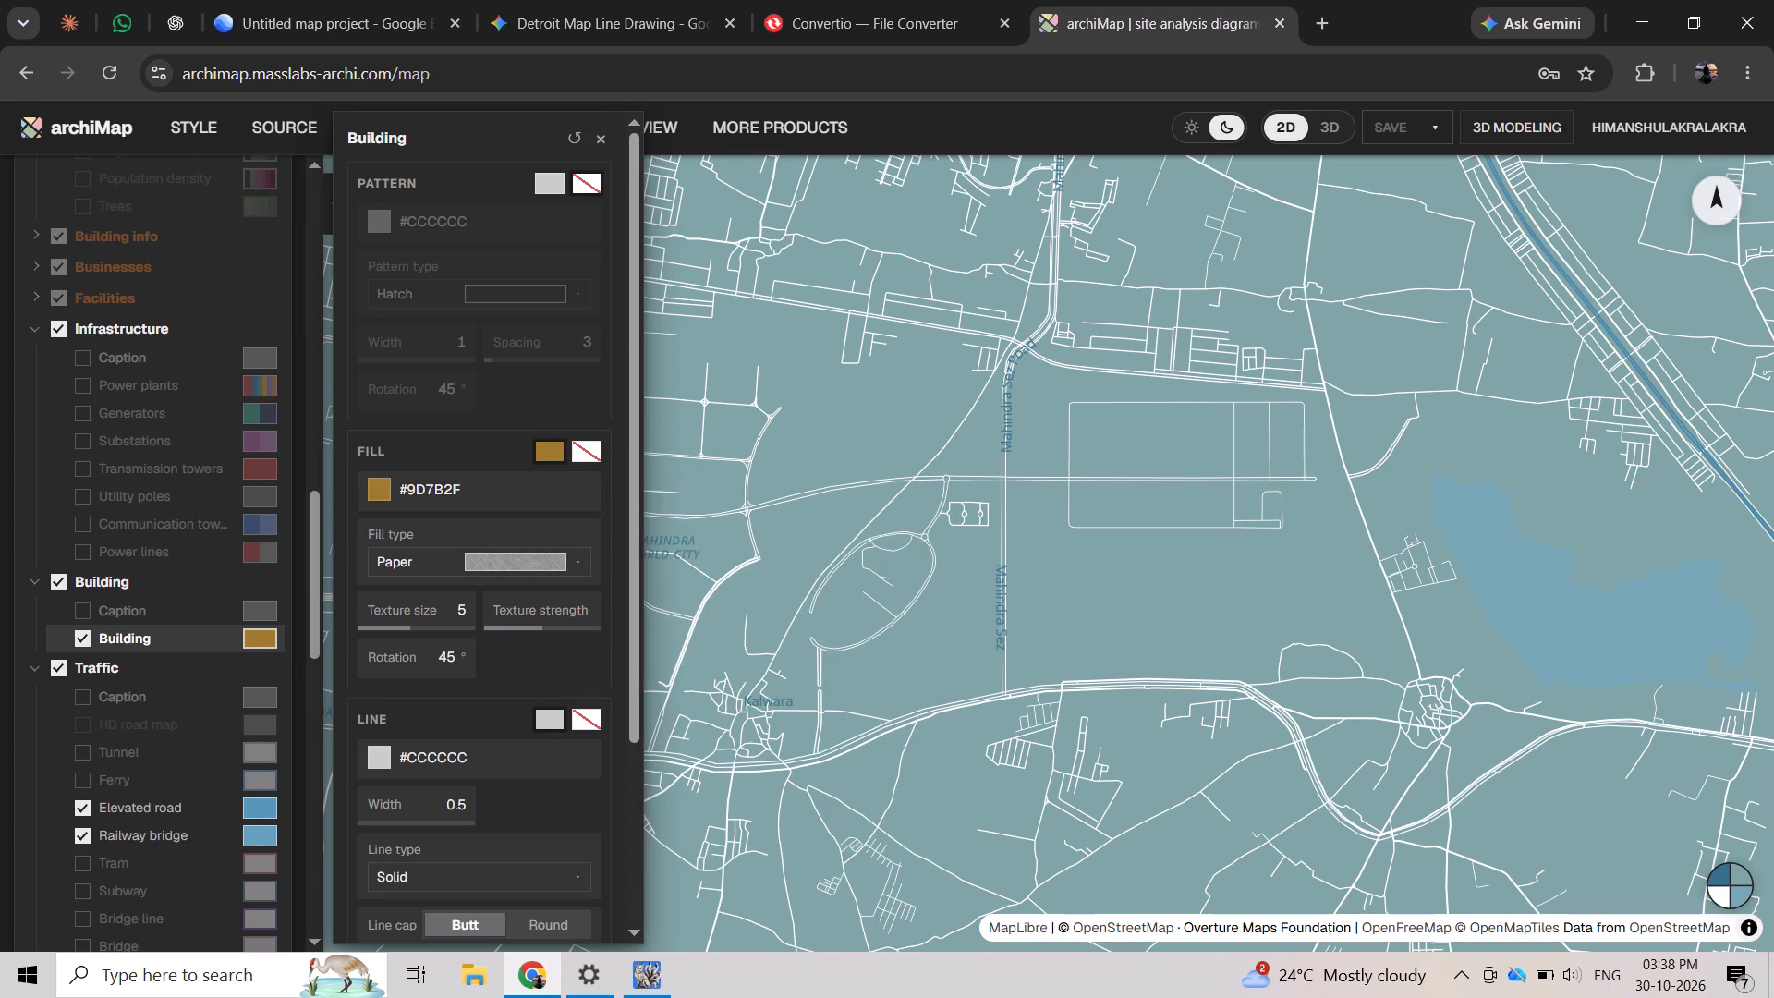
Examine the map around Mahindra World City for the new building fill and look through the Building and Traffic layers.
scroll(1060, 502, "down", 9)
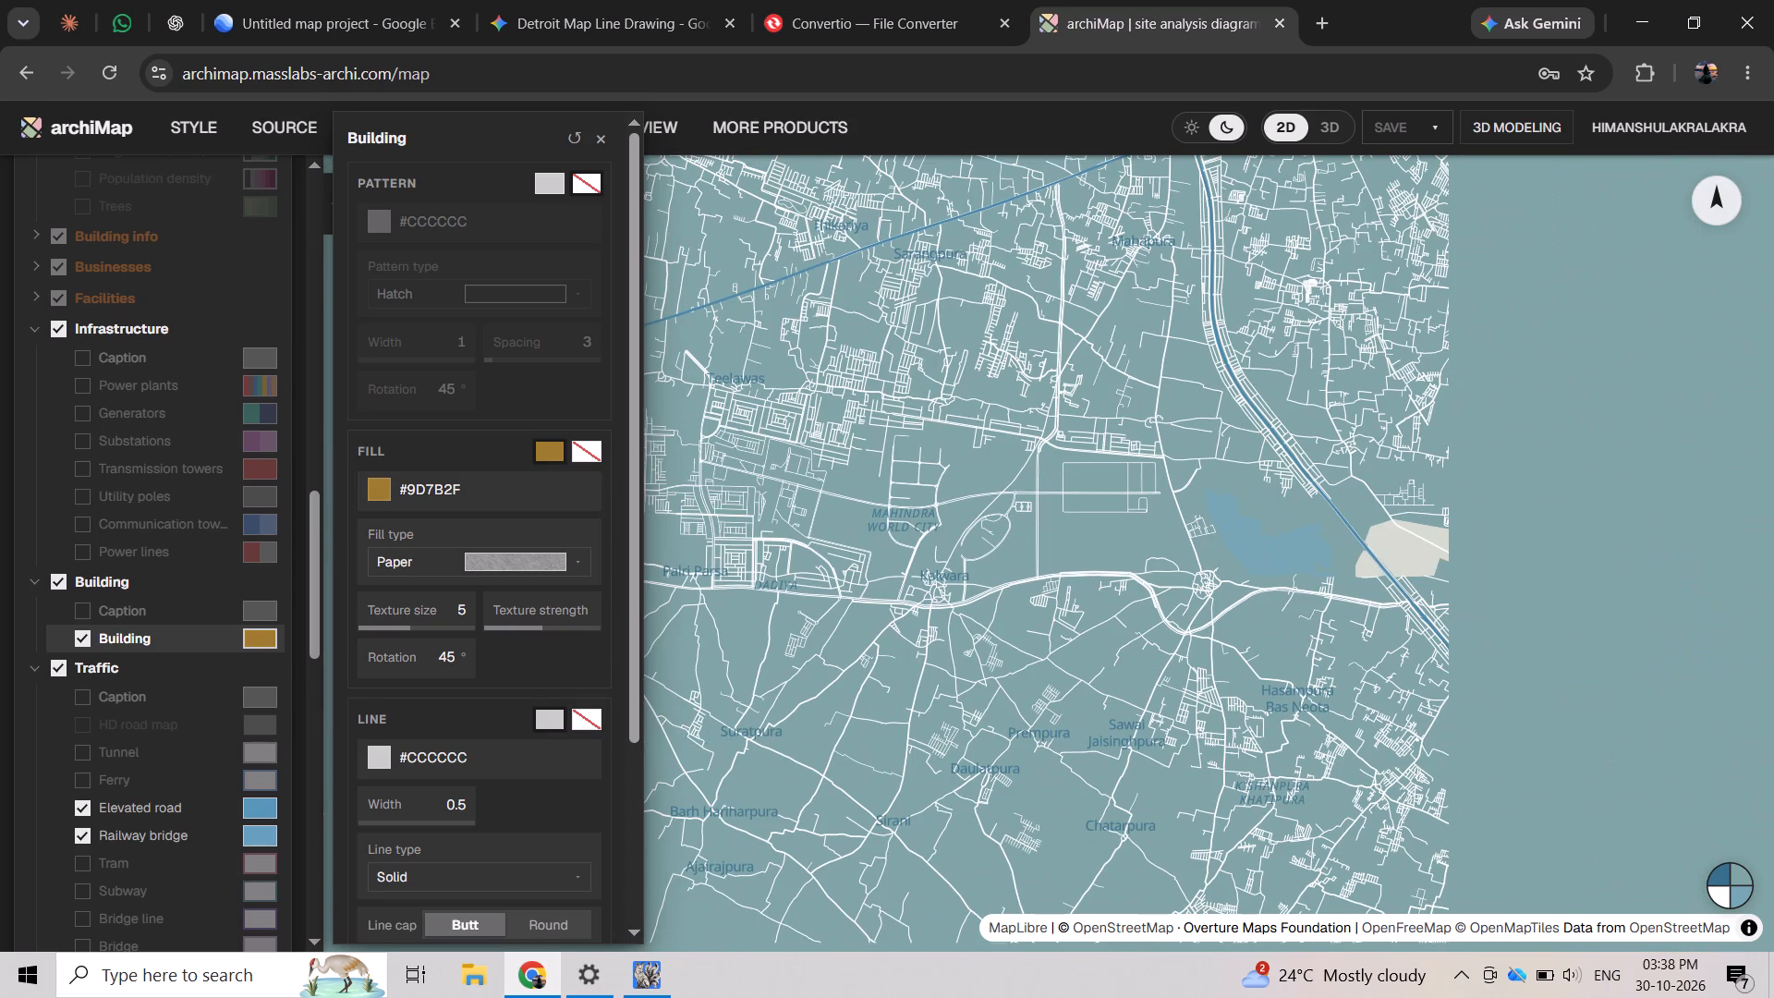
scroll(1017, 521, "up", 9)
left_click_drag(1060, 500, 1064, 521)
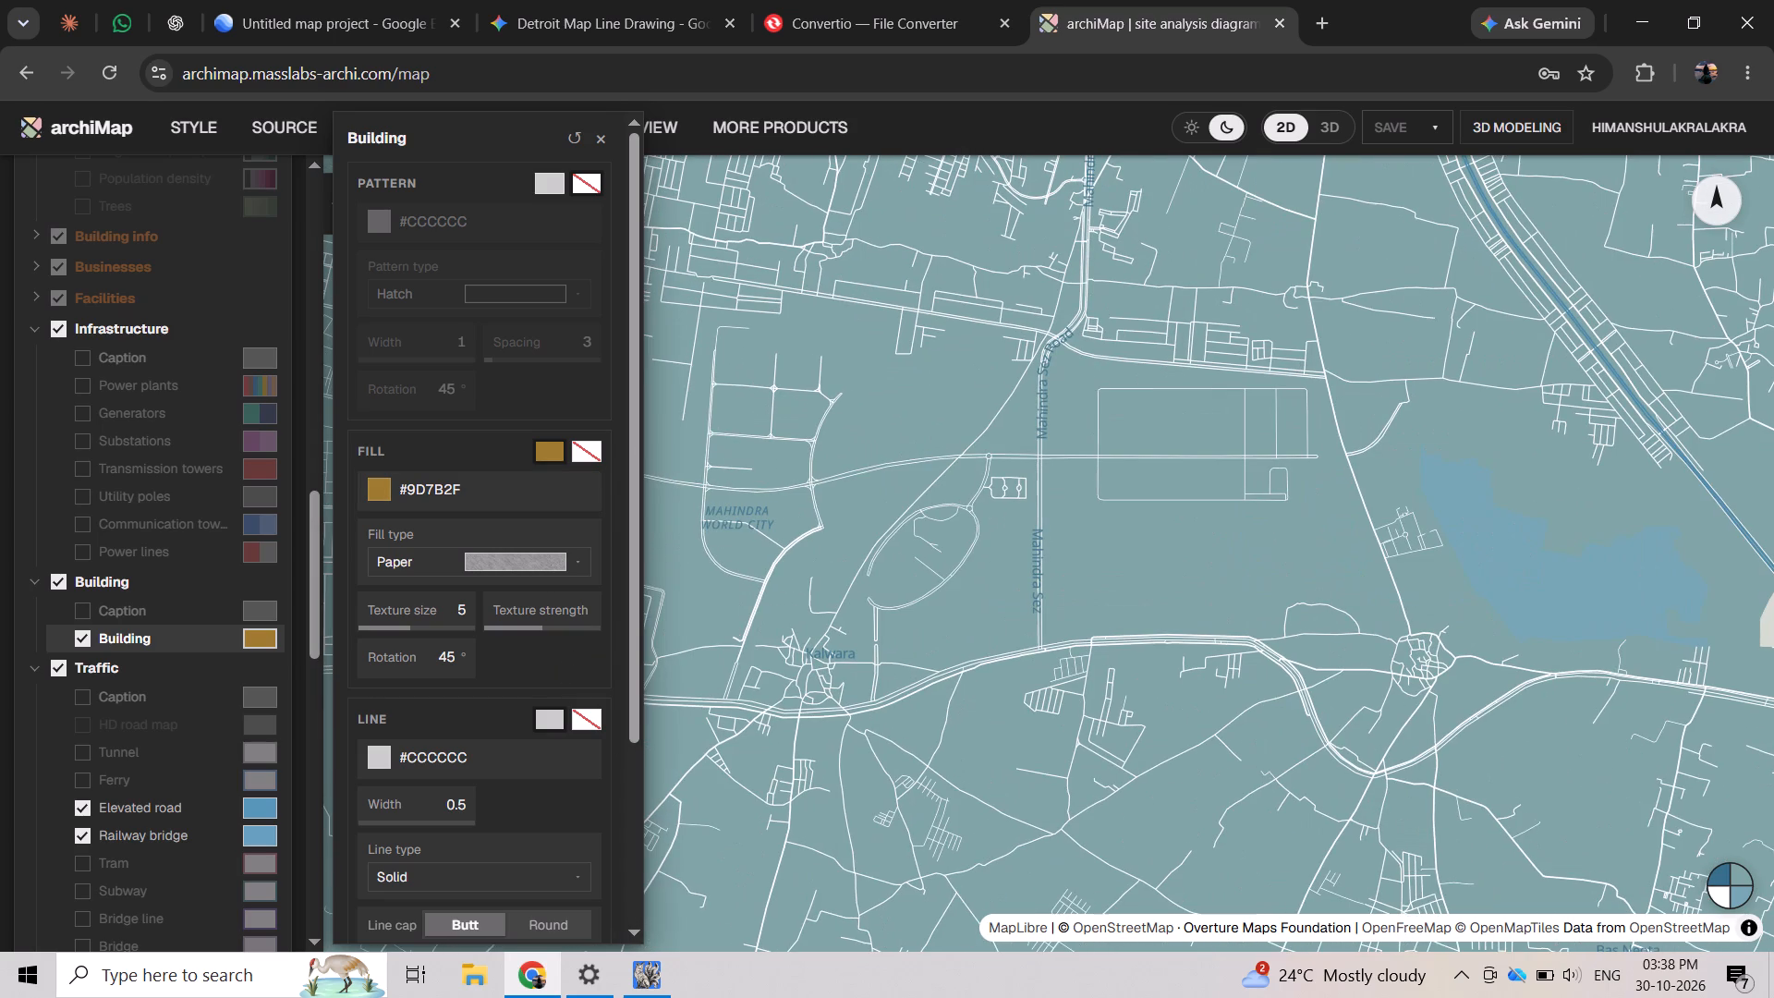
left_click_drag(1064, 521, 1041, 559)
scroll(131, 654, "down", 1)
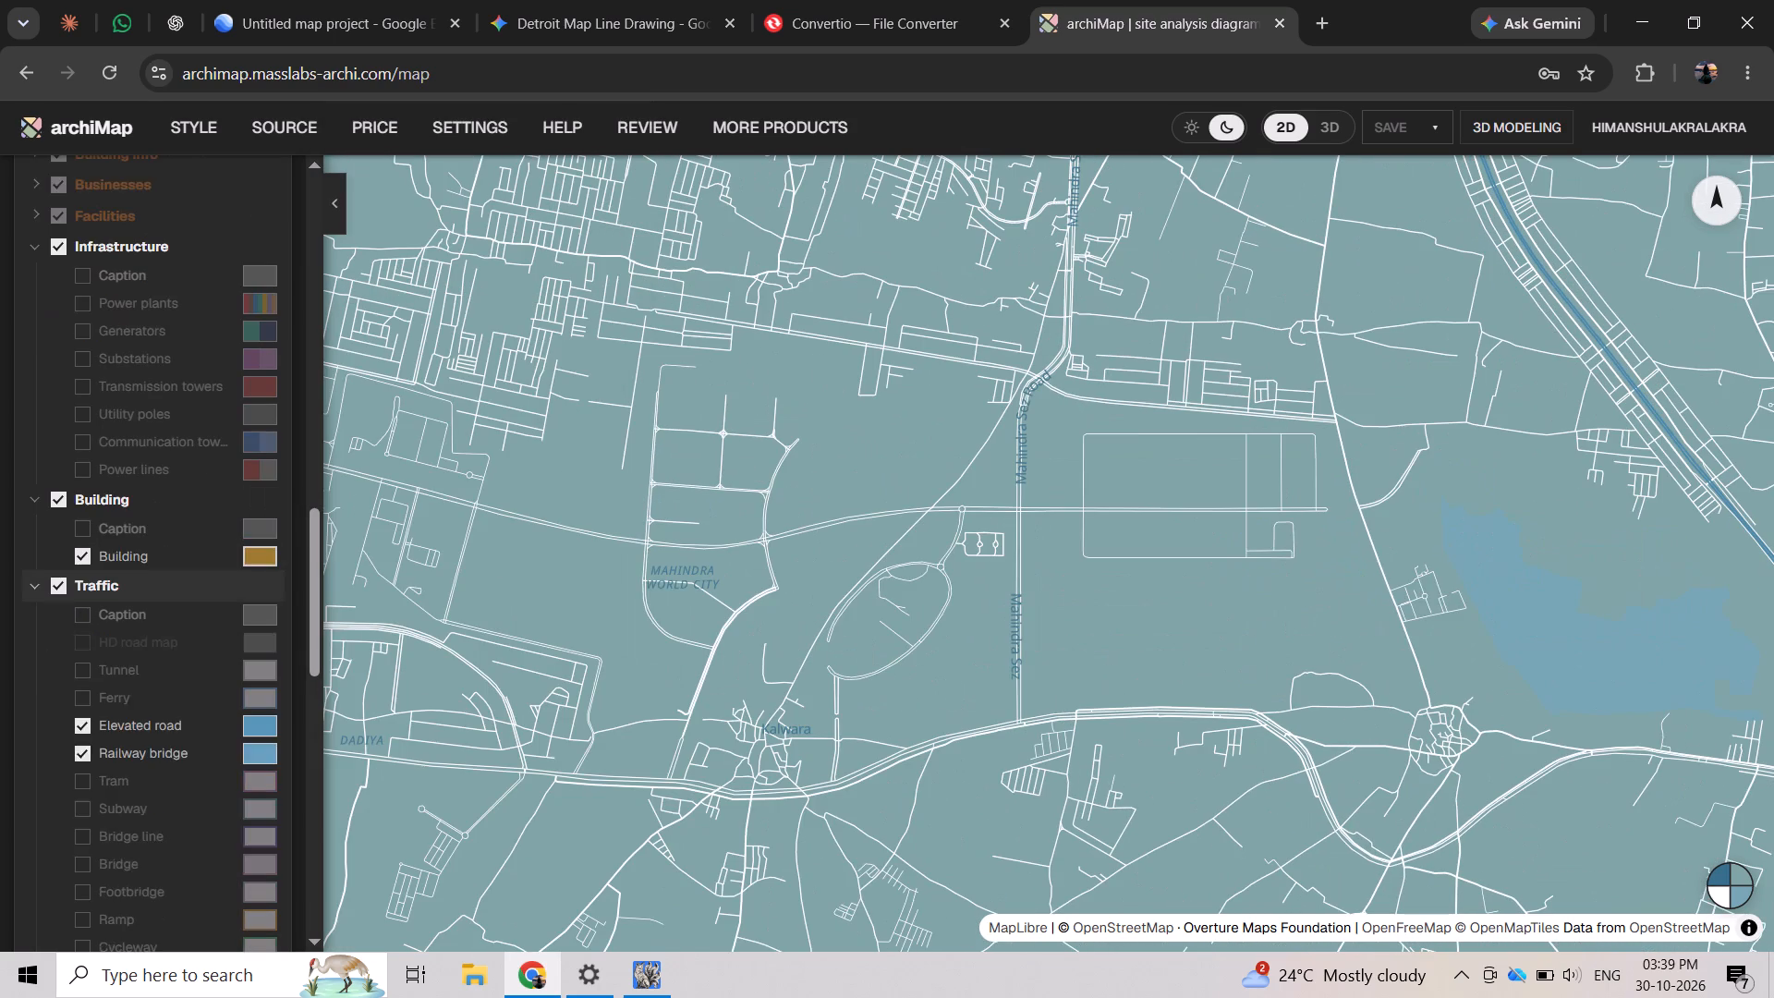
scroll(140, 599, "down", 1)
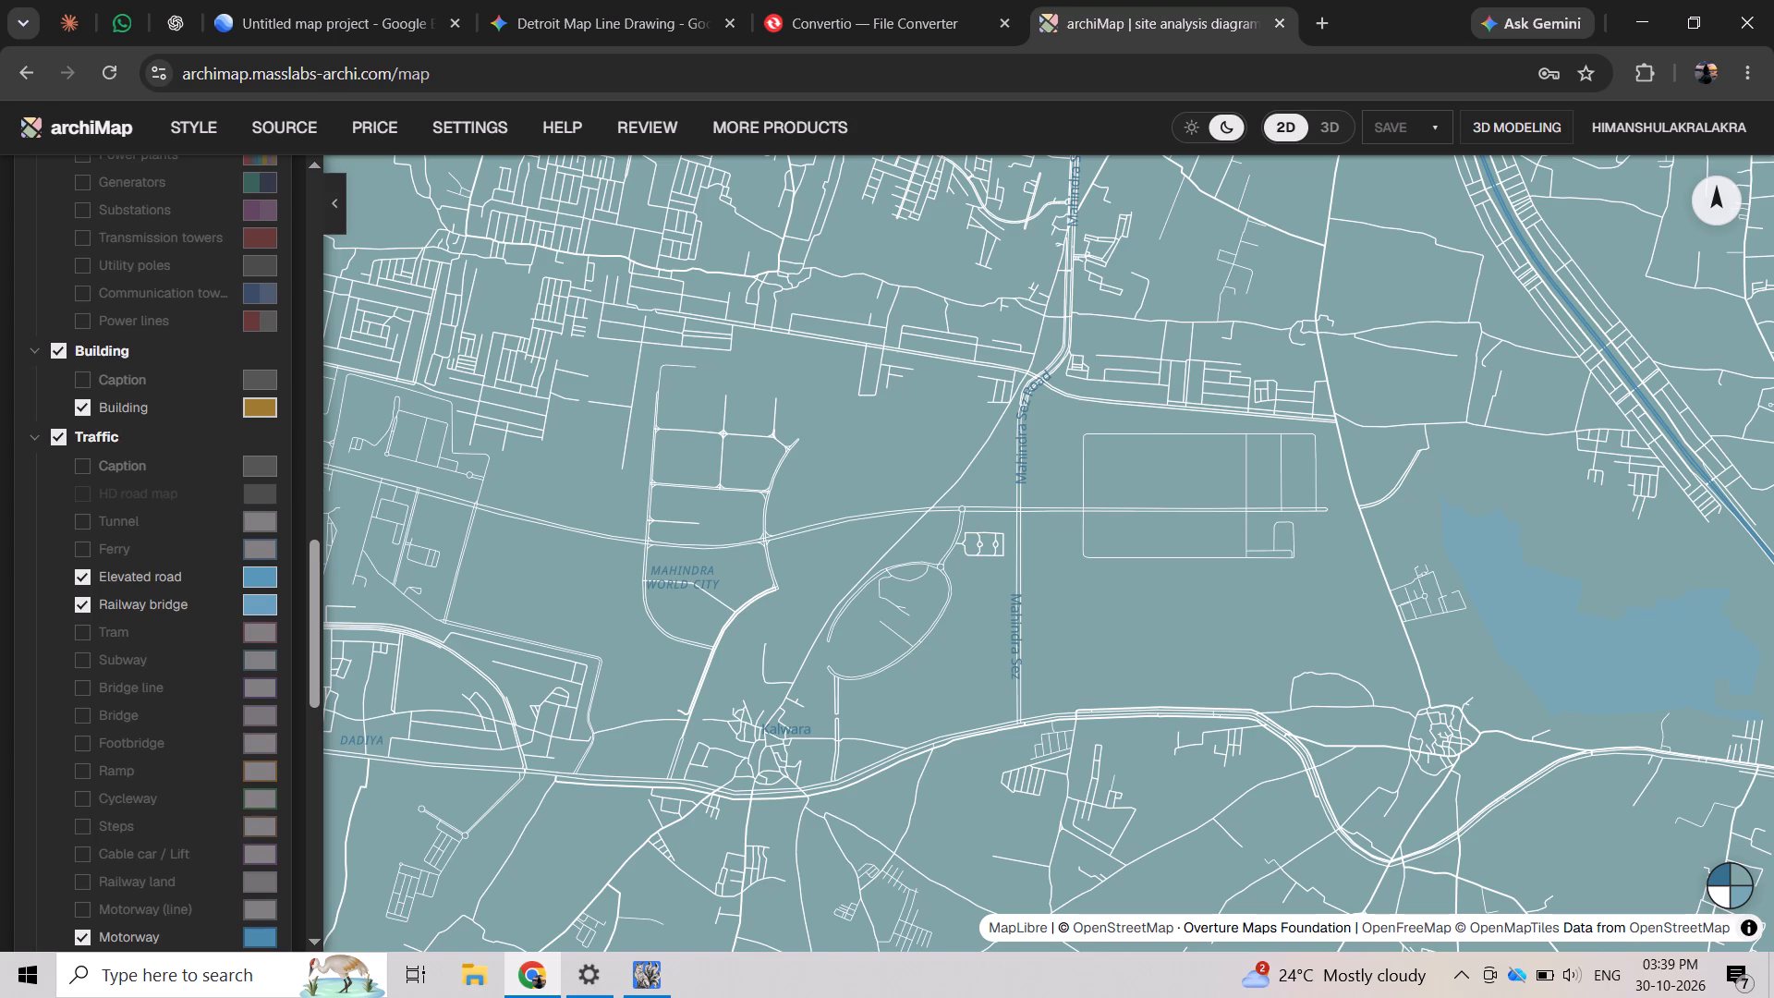
Look through the Traffic, Water, Green and Background layer groups for what is still shown on the map.
left_click_drag(1080, 535, 1044, 582)
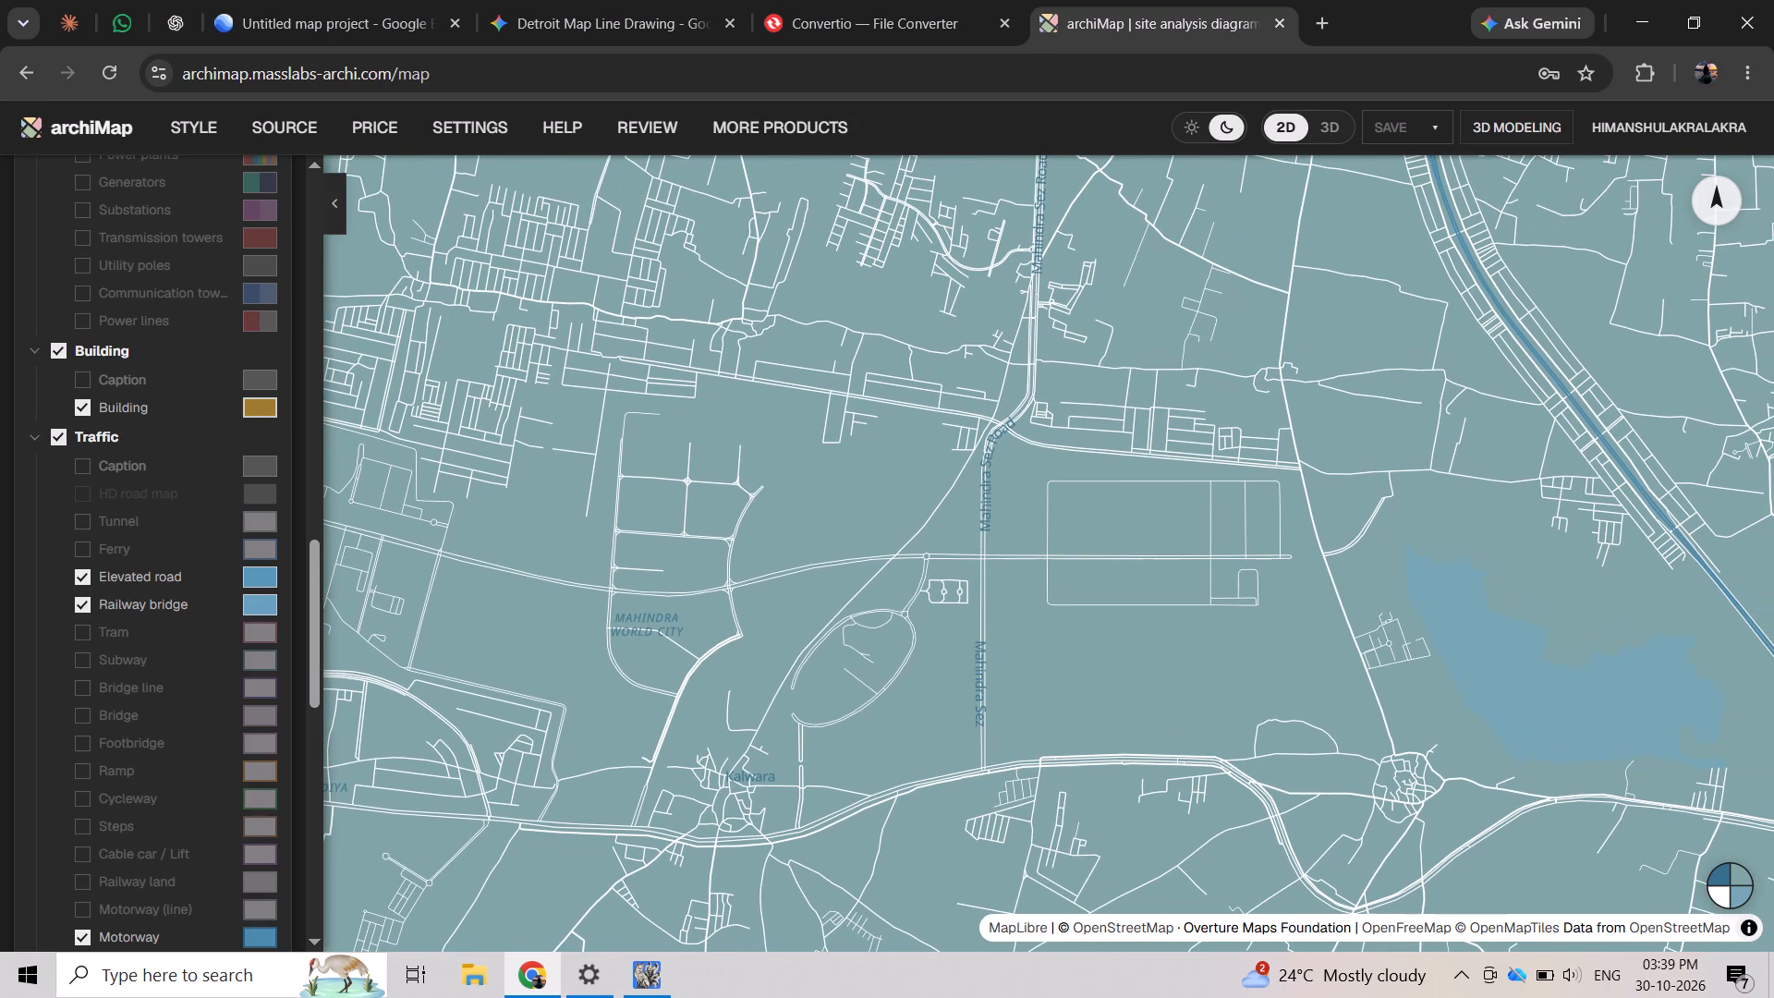
scroll(145, 608, "down", 3)
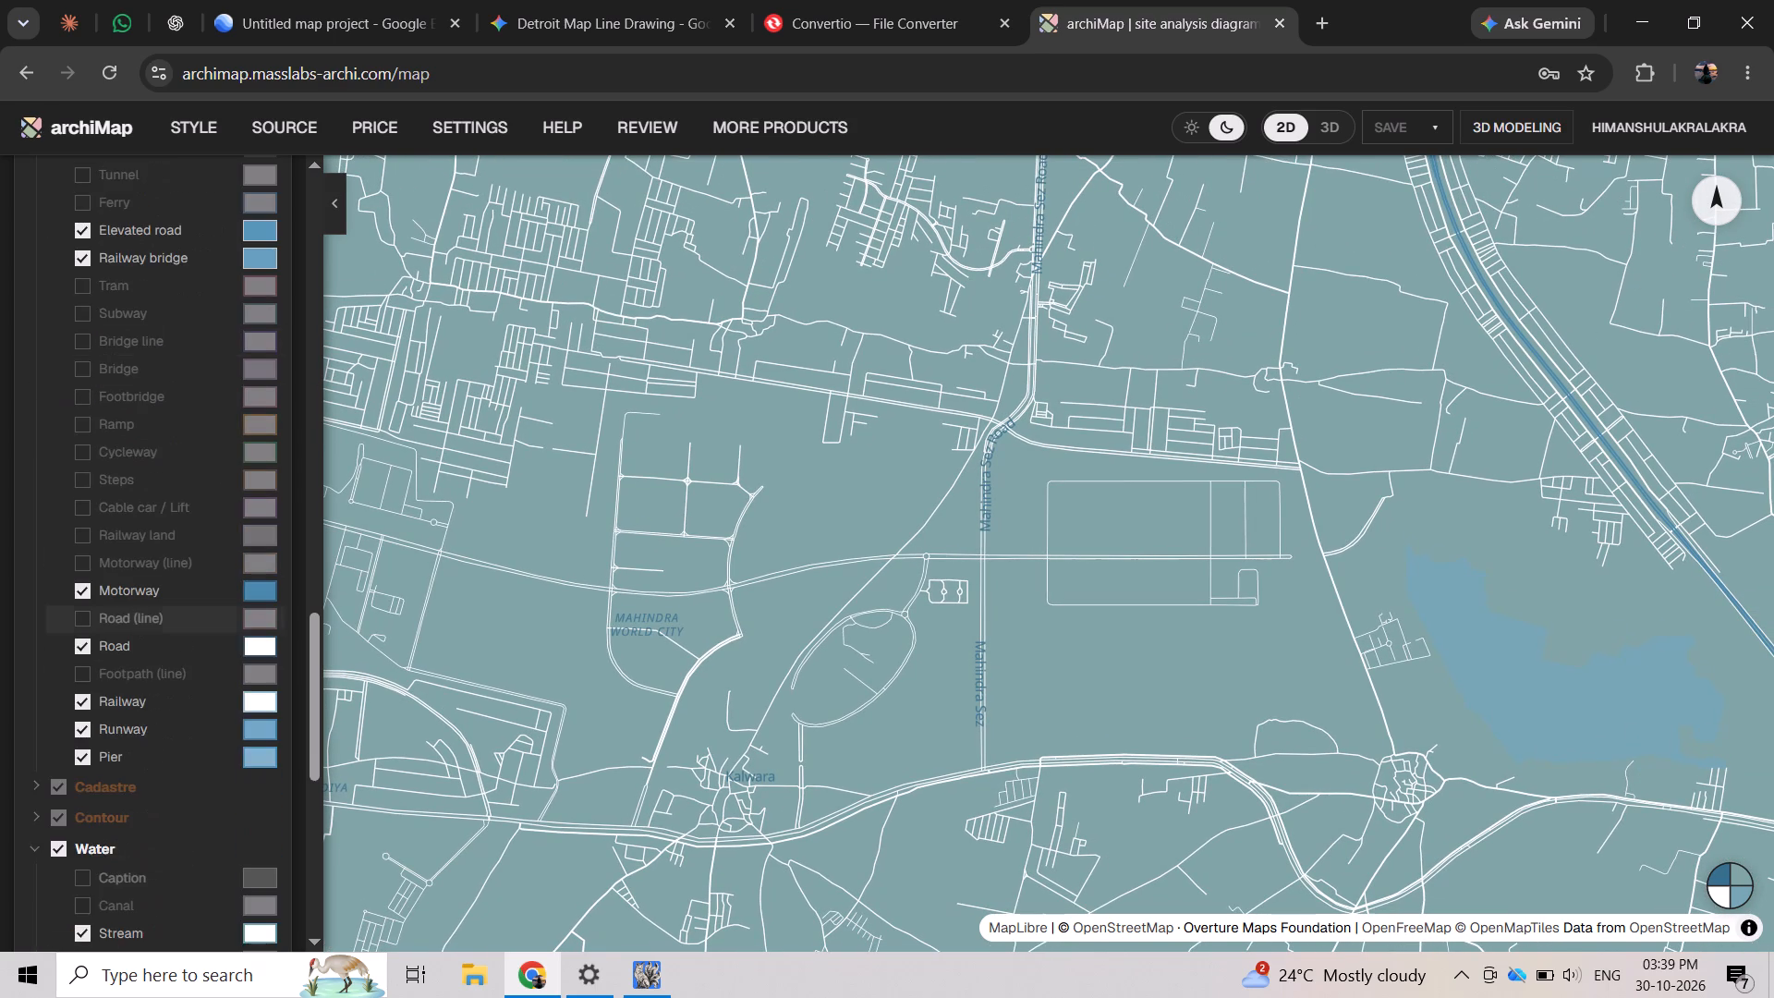
scroll(143, 613, "down", 1)
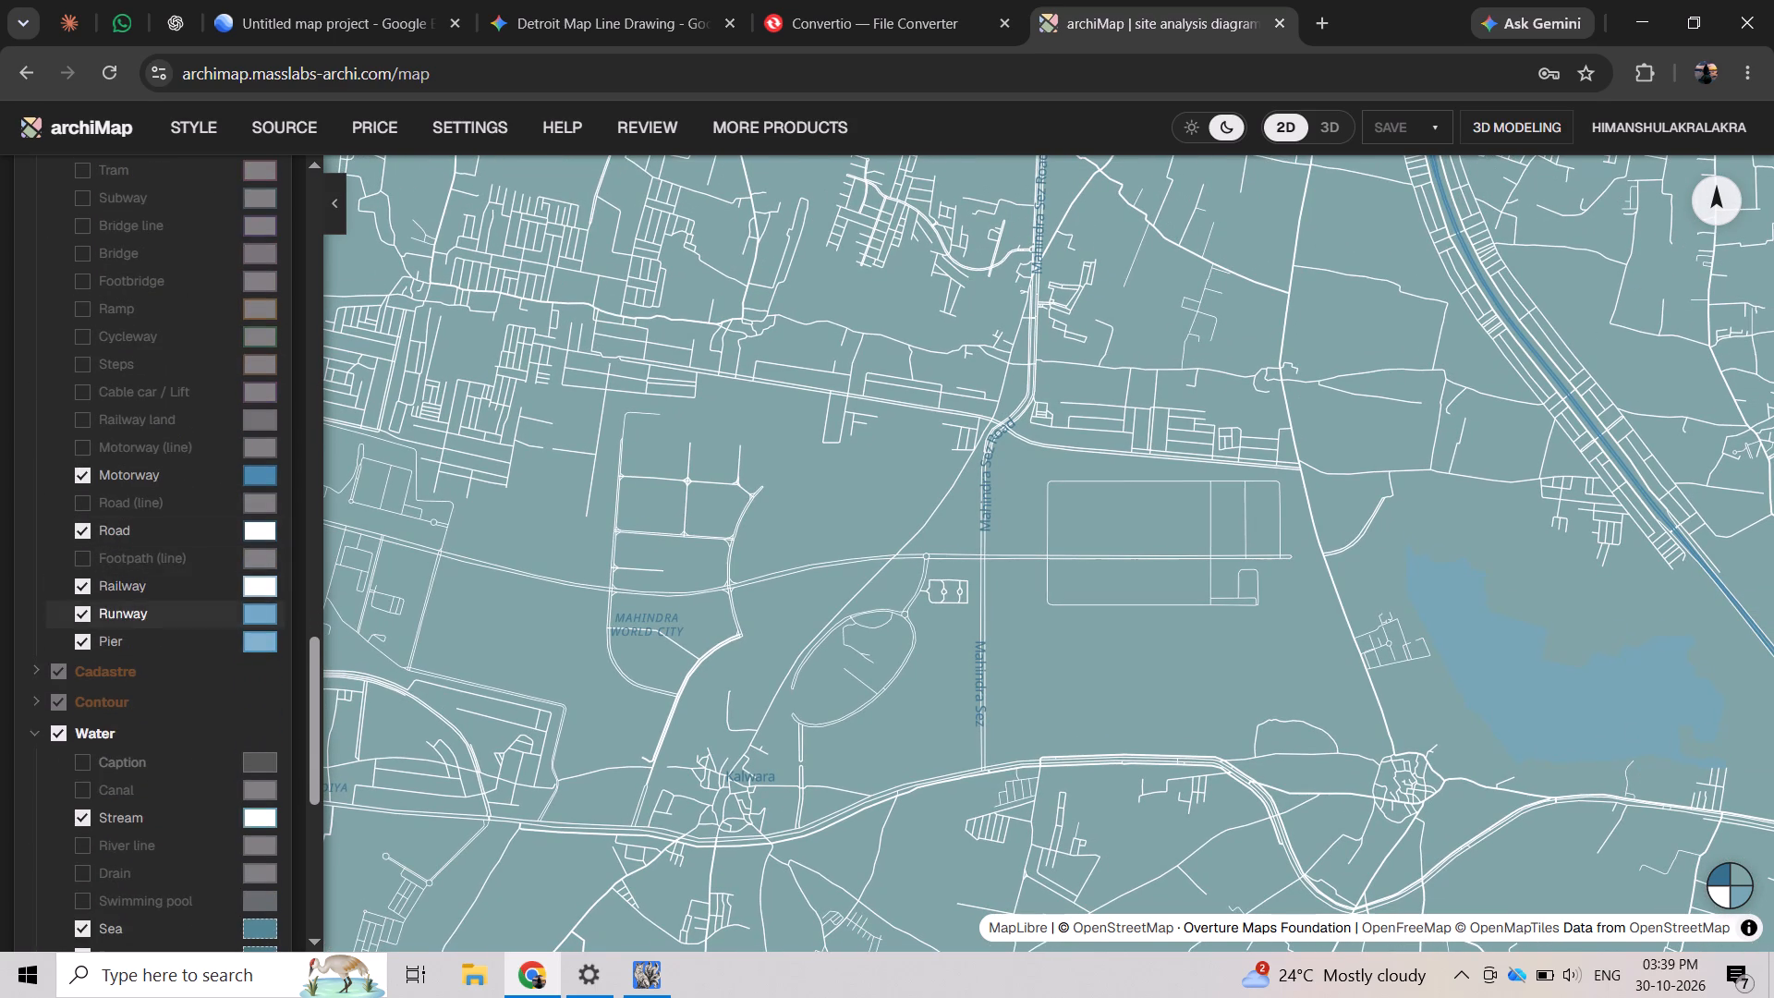
scroll(190, 578, "down", 2)
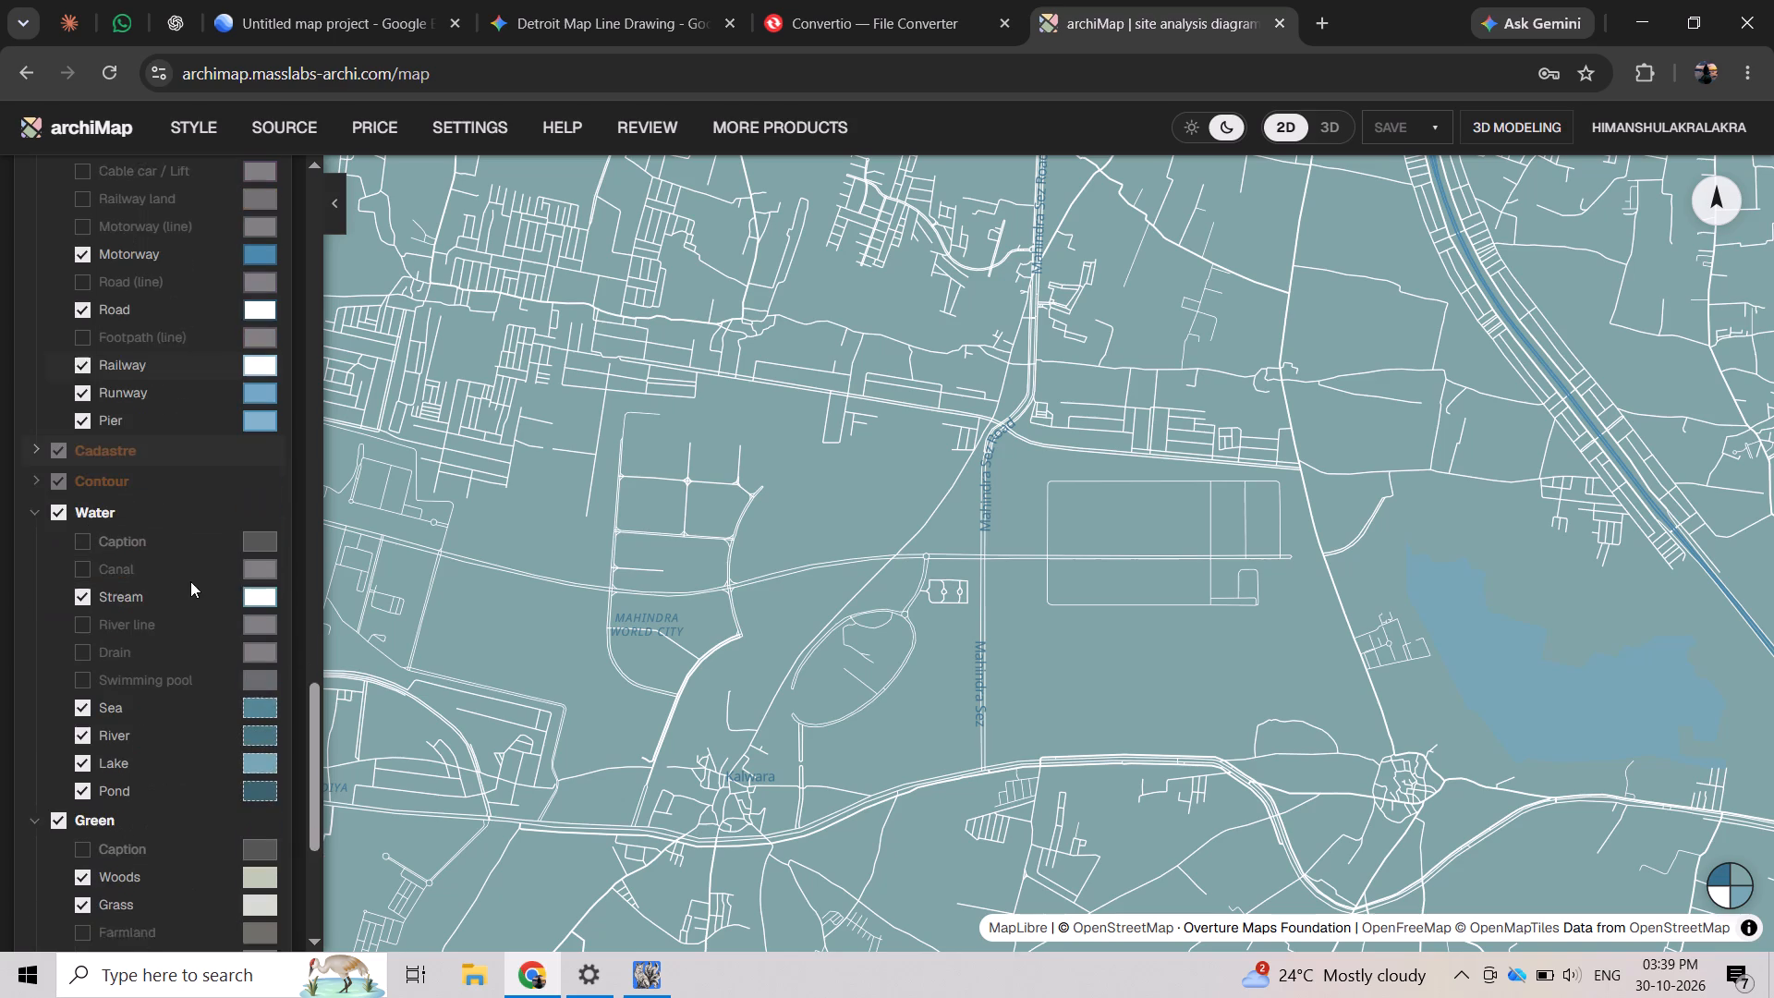
scroll(175, 626, "down", 3)
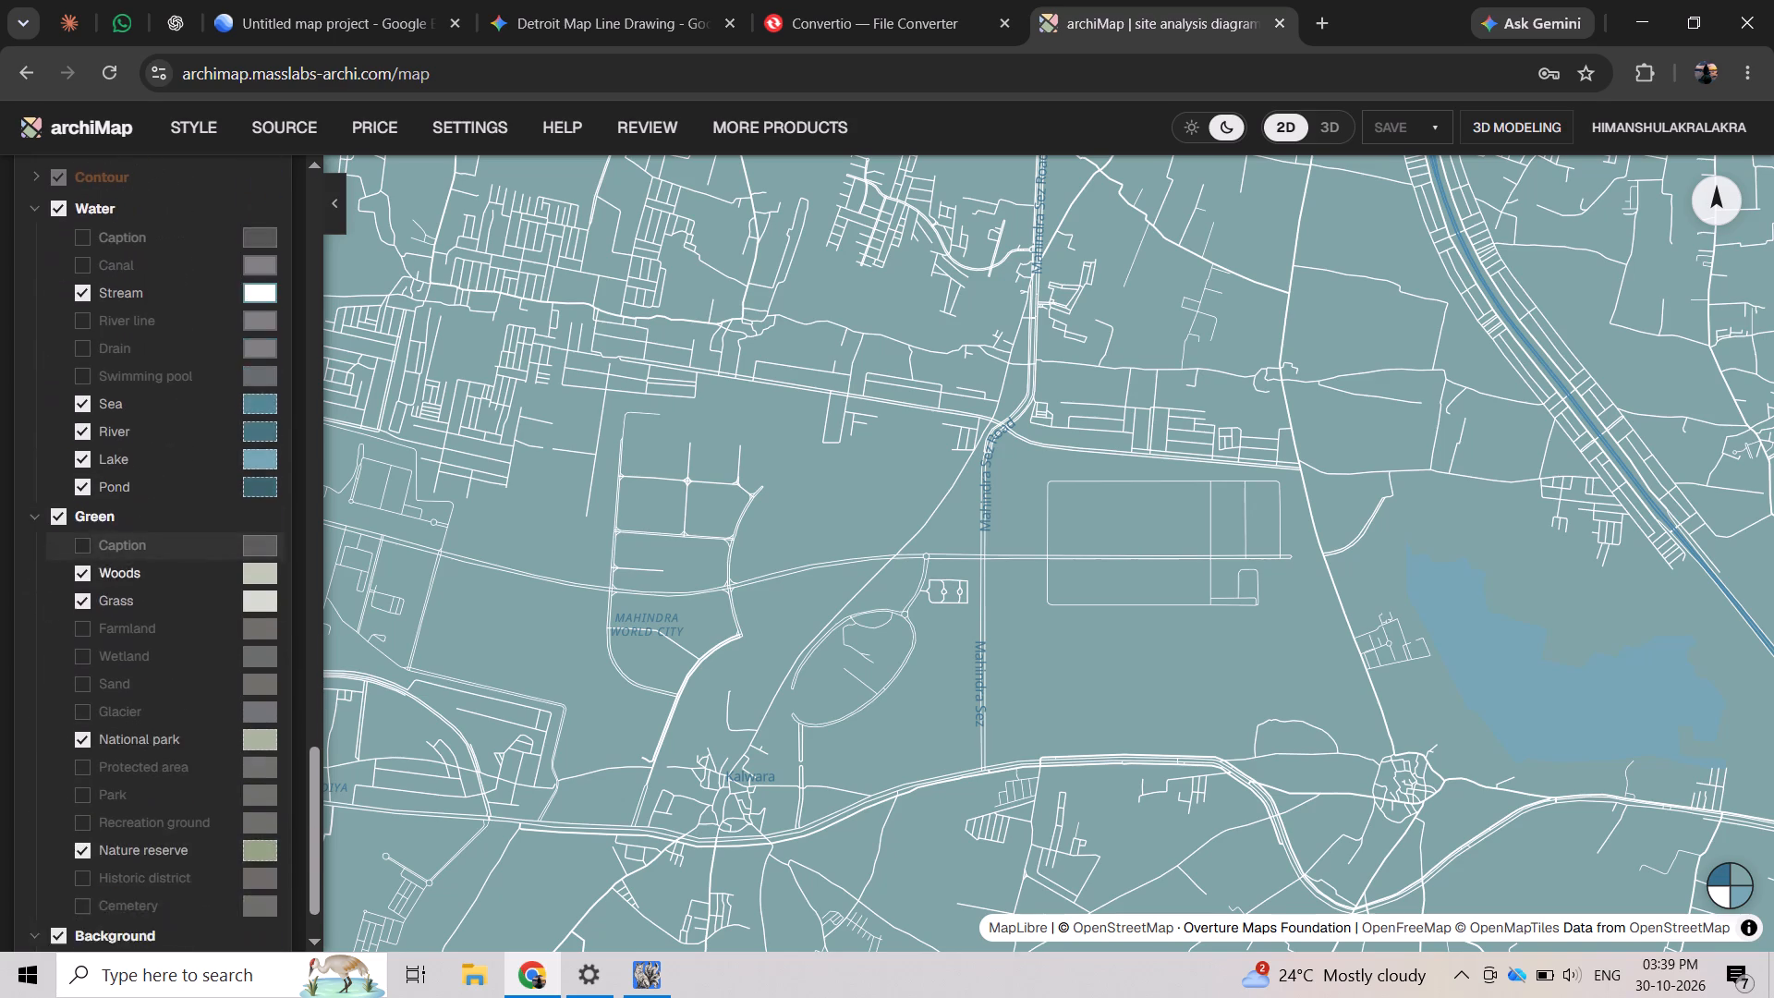
scroll(161, 618, "down", 3)
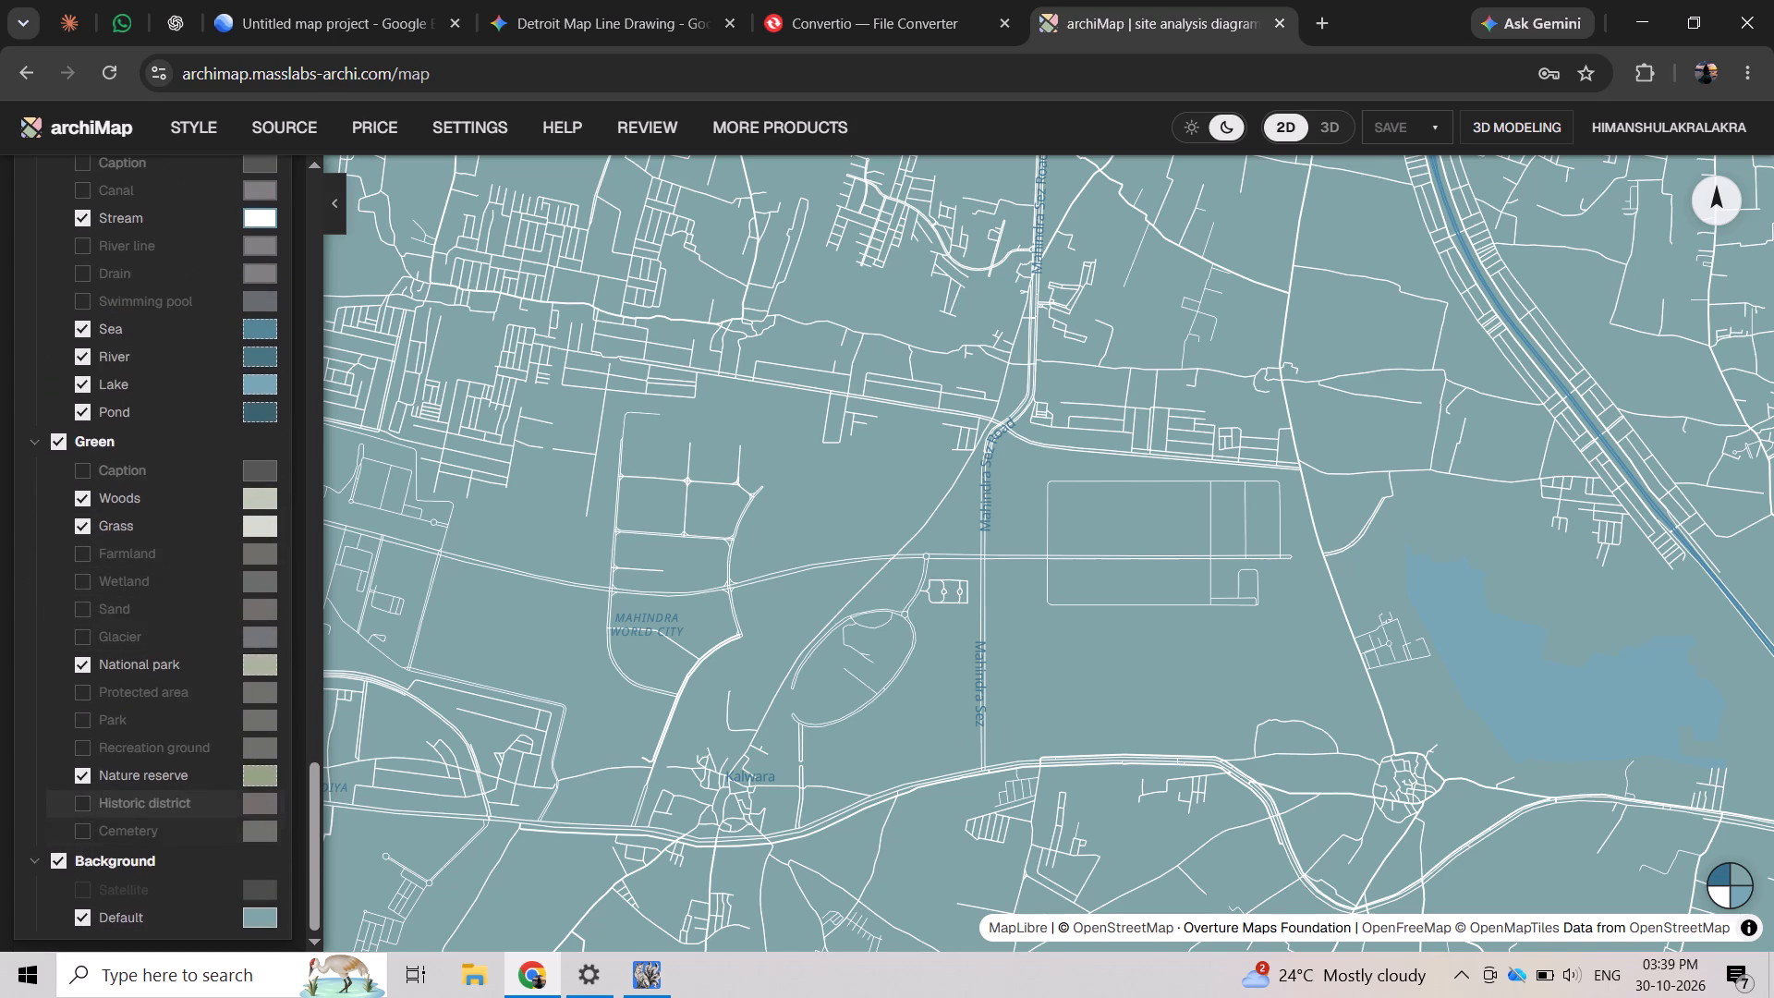
scroll(181, 804, "down", 3)
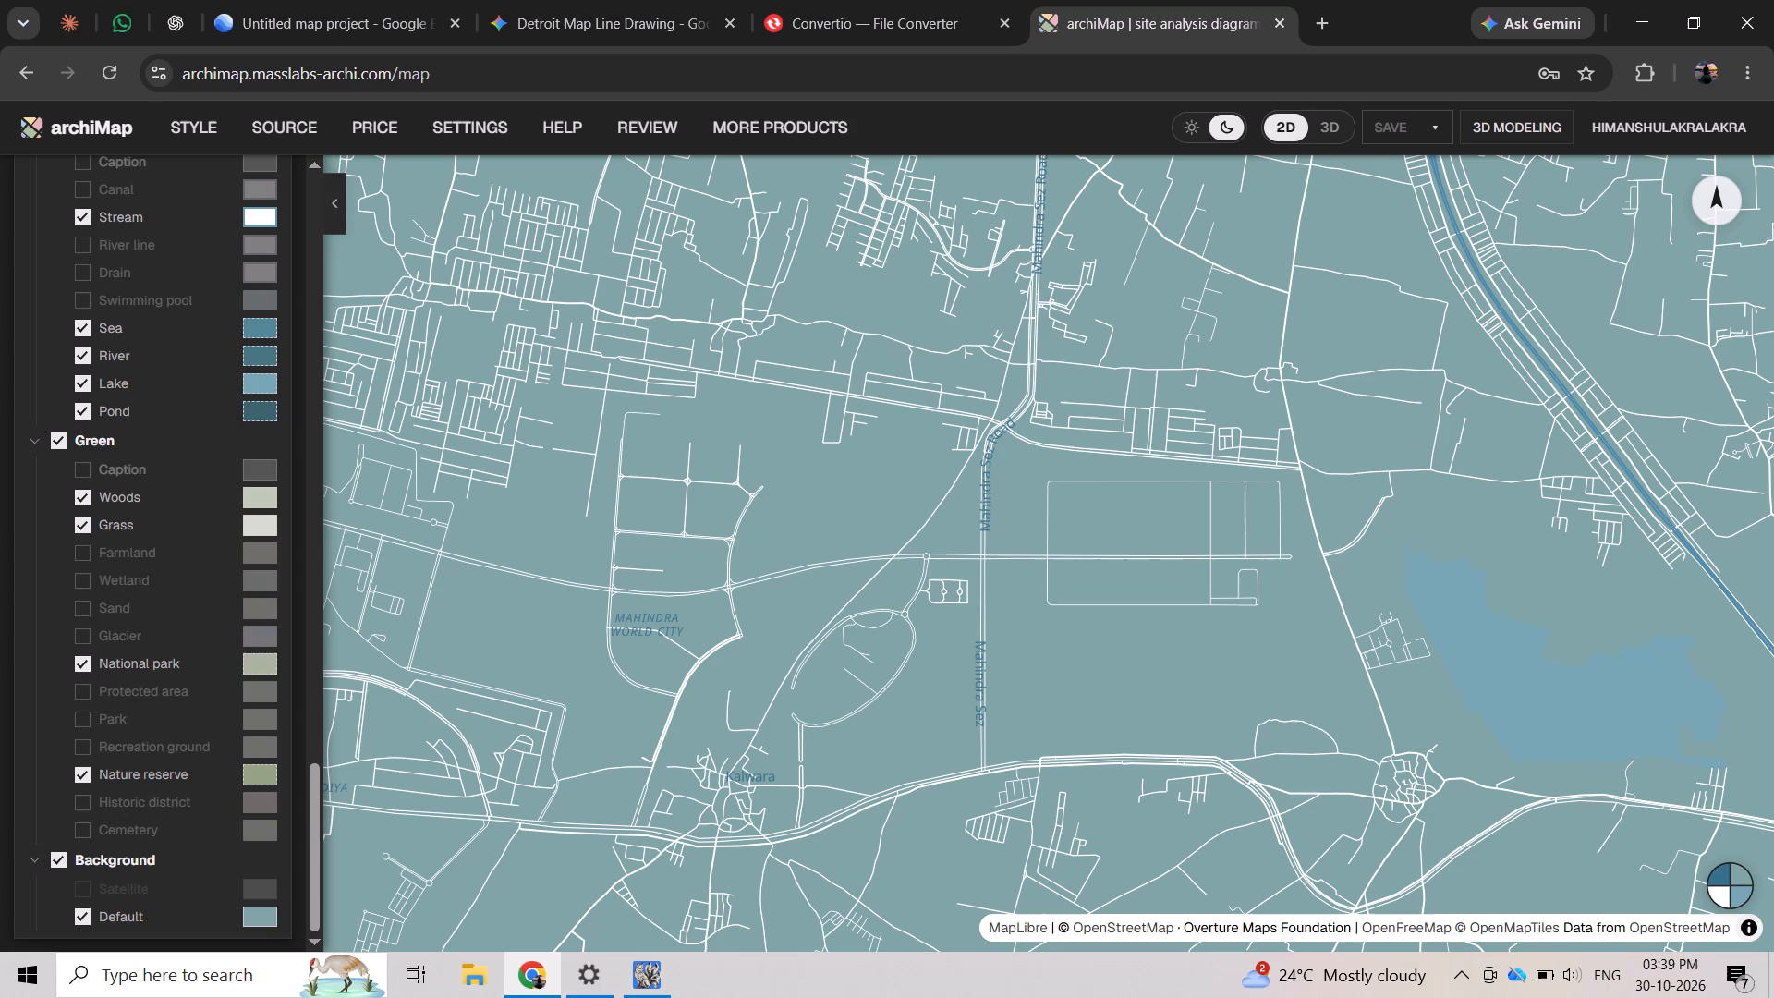
Hide the whole Text layer group so the map carries no place or road labels.
scroll(106, 451, "up", 3)
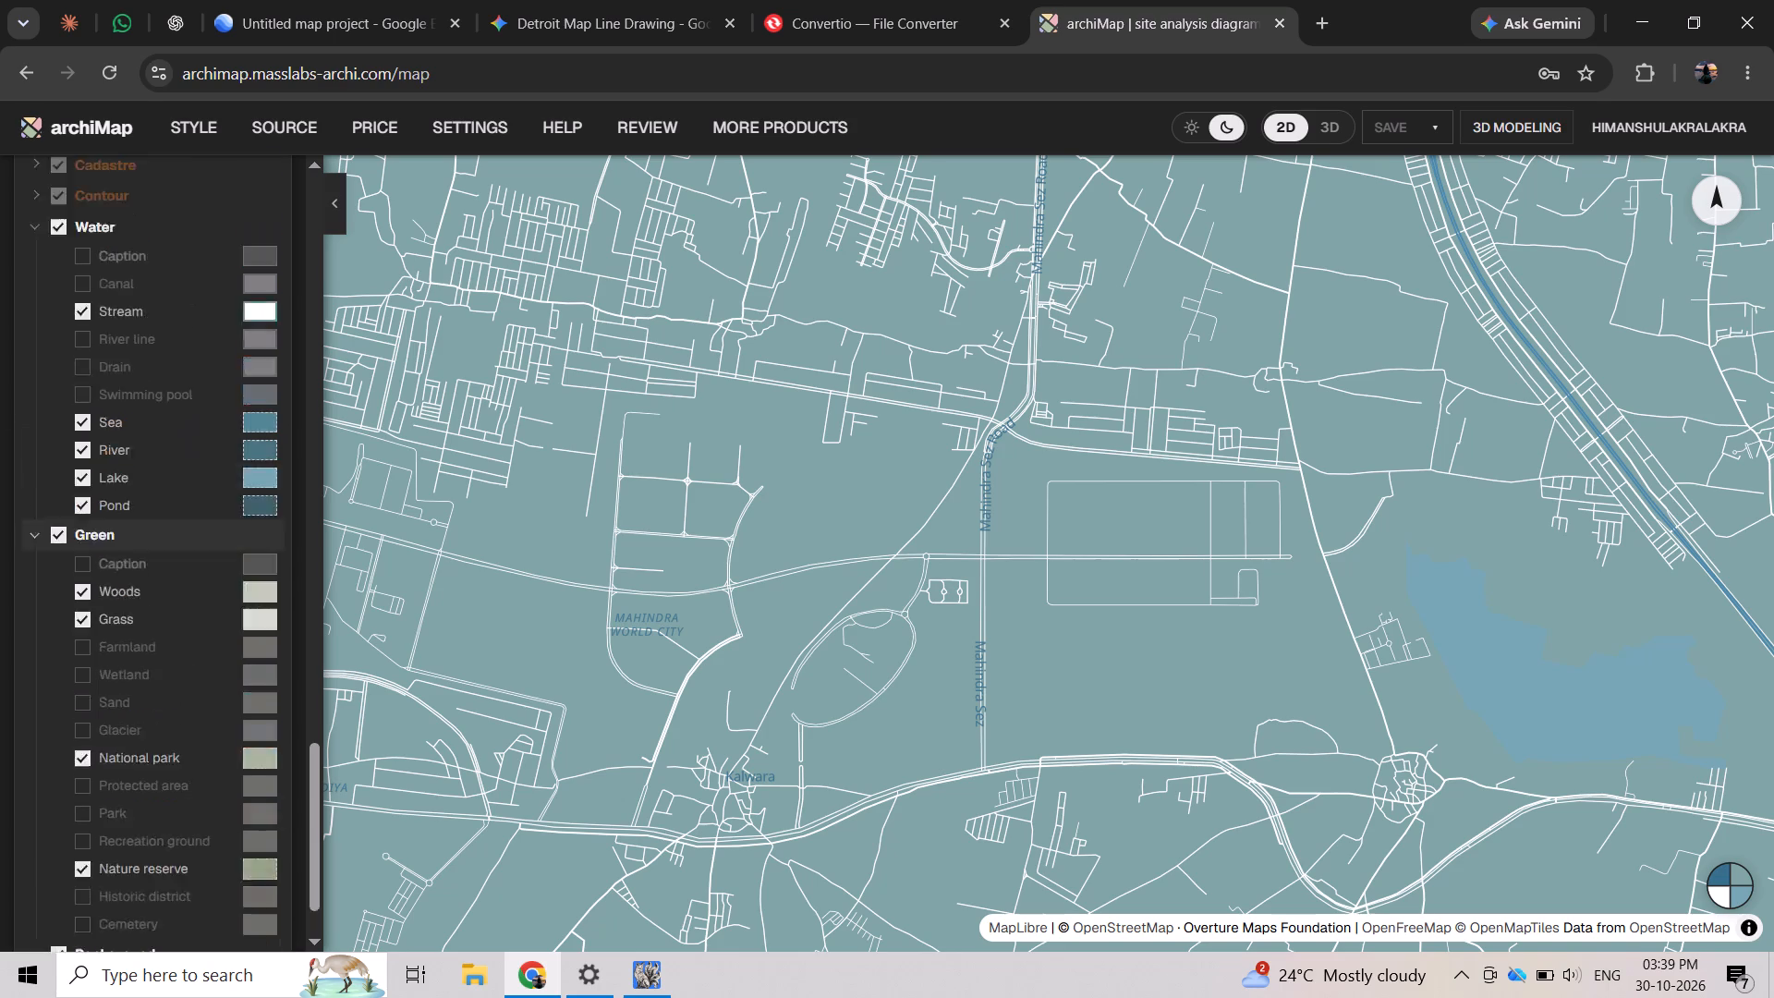
scroll(106, 451, "up", 20)
scroll(106, 451, "up", 5)
scroll(106, 451, "down", 5)
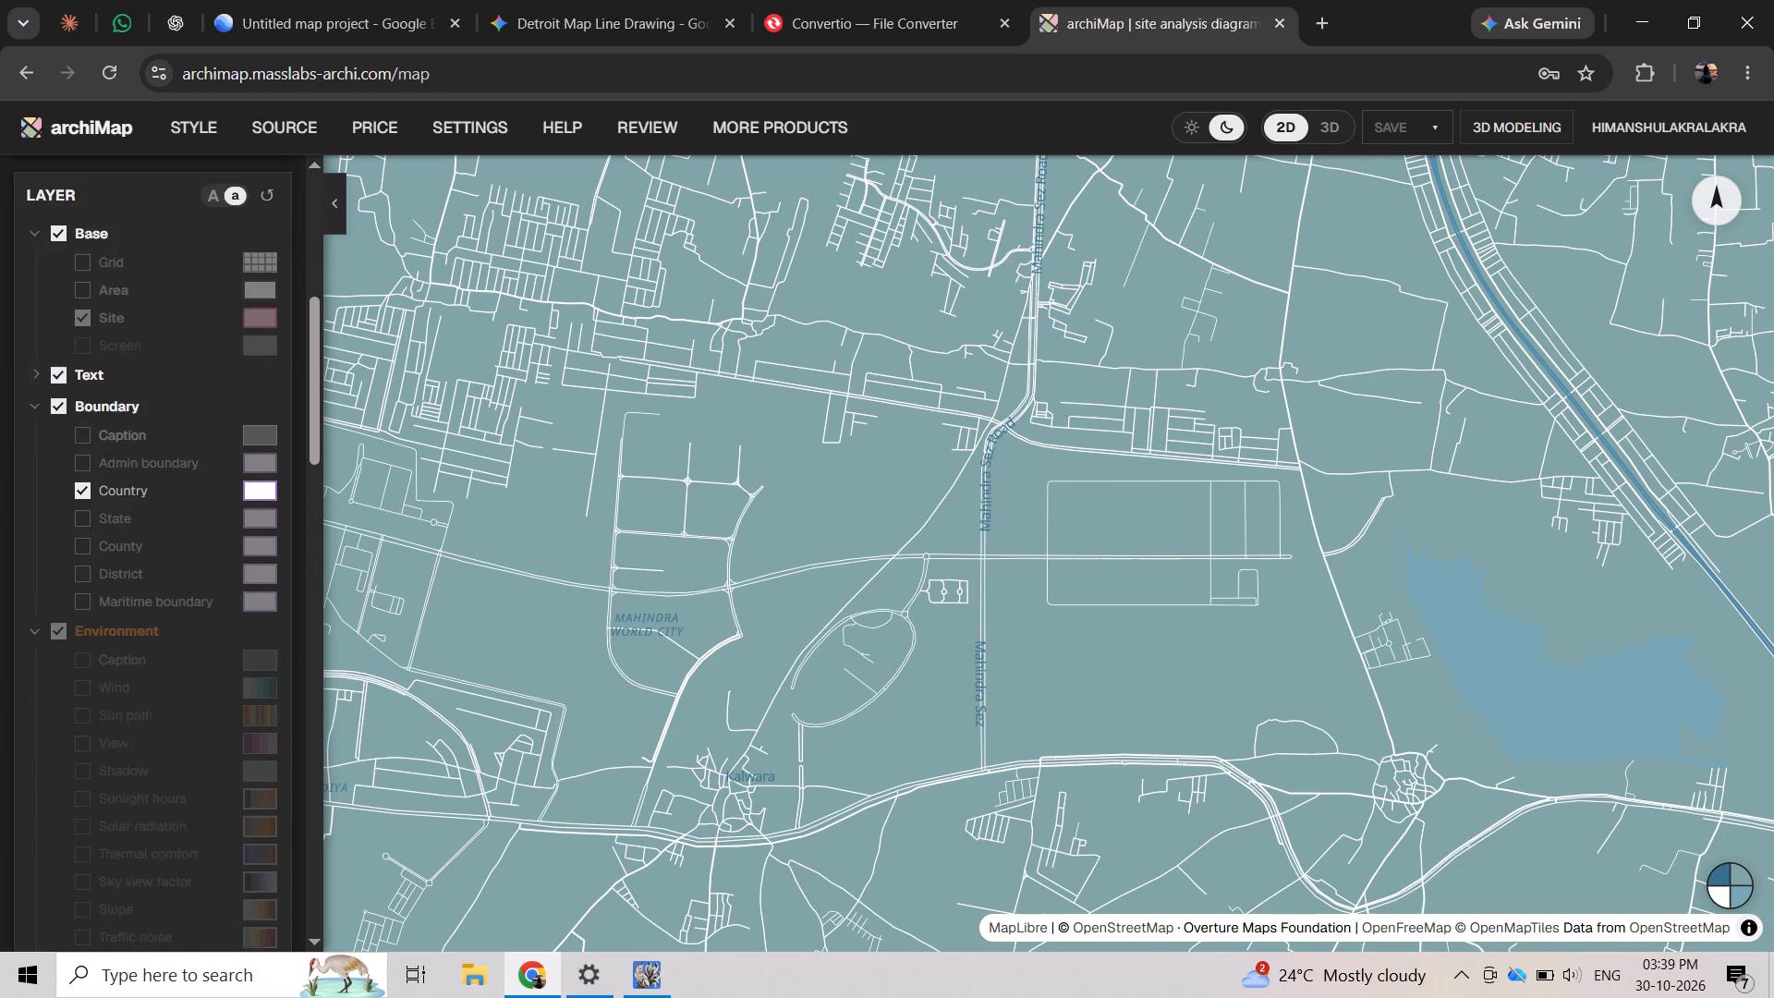
scroll(89, 385, "down", 1)
scroll(89, 385, "up", 2)
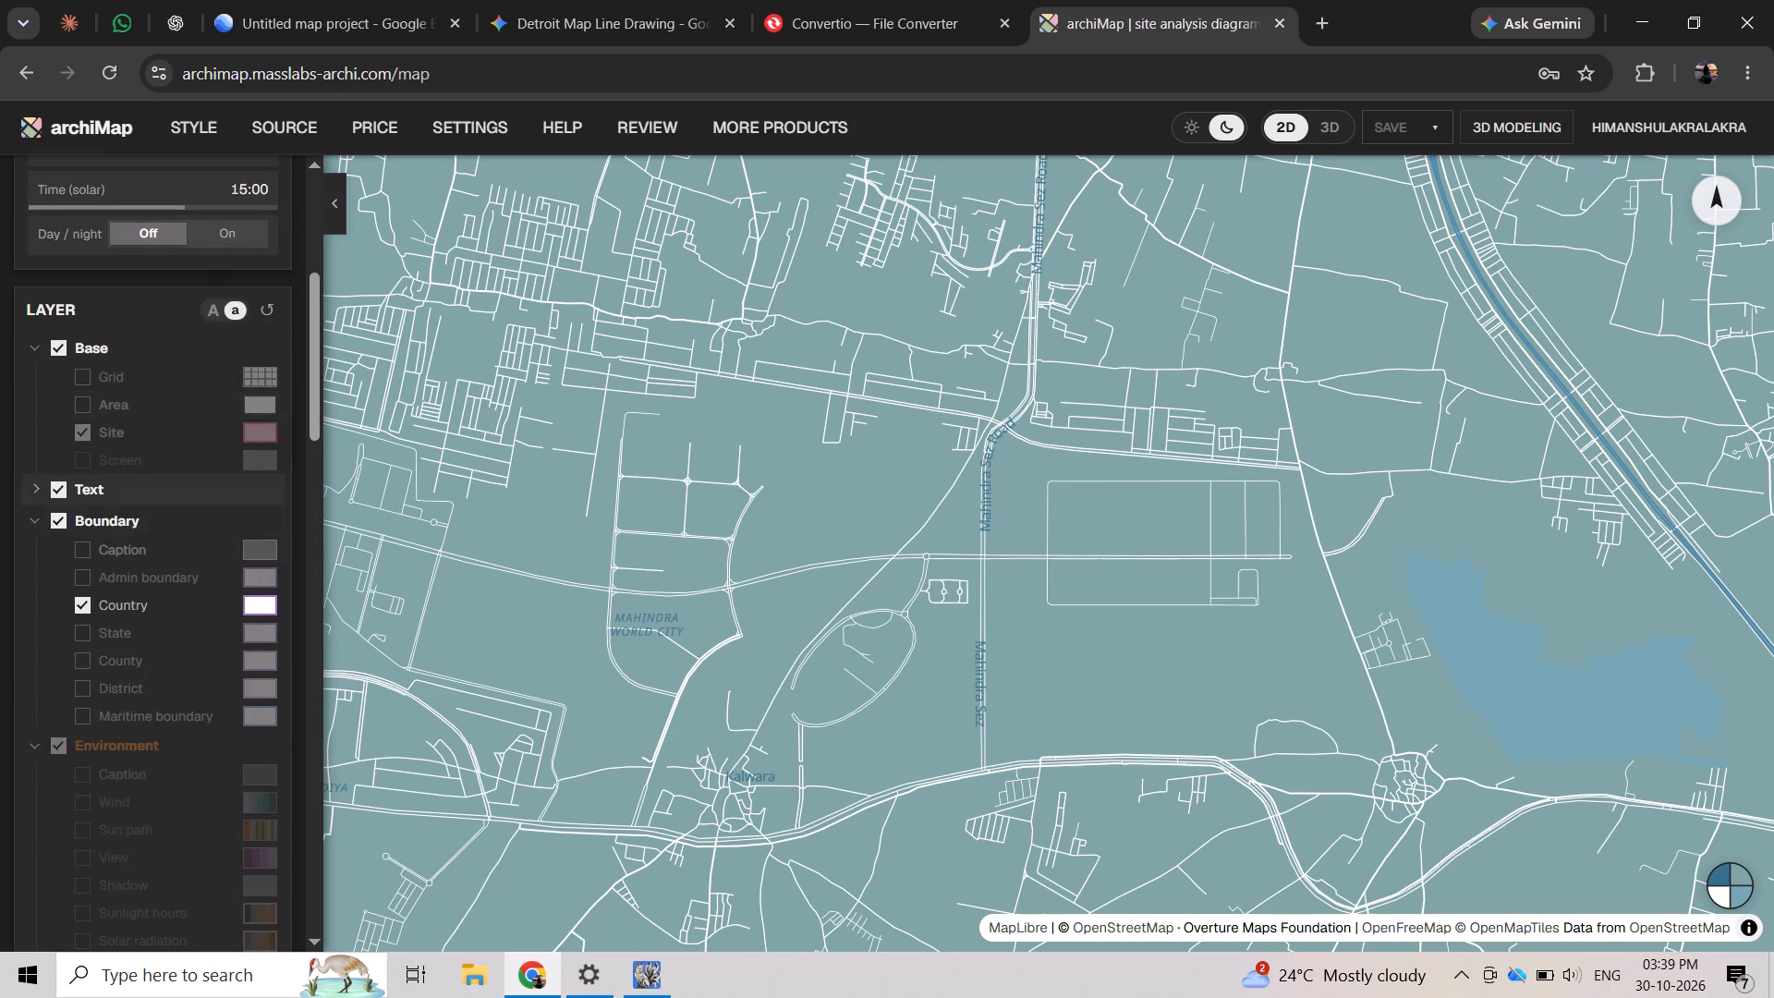
left_click(40, 496)
left_click(63, 497)
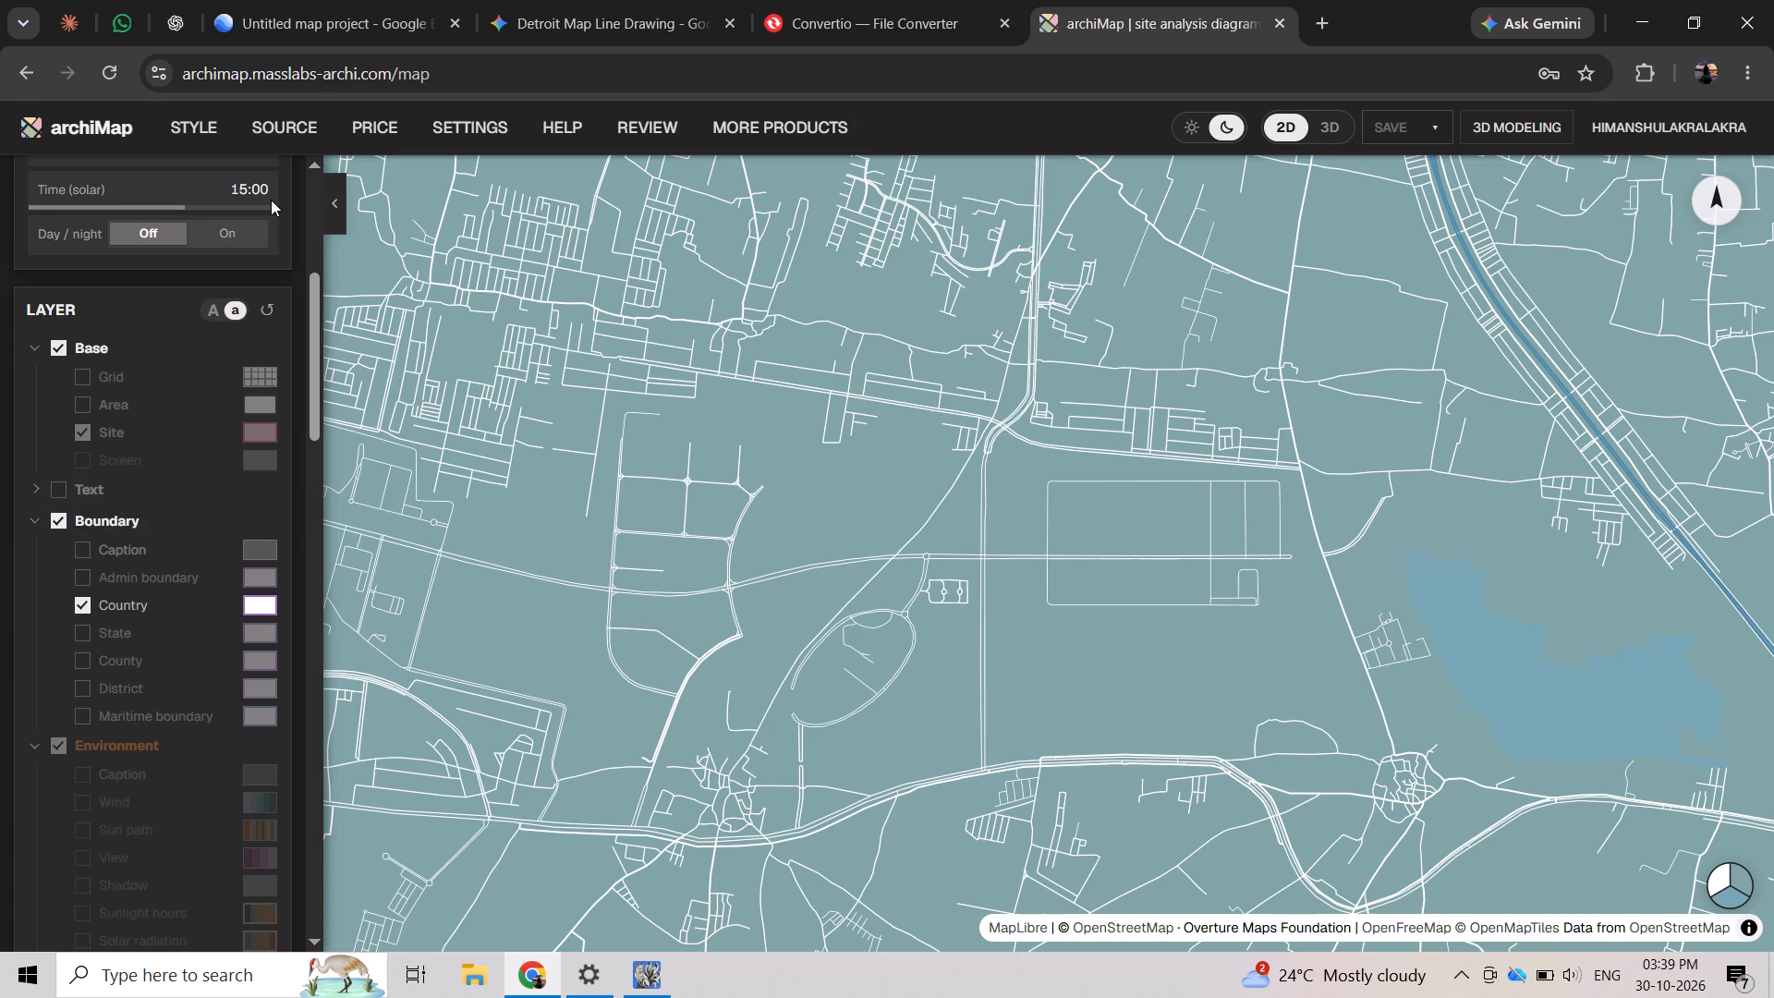
Examine the unlabelled map around Mahindra World City at several scales across the full window width.
left_click(337, 219)
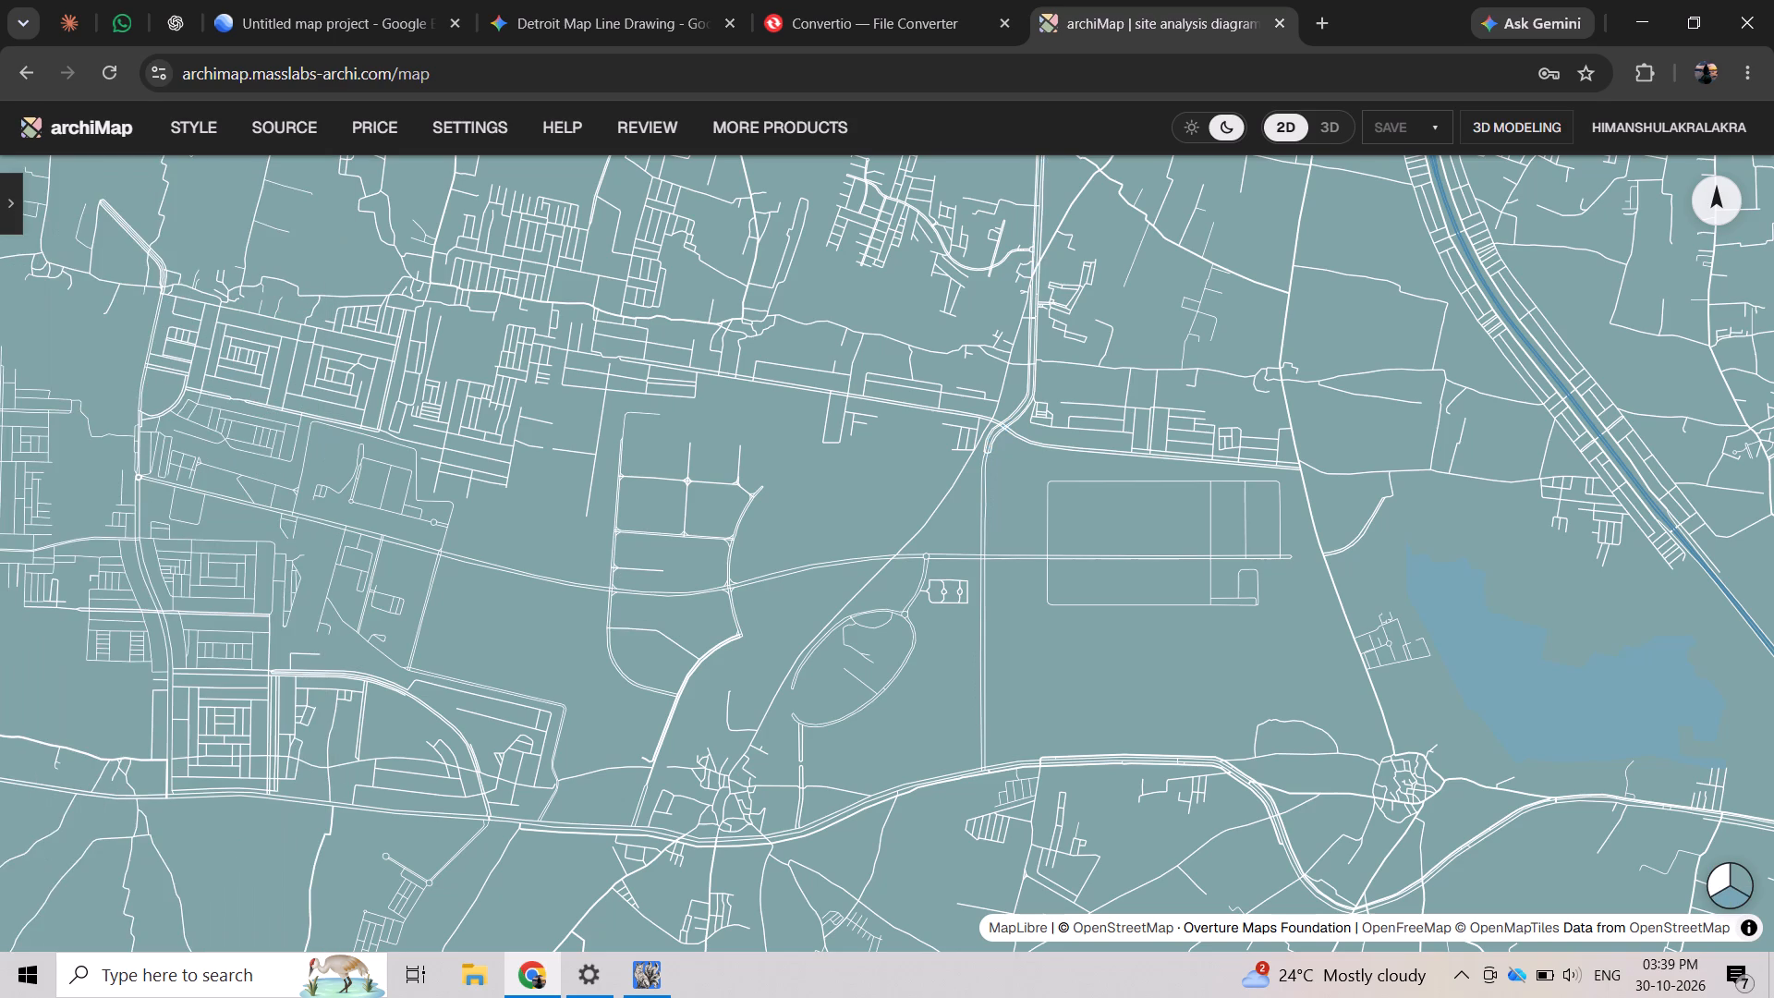
scroll(1035, 566, "up", 2)
left_click_drag(1054, 573, 992, 531)
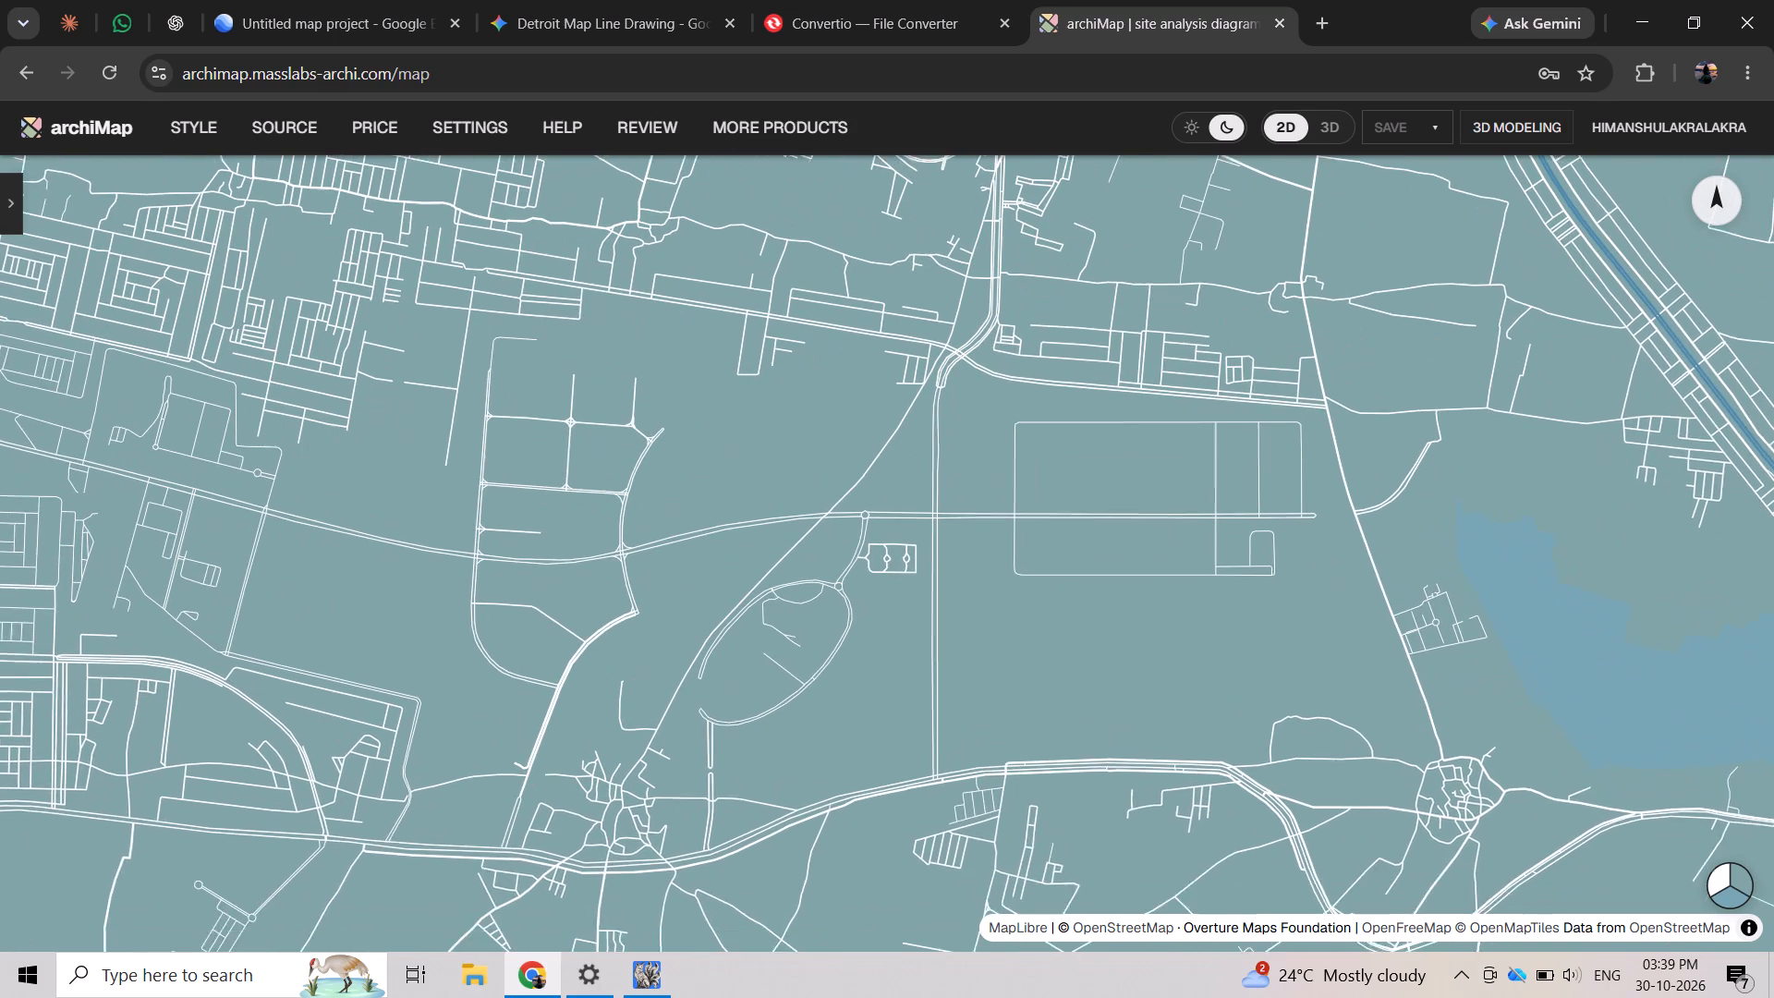
left_click_drag(992, 531, 939, 532)
left_click_drag(966, 542, 966, 569)
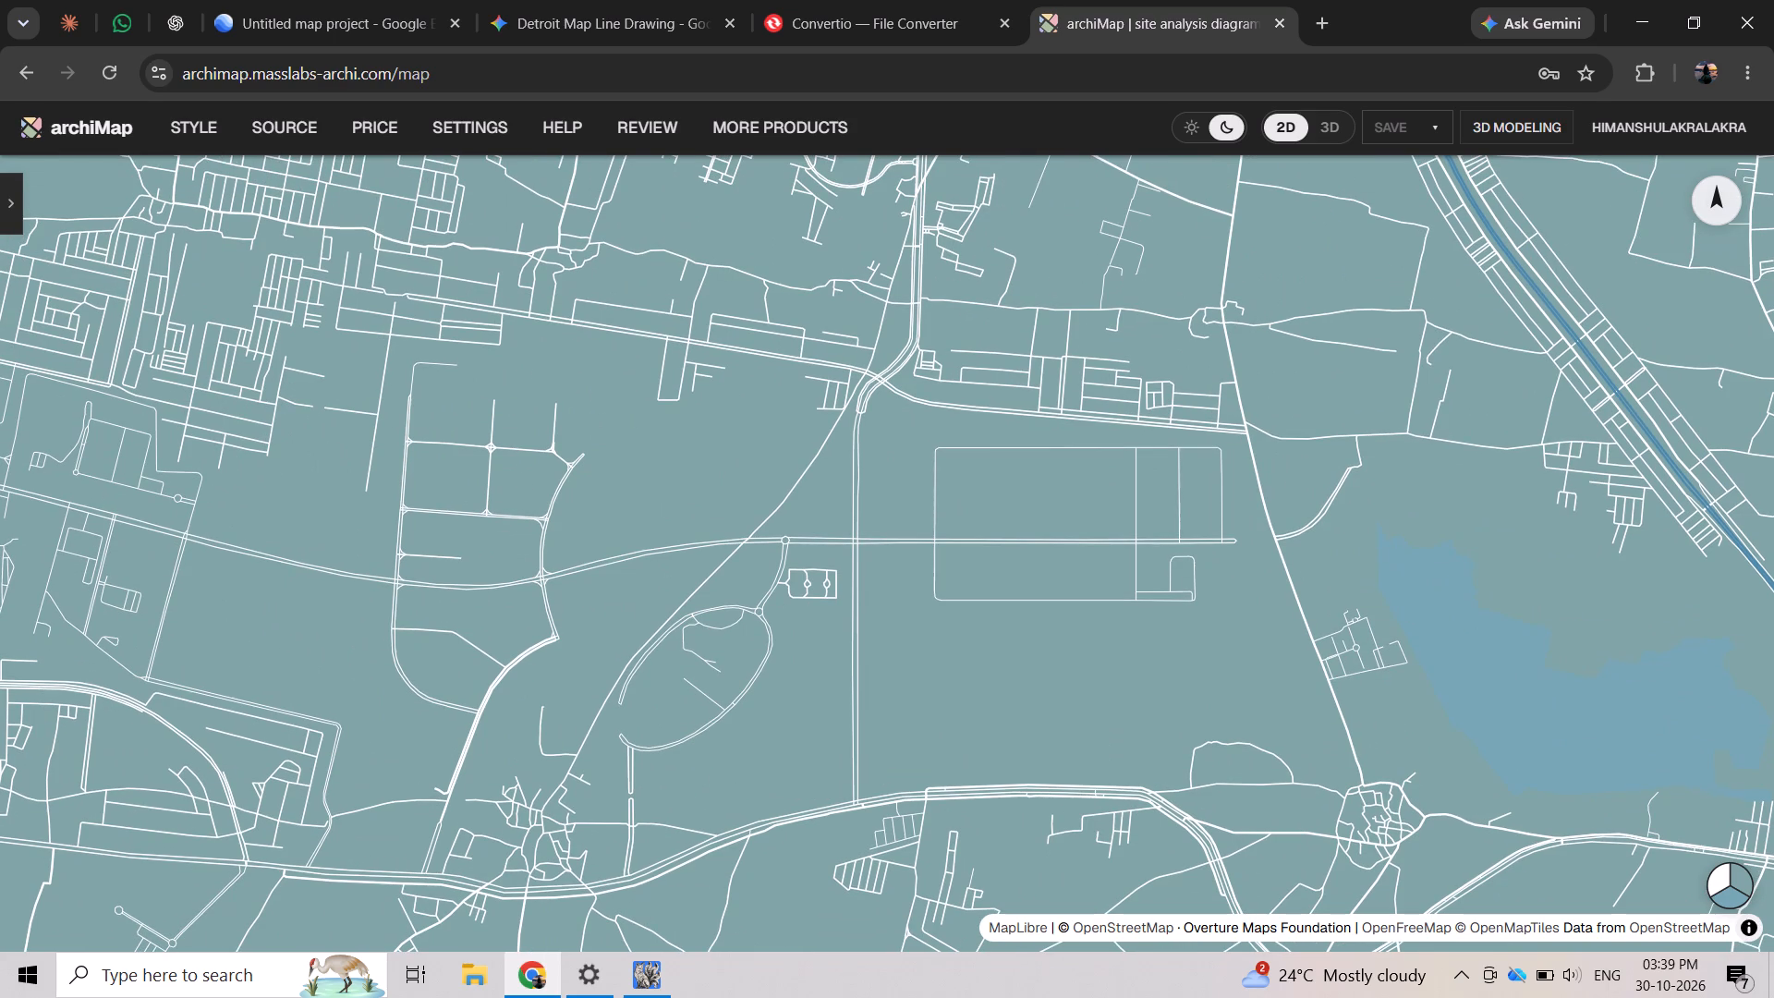
scroll(968, 590, "down", 1)
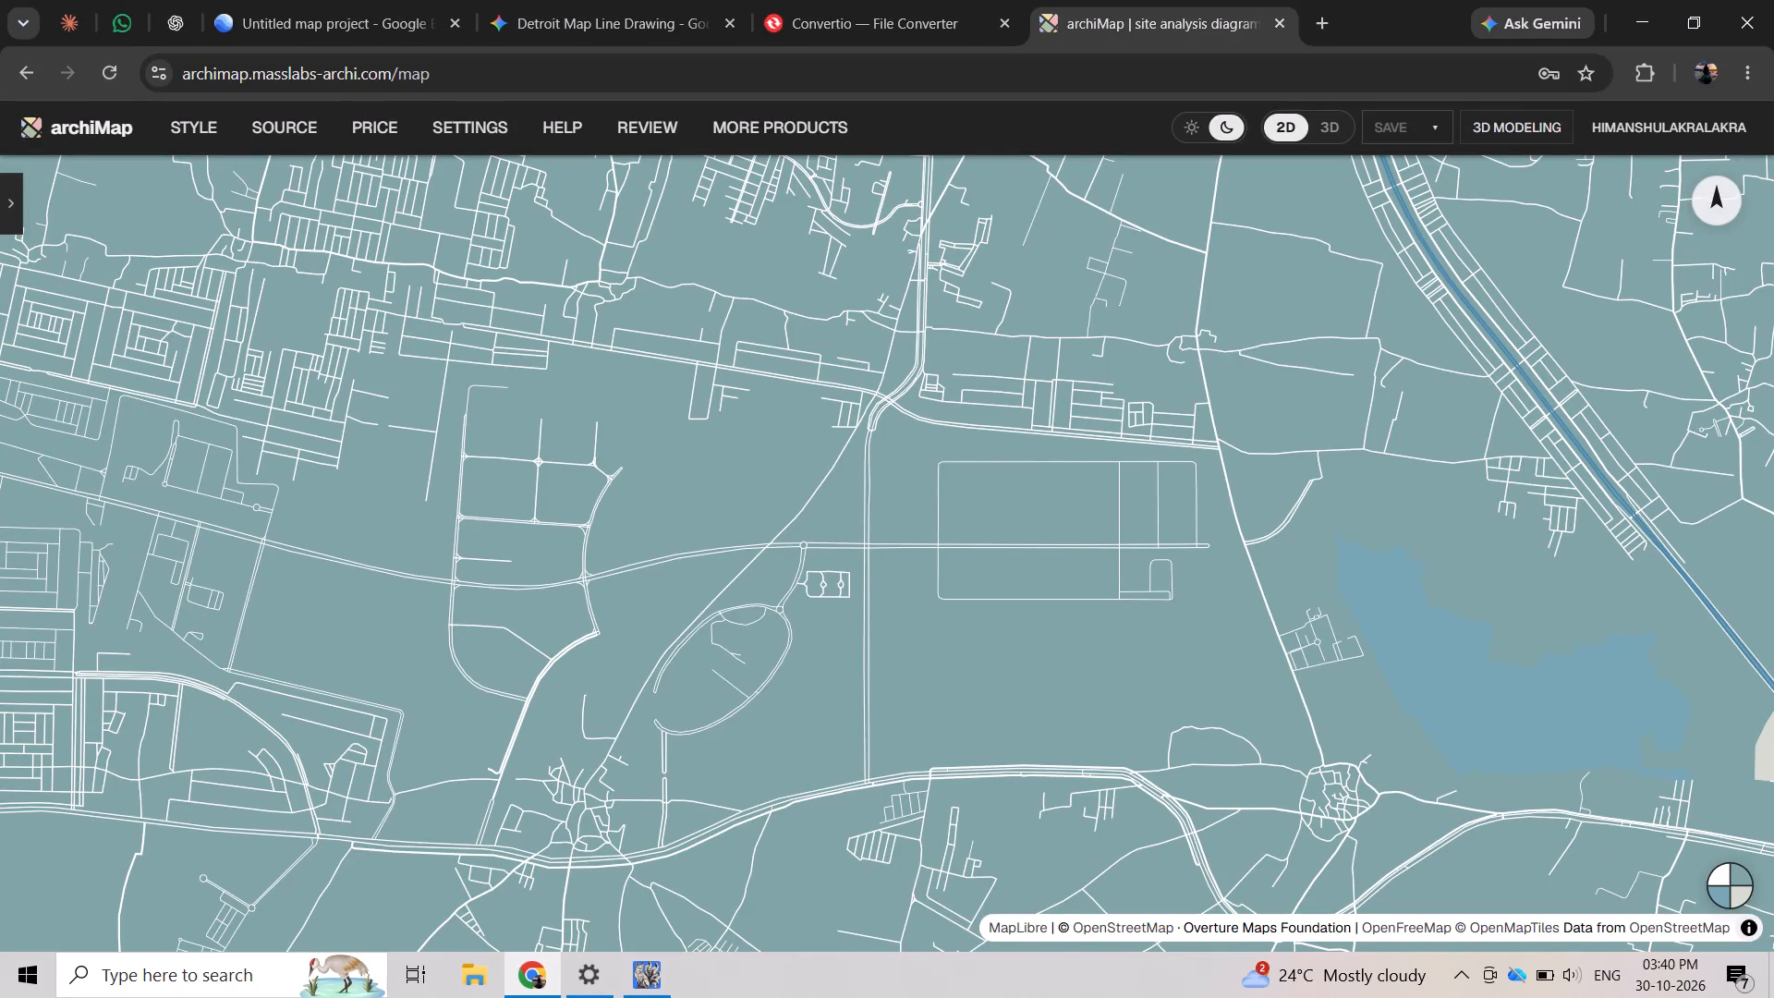
scroll(844, 513, "down", 1)
left_click_drag(905, 518, 905, 521)
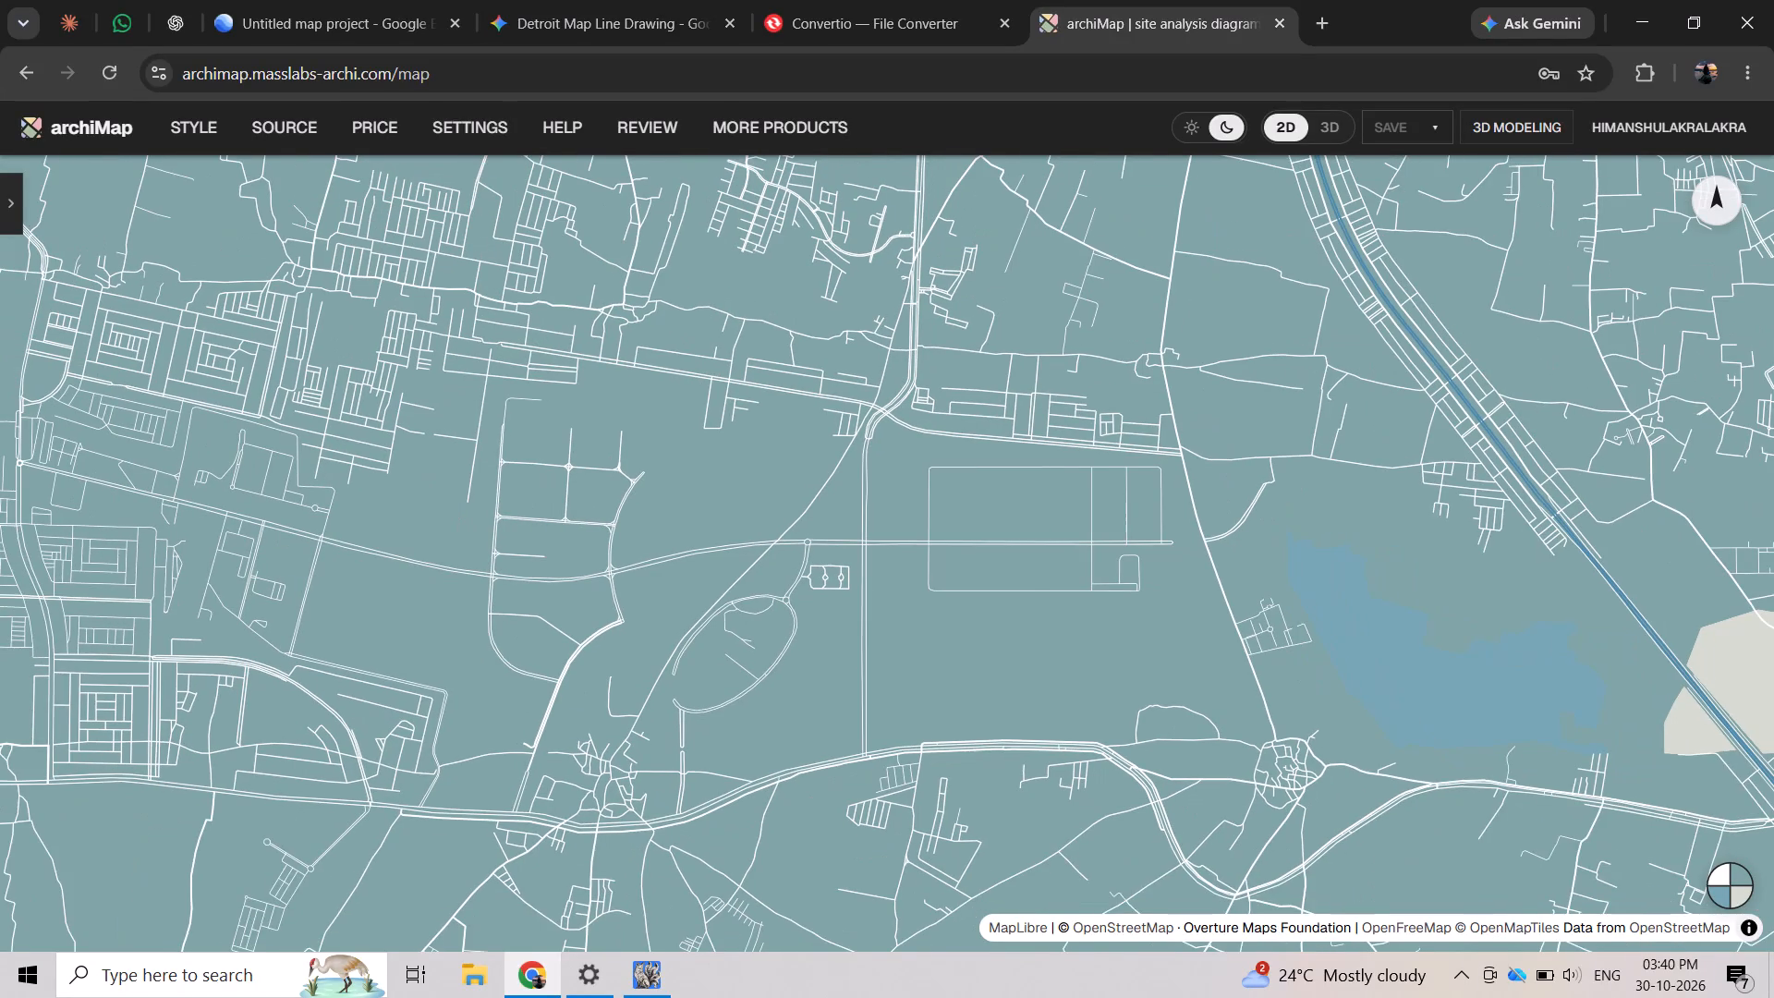
left_click_drag(905, 521, 914, 552)
scroll(938, 547, "down", 1)
left_click_drag(940, 543, 918, 572)
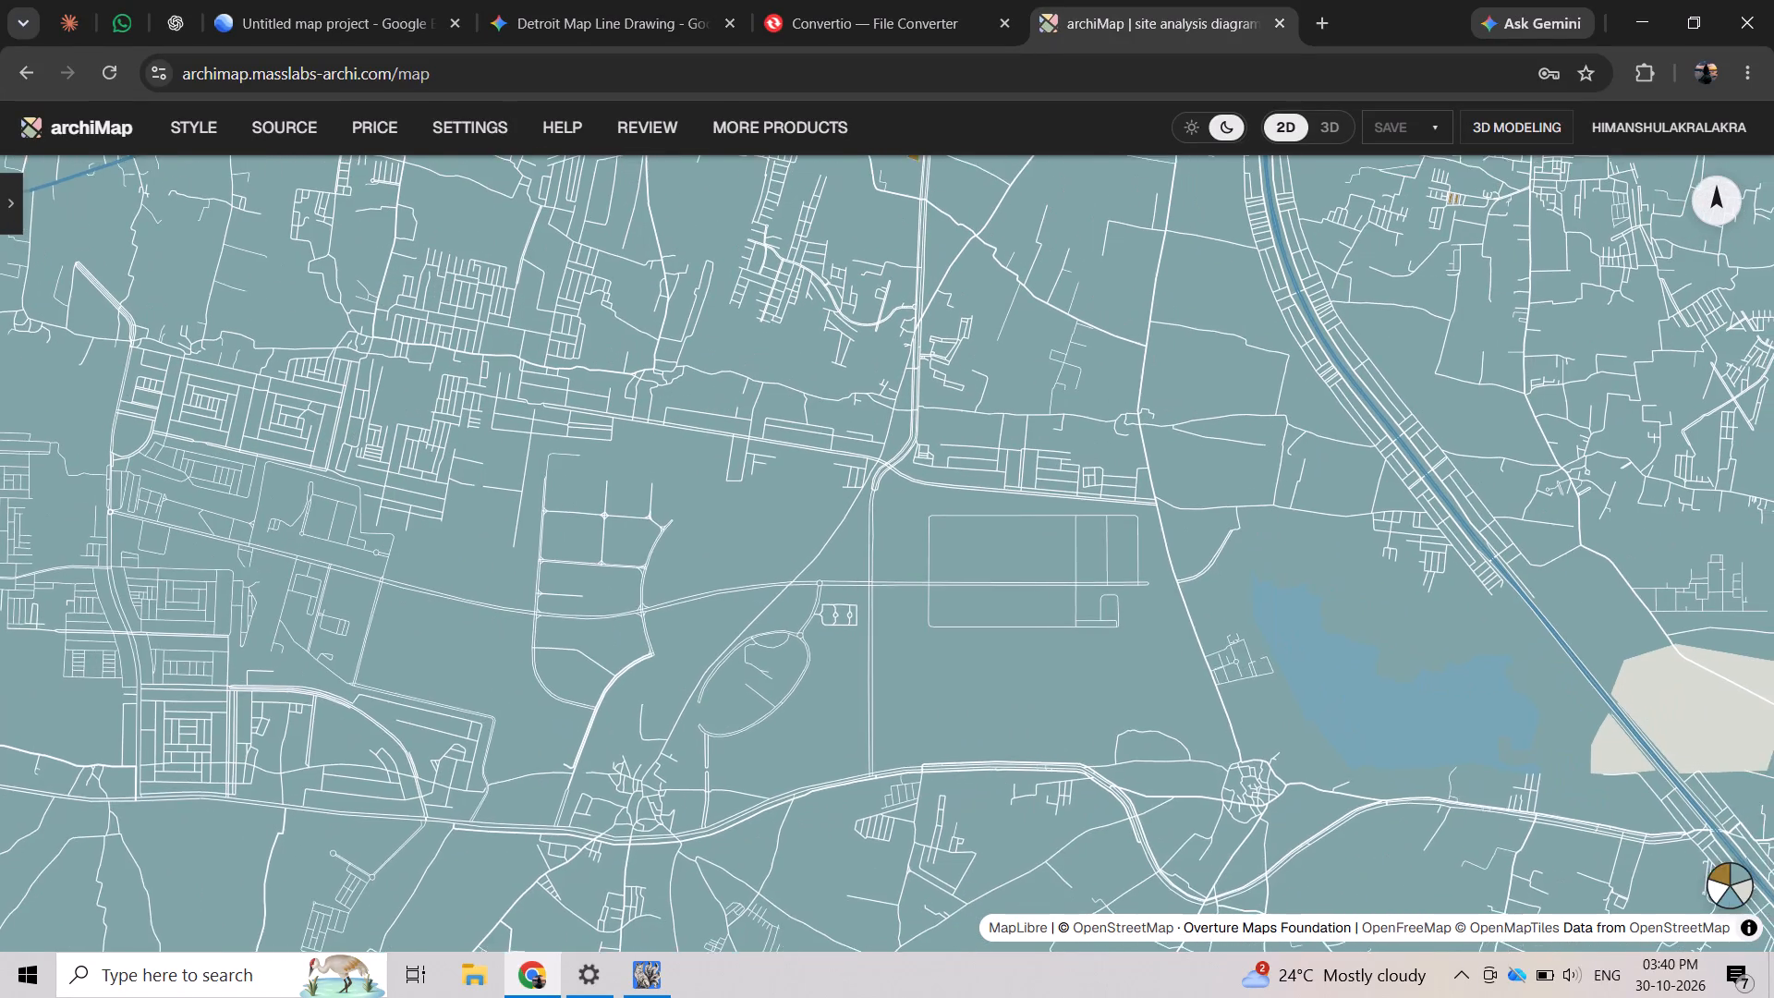
left_click_drag(918, 572, 957, 578)
left_click_drag(957, 577, 944, 578)
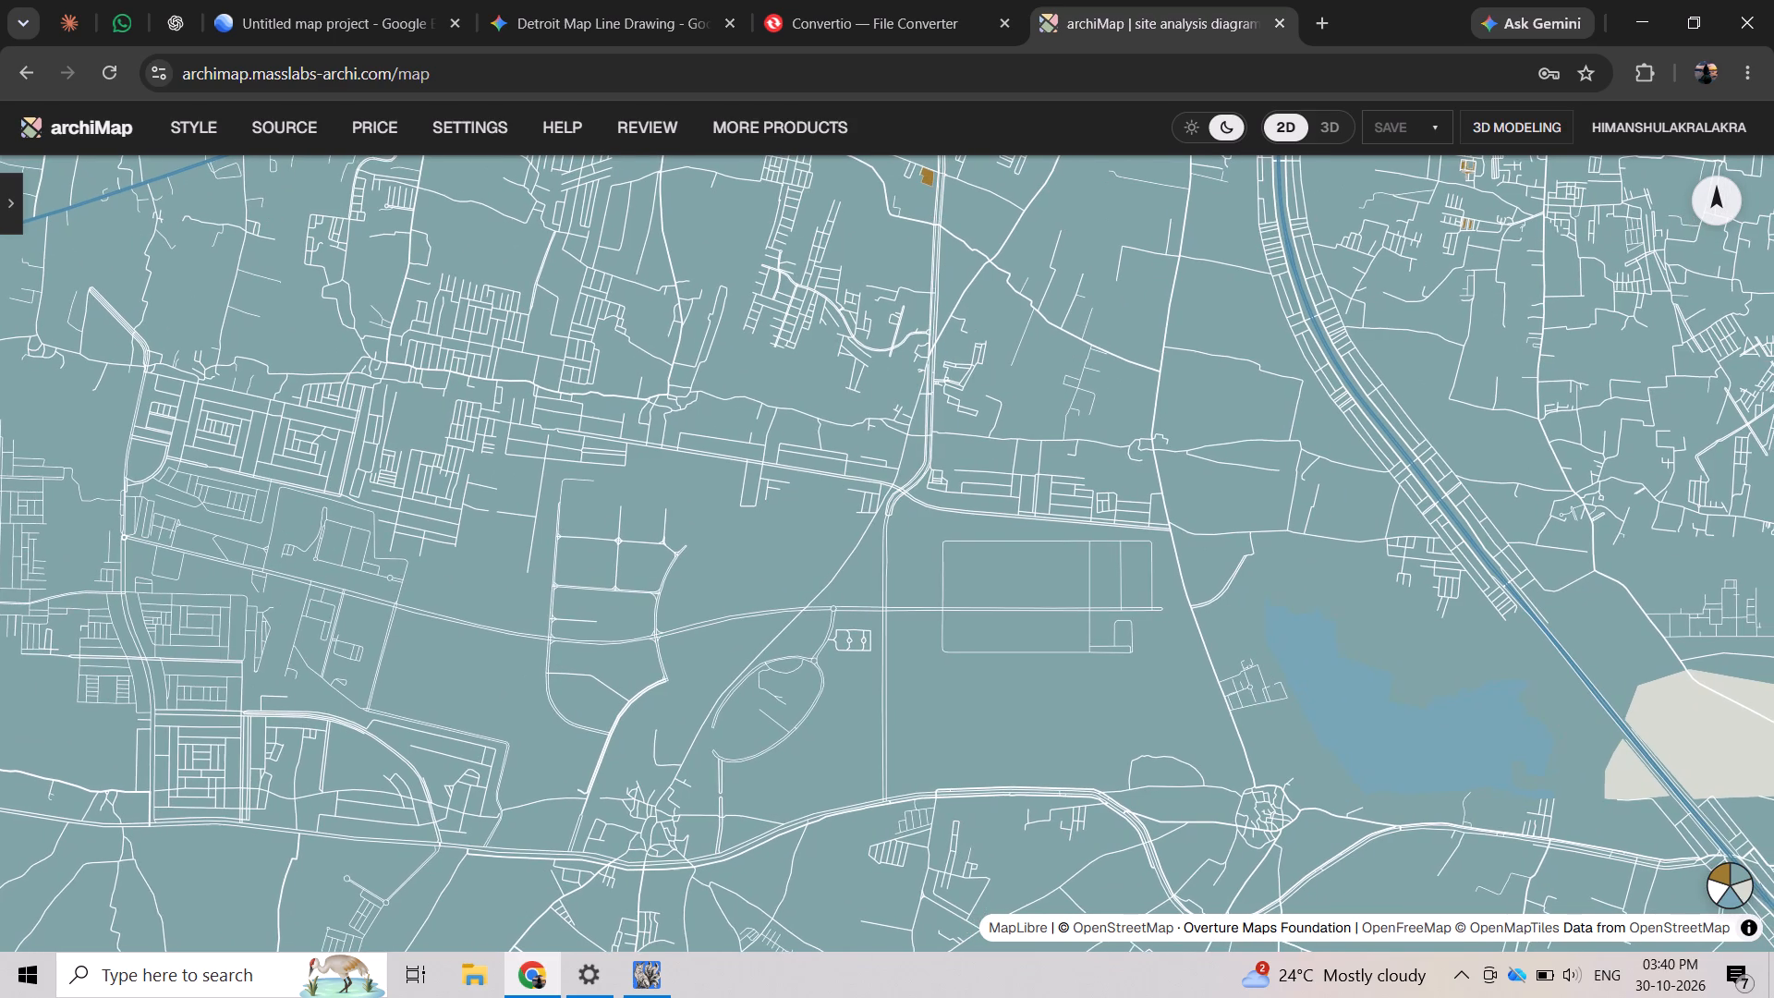
left_click_drag(944, 578, 944, 564)
left_click_drag(902, 620, 904, 500)
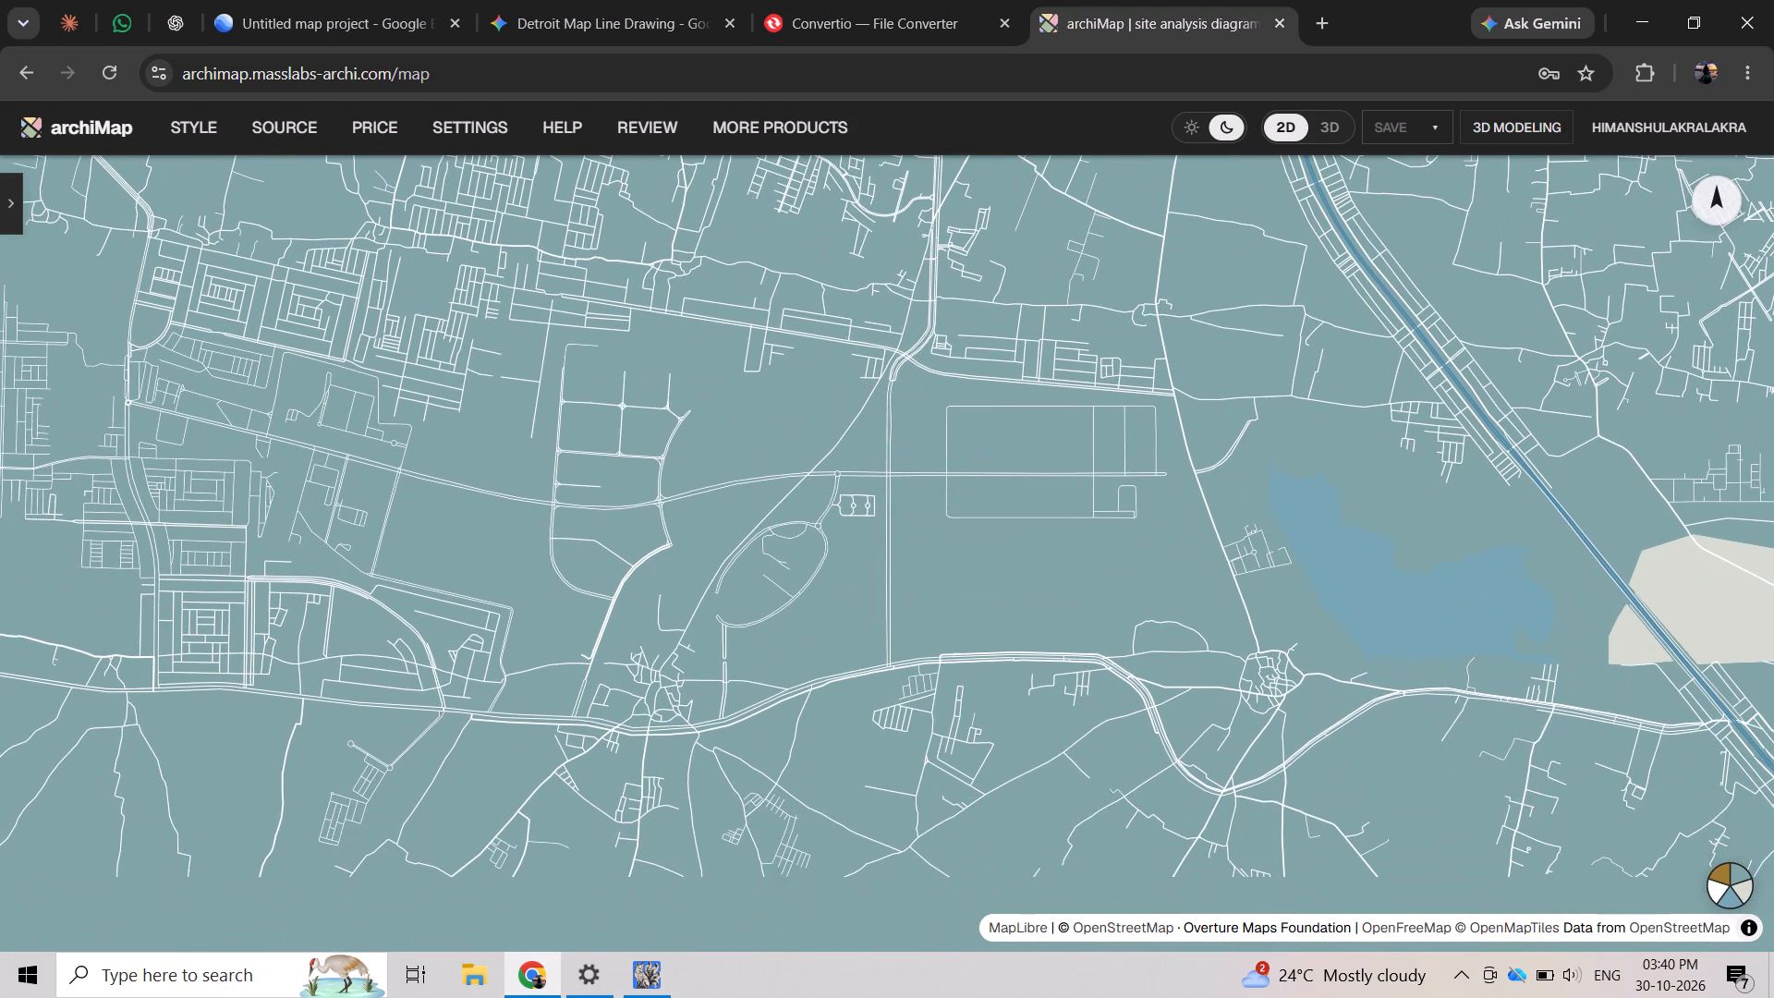
left_click_drag(904, 500, 902, 511)
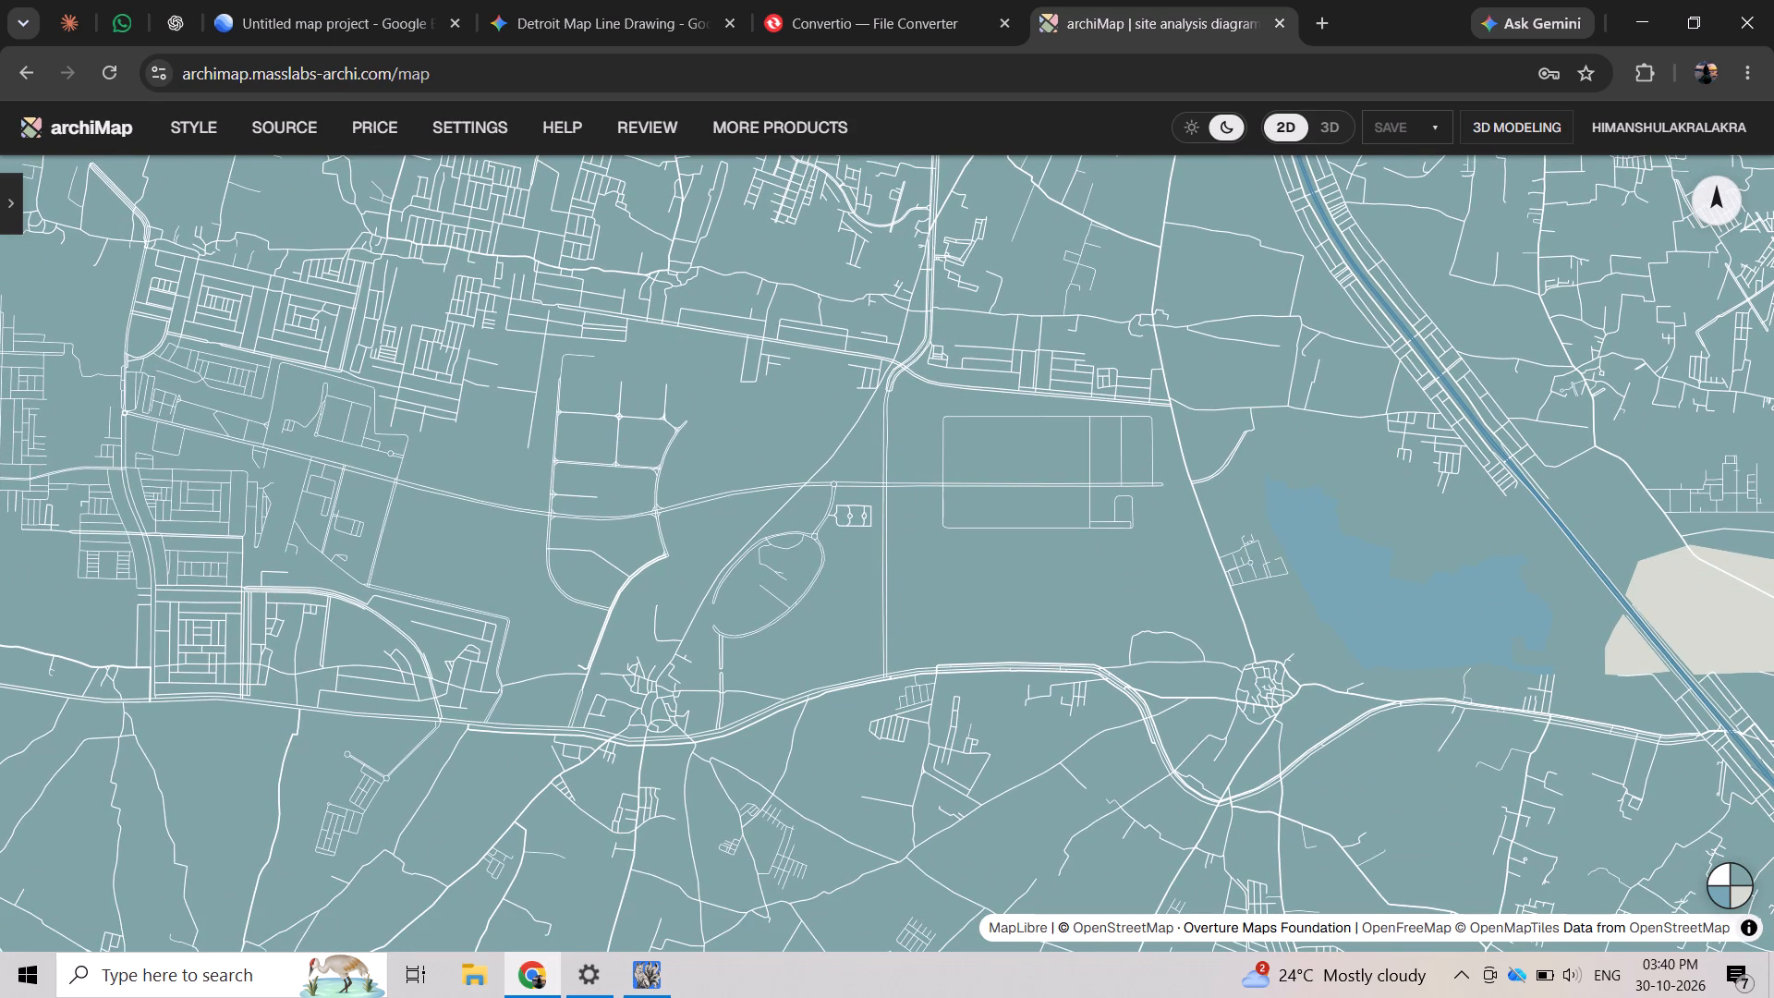
Change the Pond layer's fill colour in the Water group to a bright sky blue, about #4AC5E8.
left_click(15, 219)
scroll(117, 542, "down", 2)
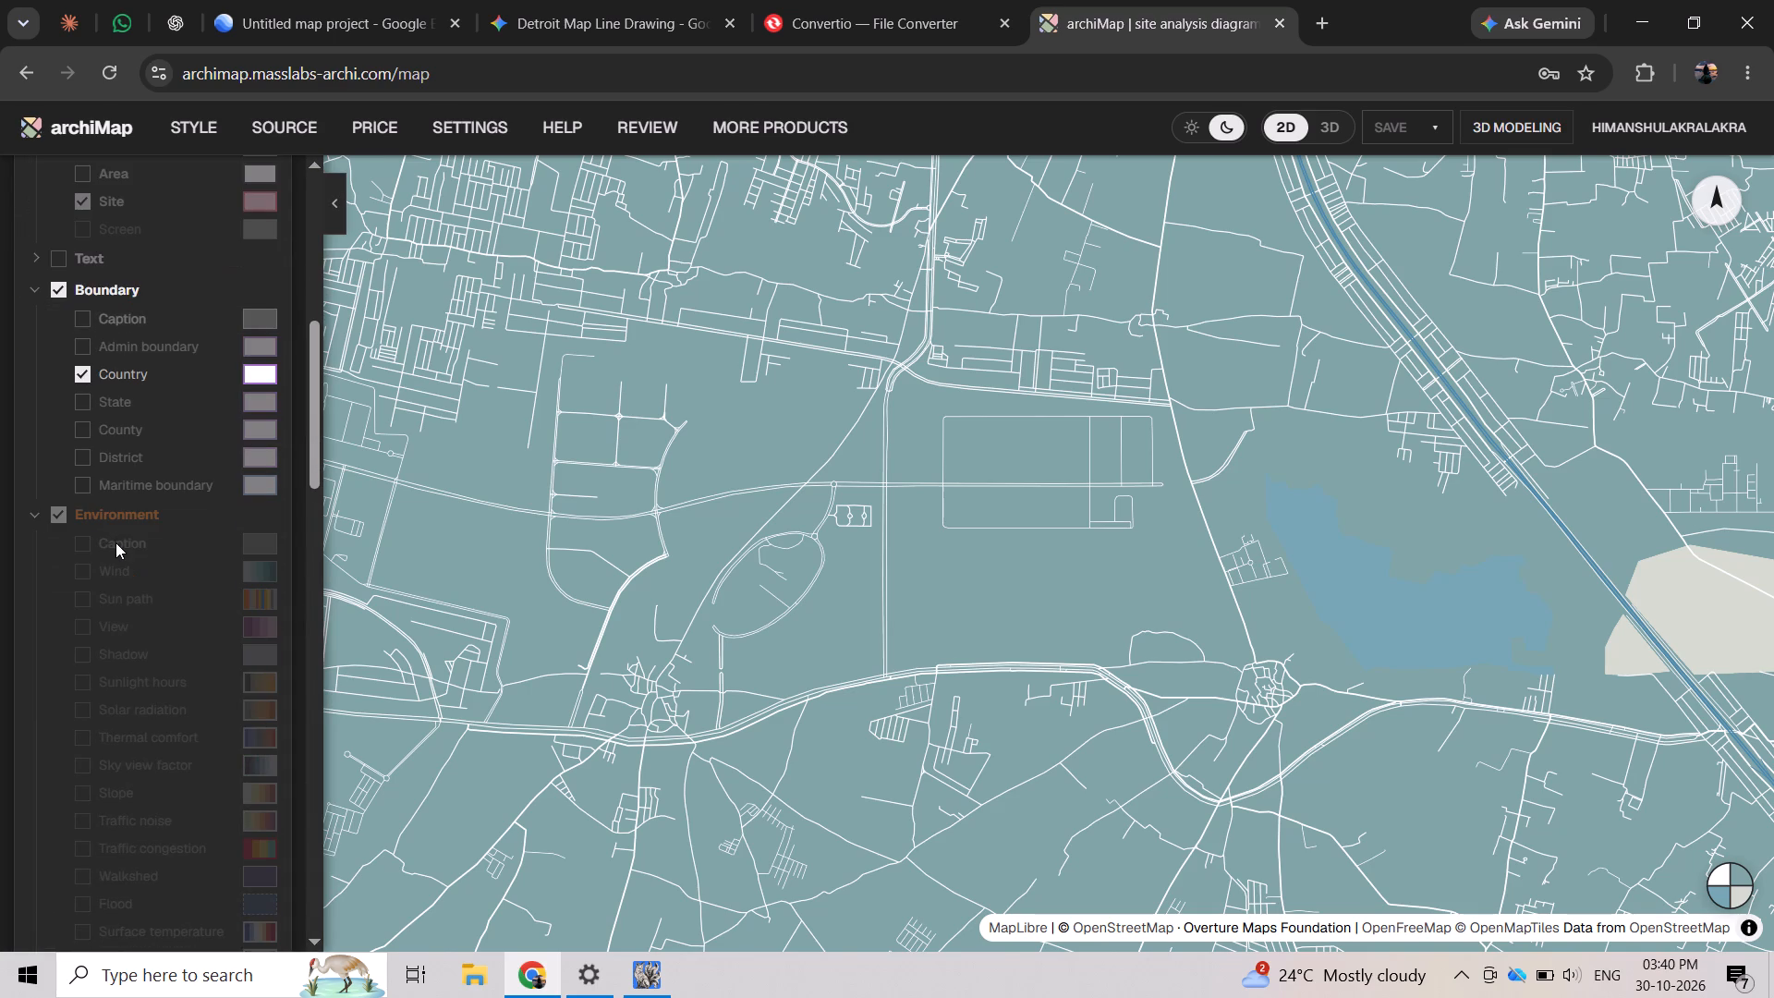
scroll(115, 542, "down", 4)
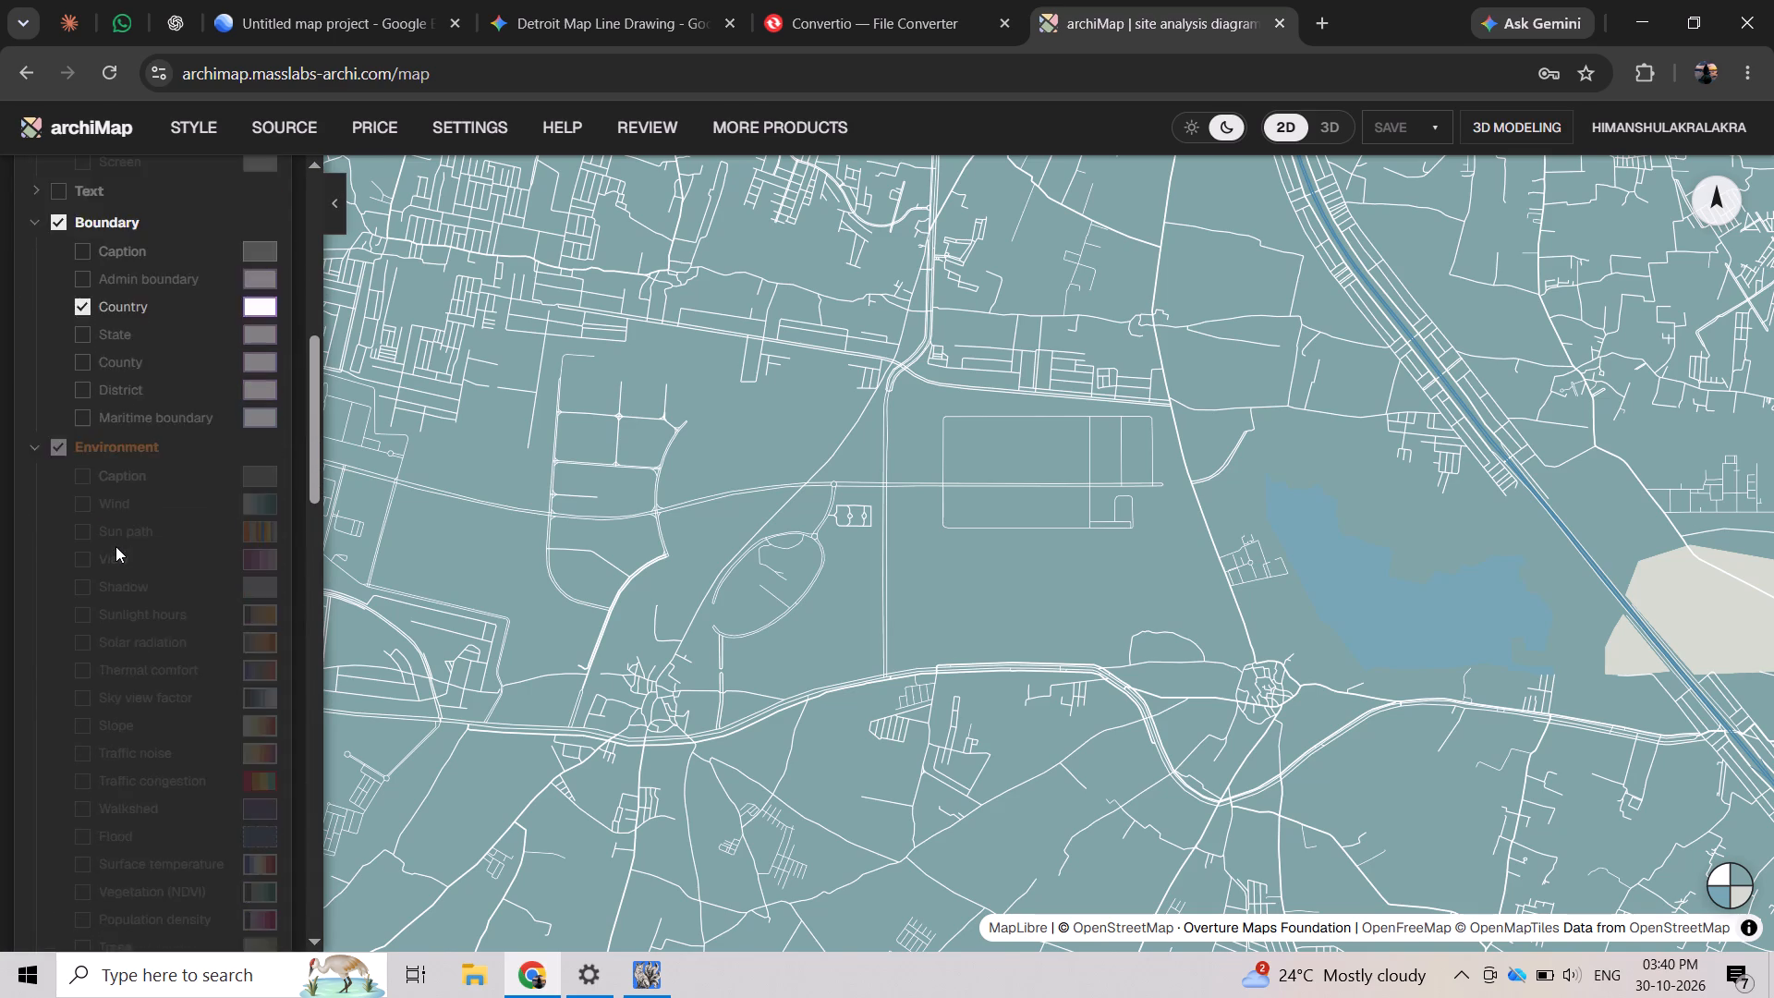
scroll(115, 547, "down", 3)
scroll(154, 627, "down", 3)
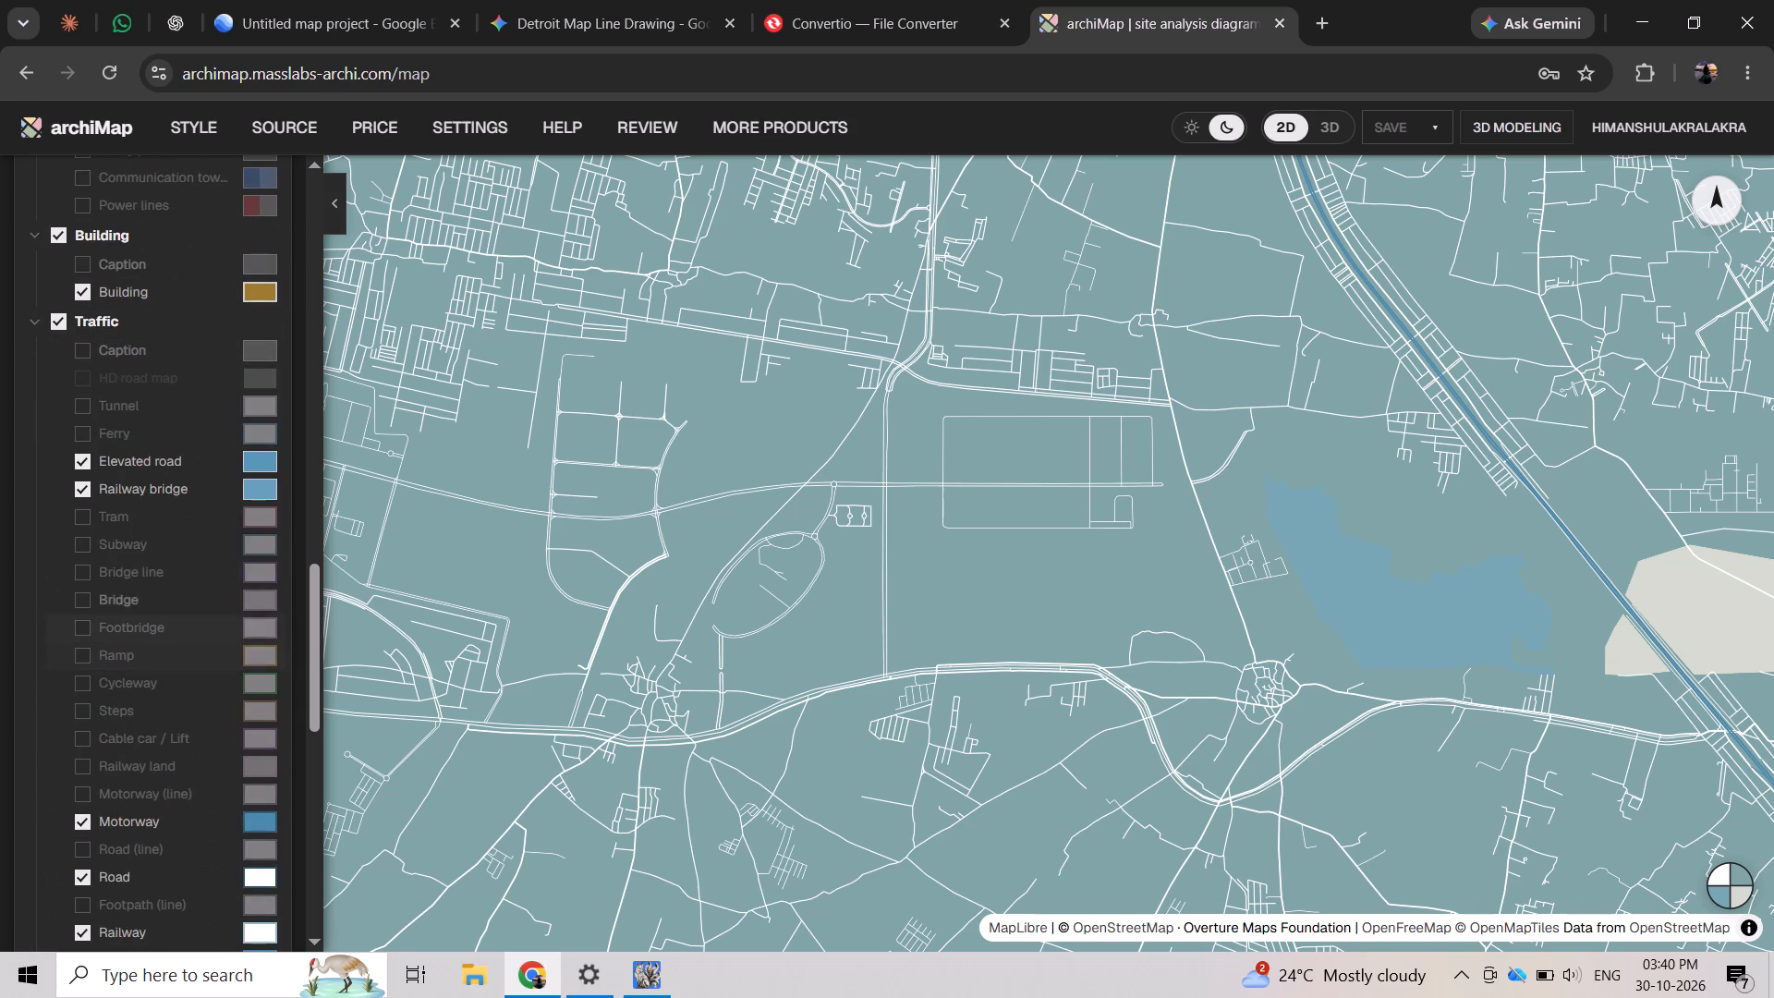
scroll(158, 597, "down", 4)
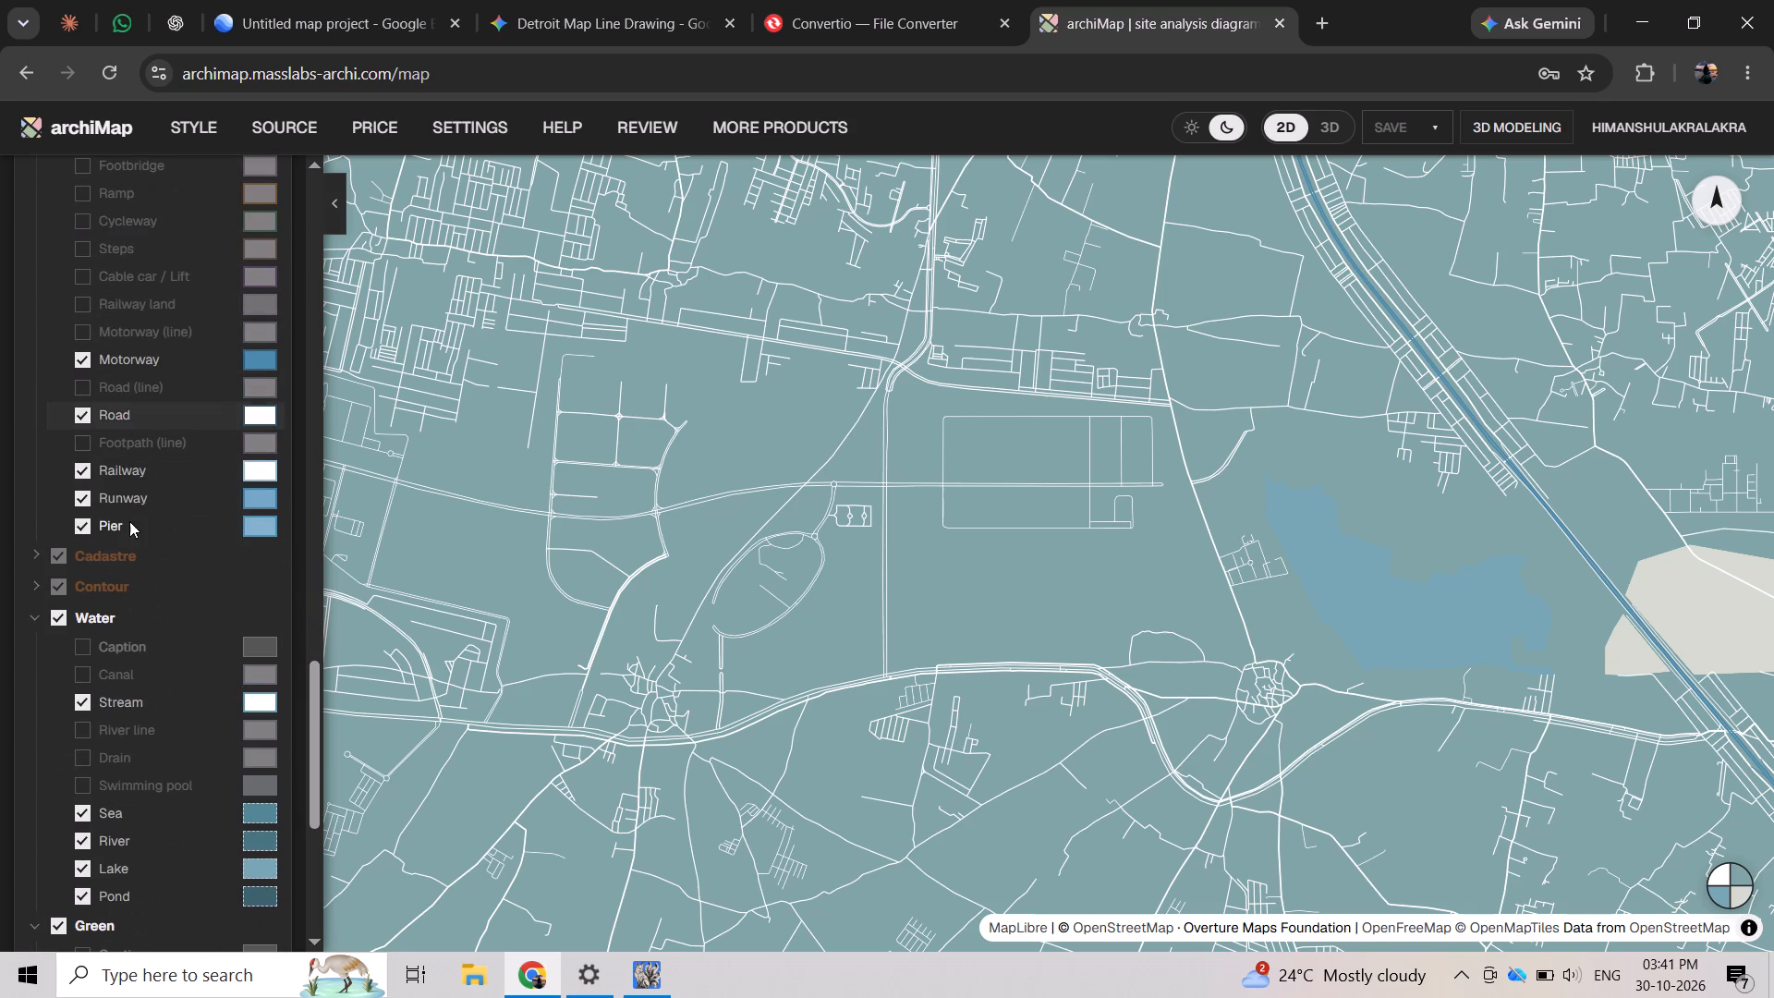
scroll(124, 553, "down", 2)
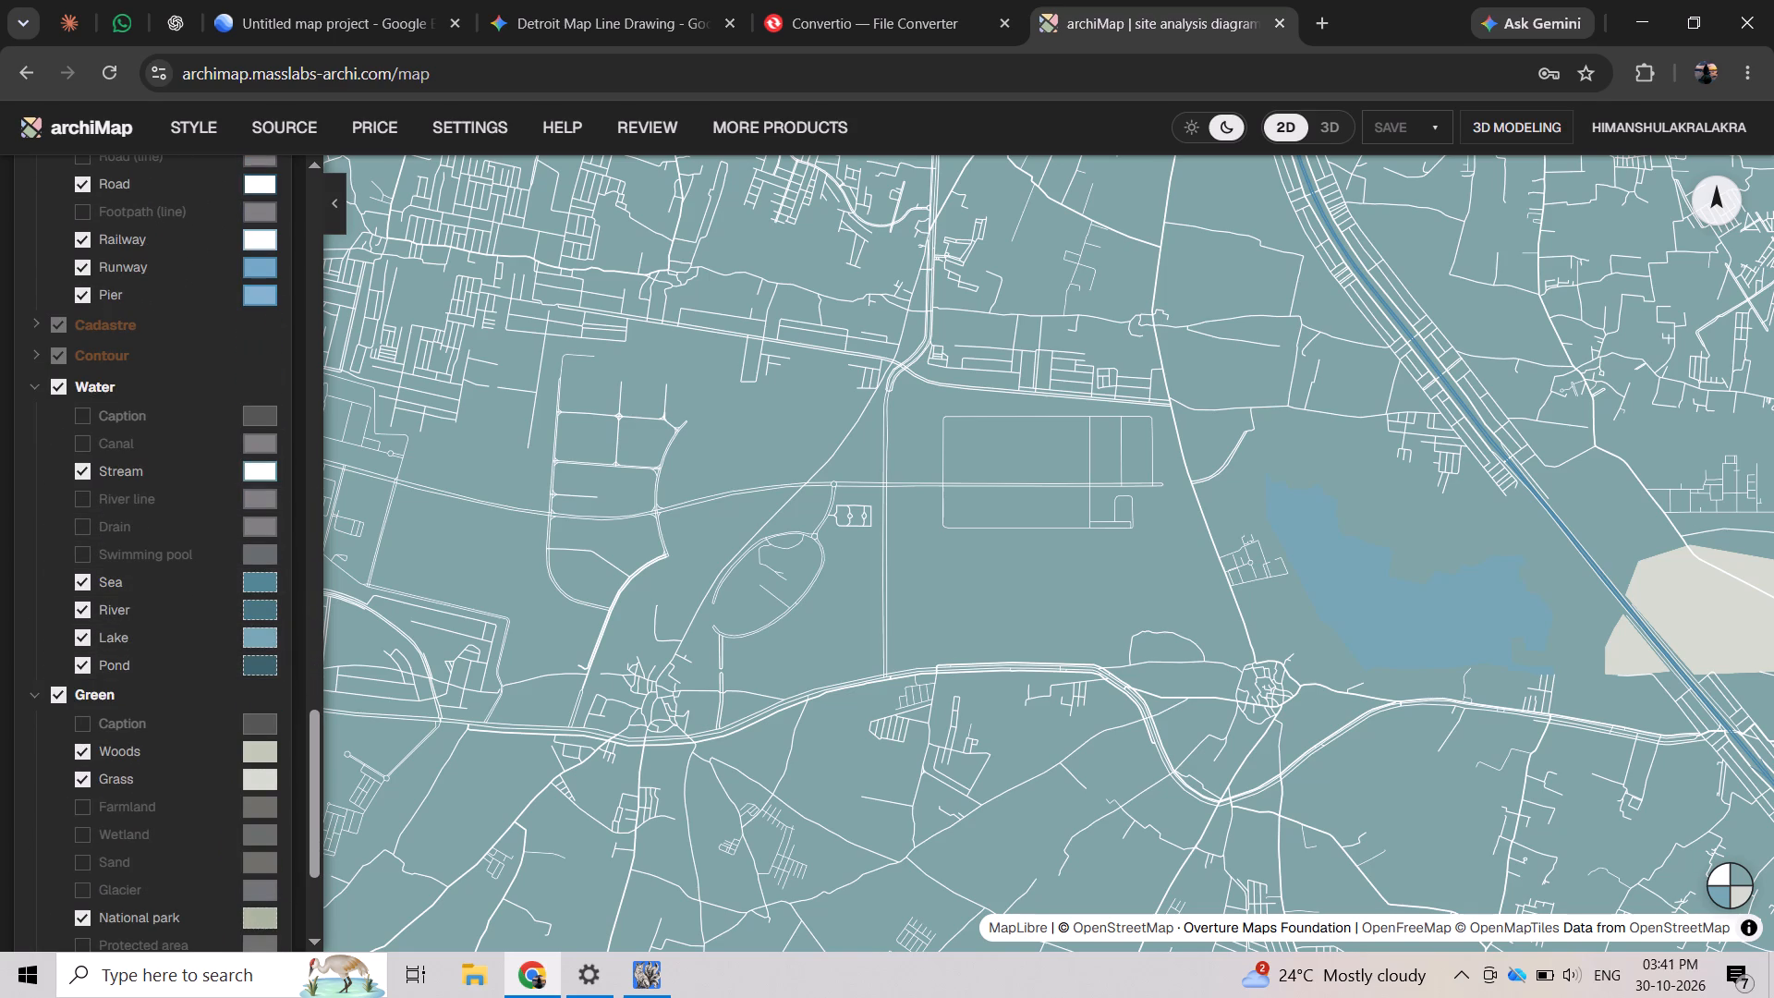
left_click_drag(1327, 639, 171, 686)
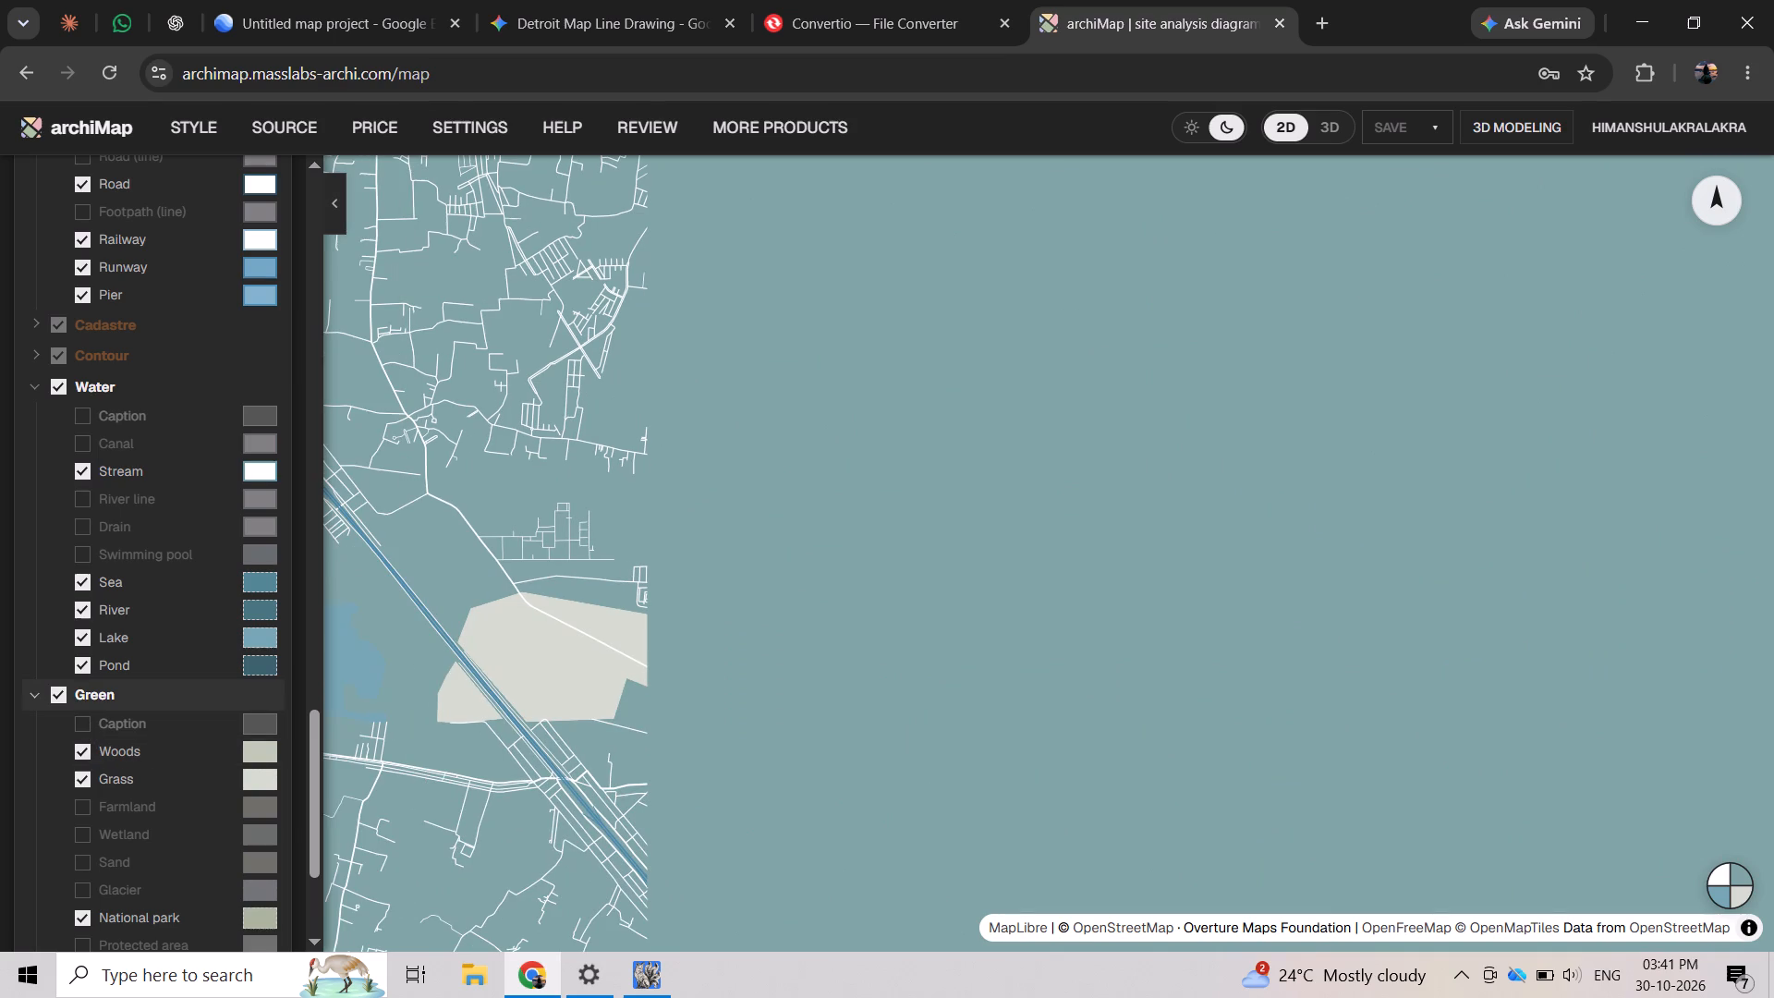
left_click_drag(171, 686, 237, 676)
left_click(270, 675)
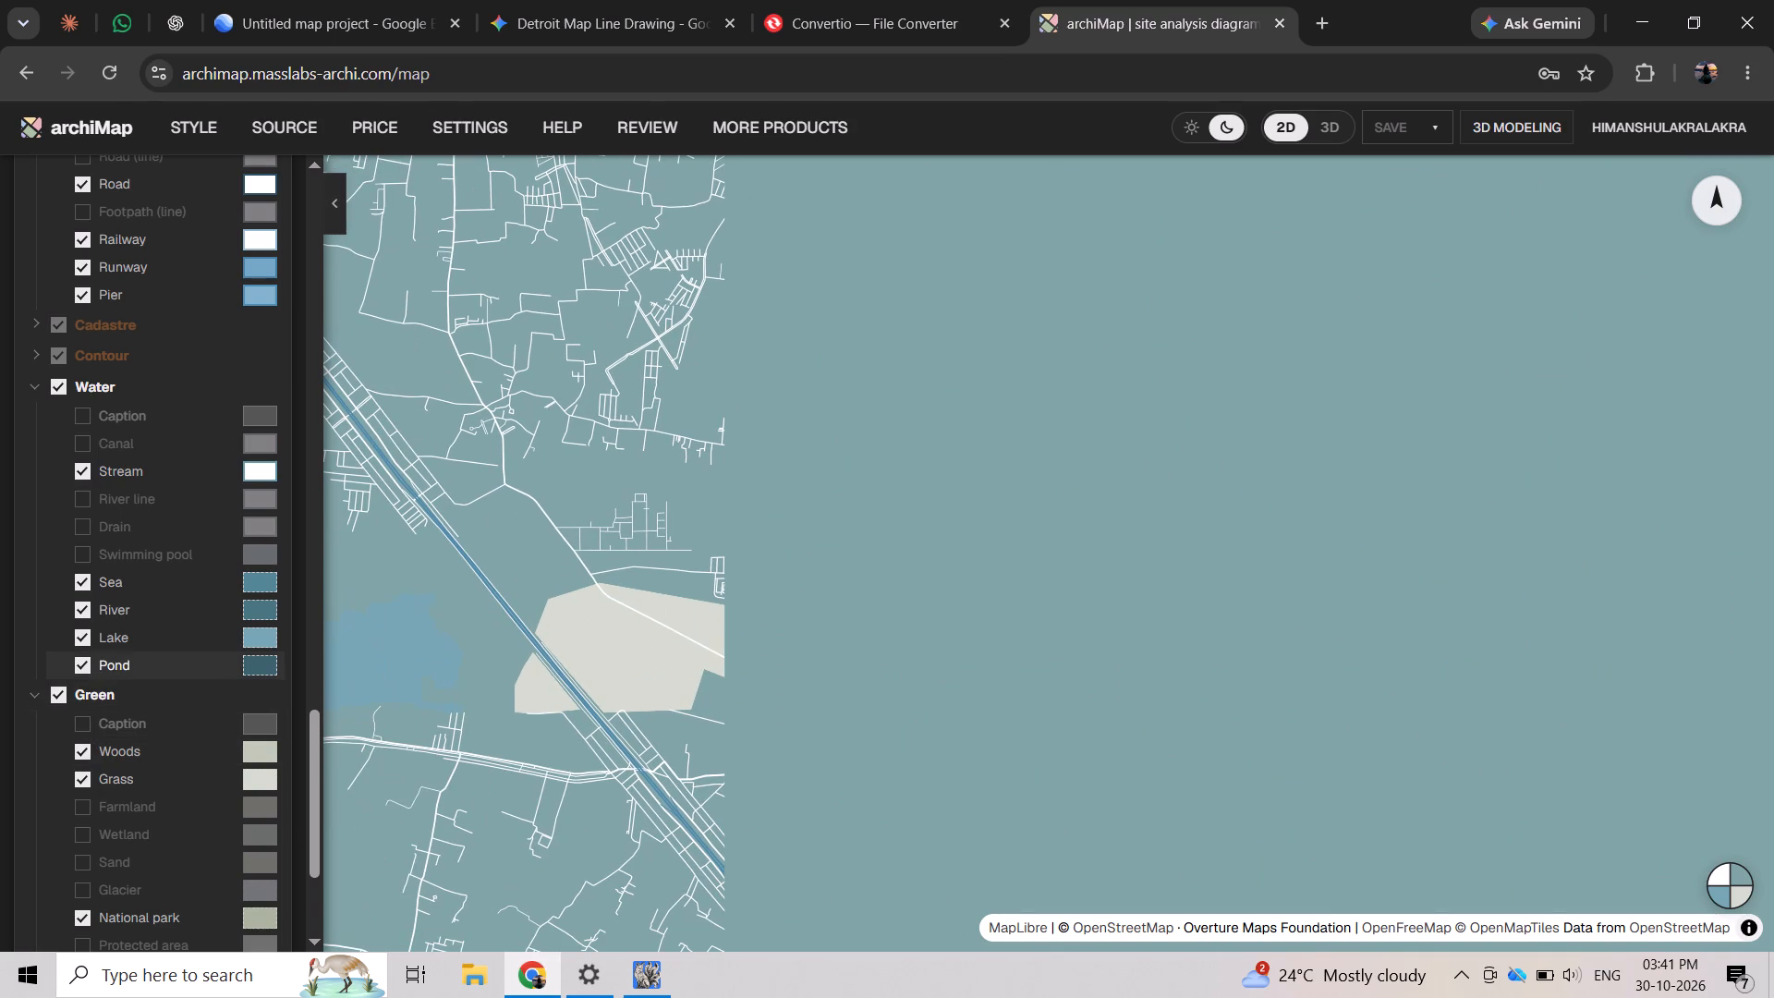
left_click(382, 663)
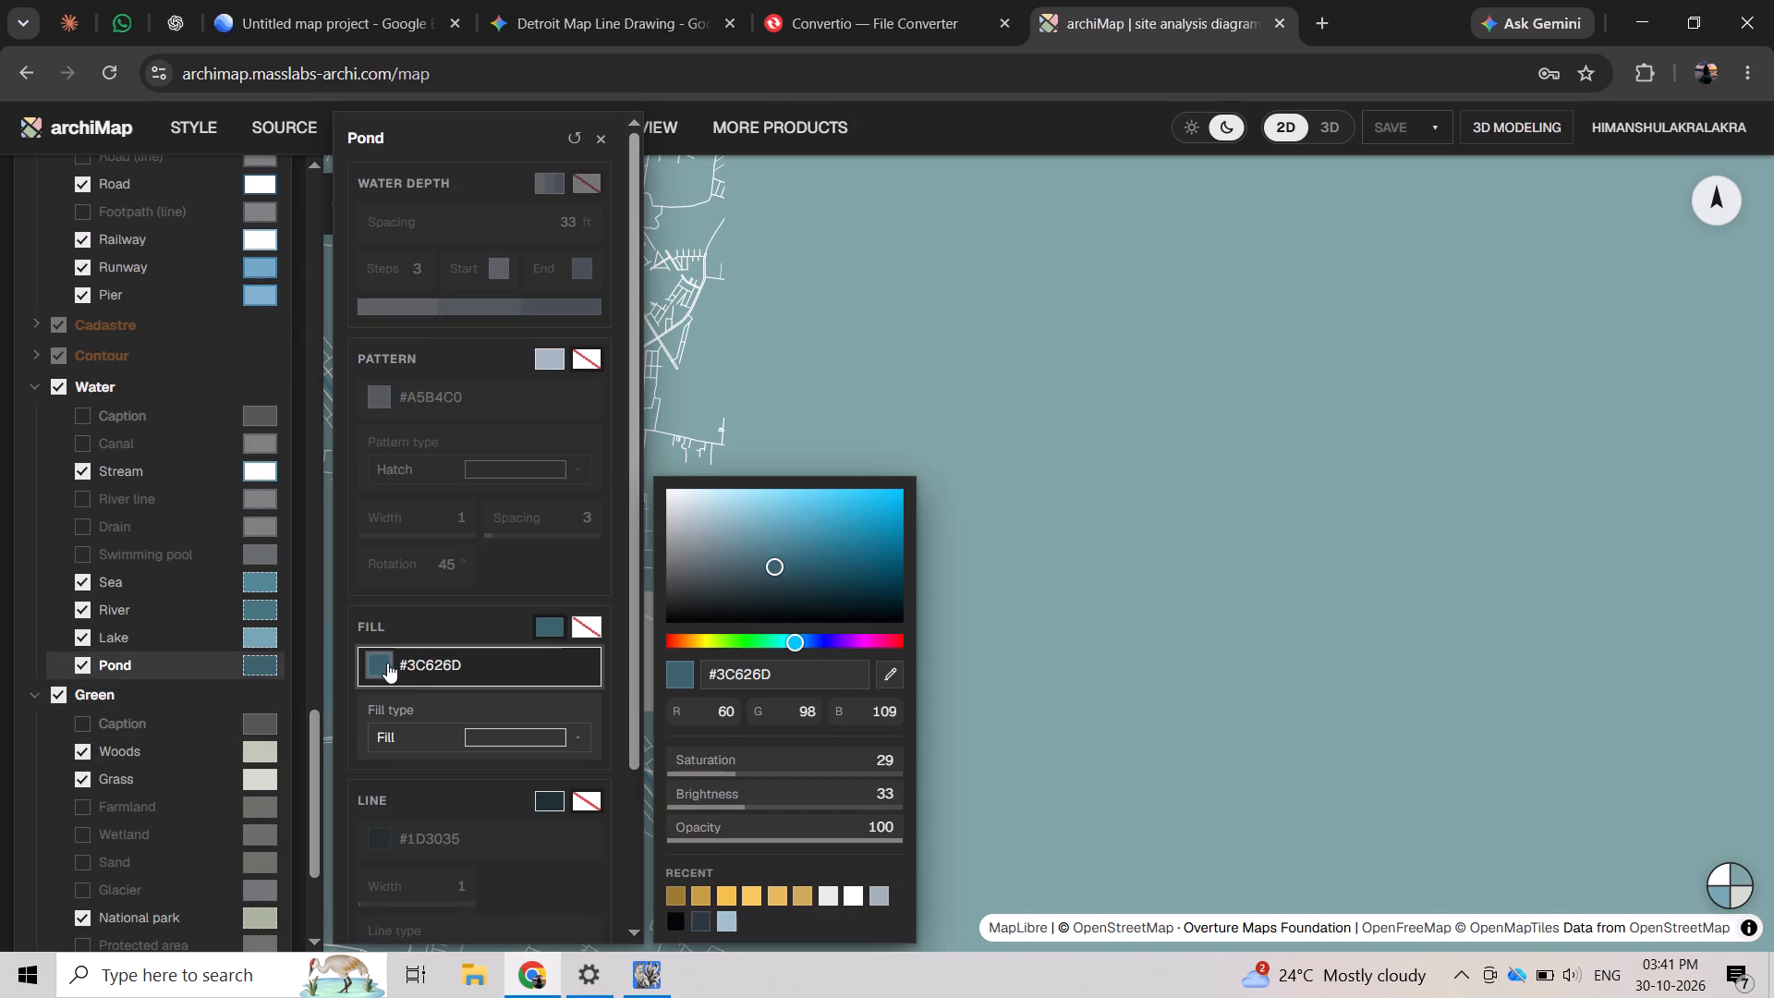
left_click(828, 501)
left_click(1008, 660)
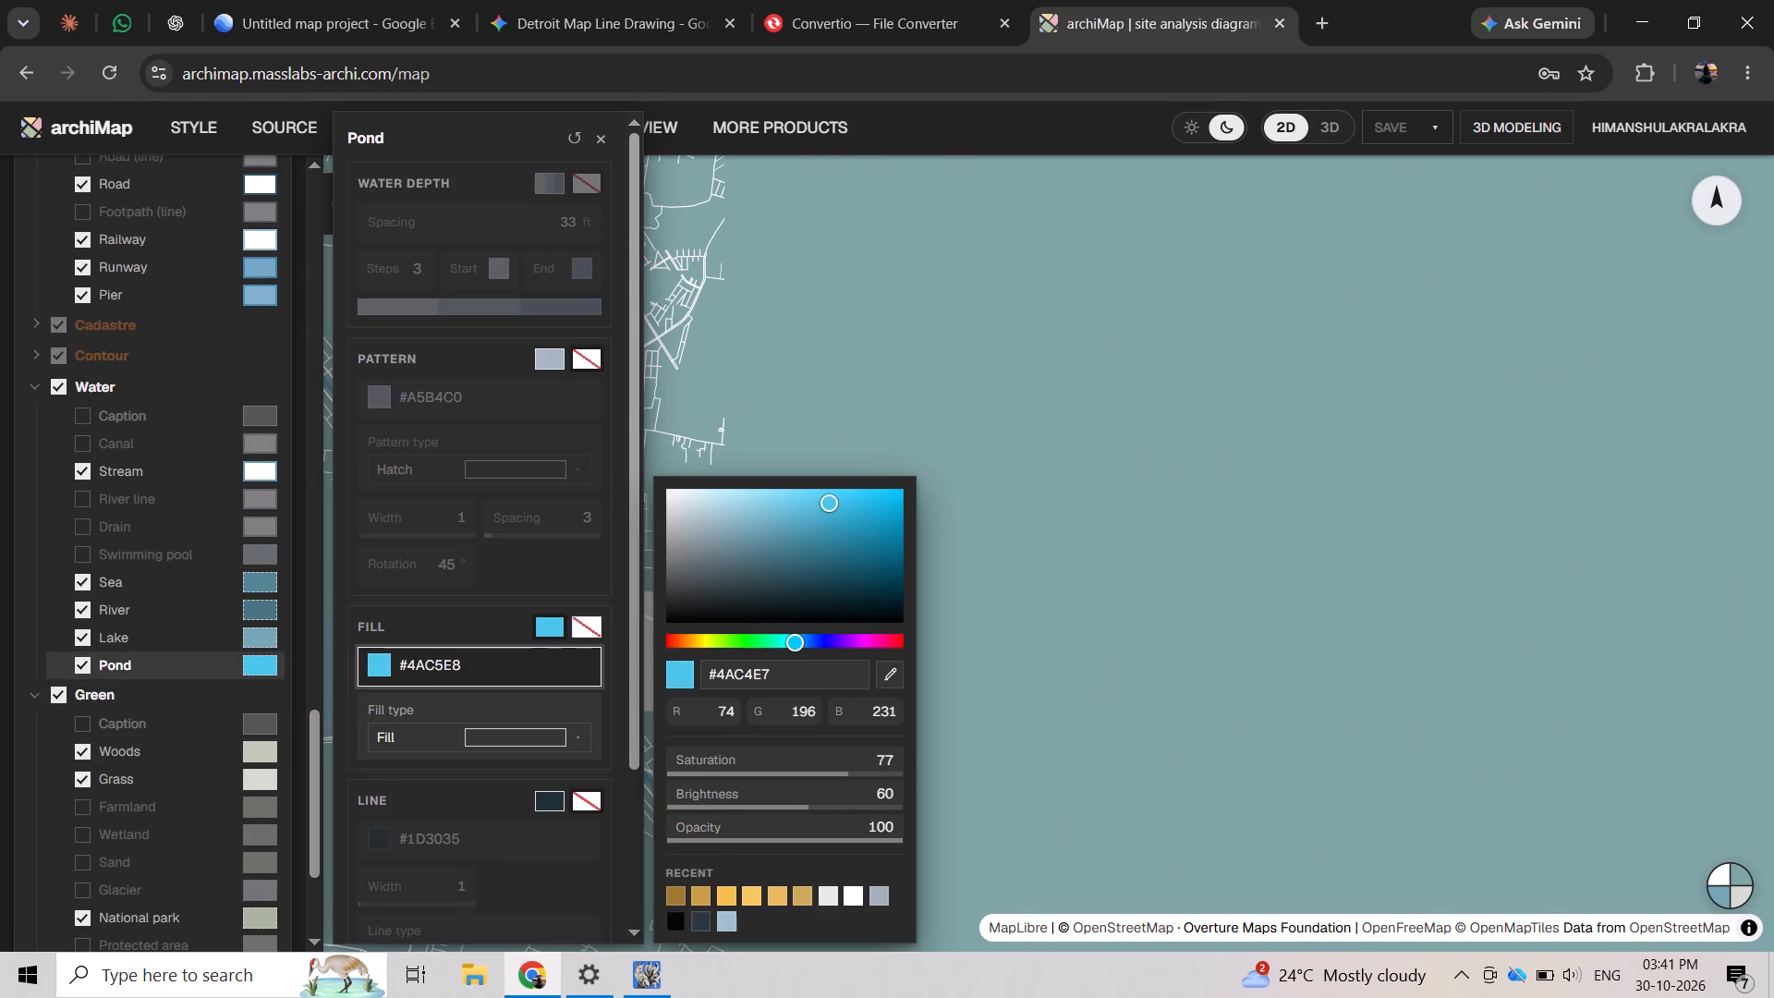
Change the River layer's fill colour in the Water group to a bright sky blue.
scroll(650, 604, "down", 3)
left_click_drag(654, 617, 654, 615)
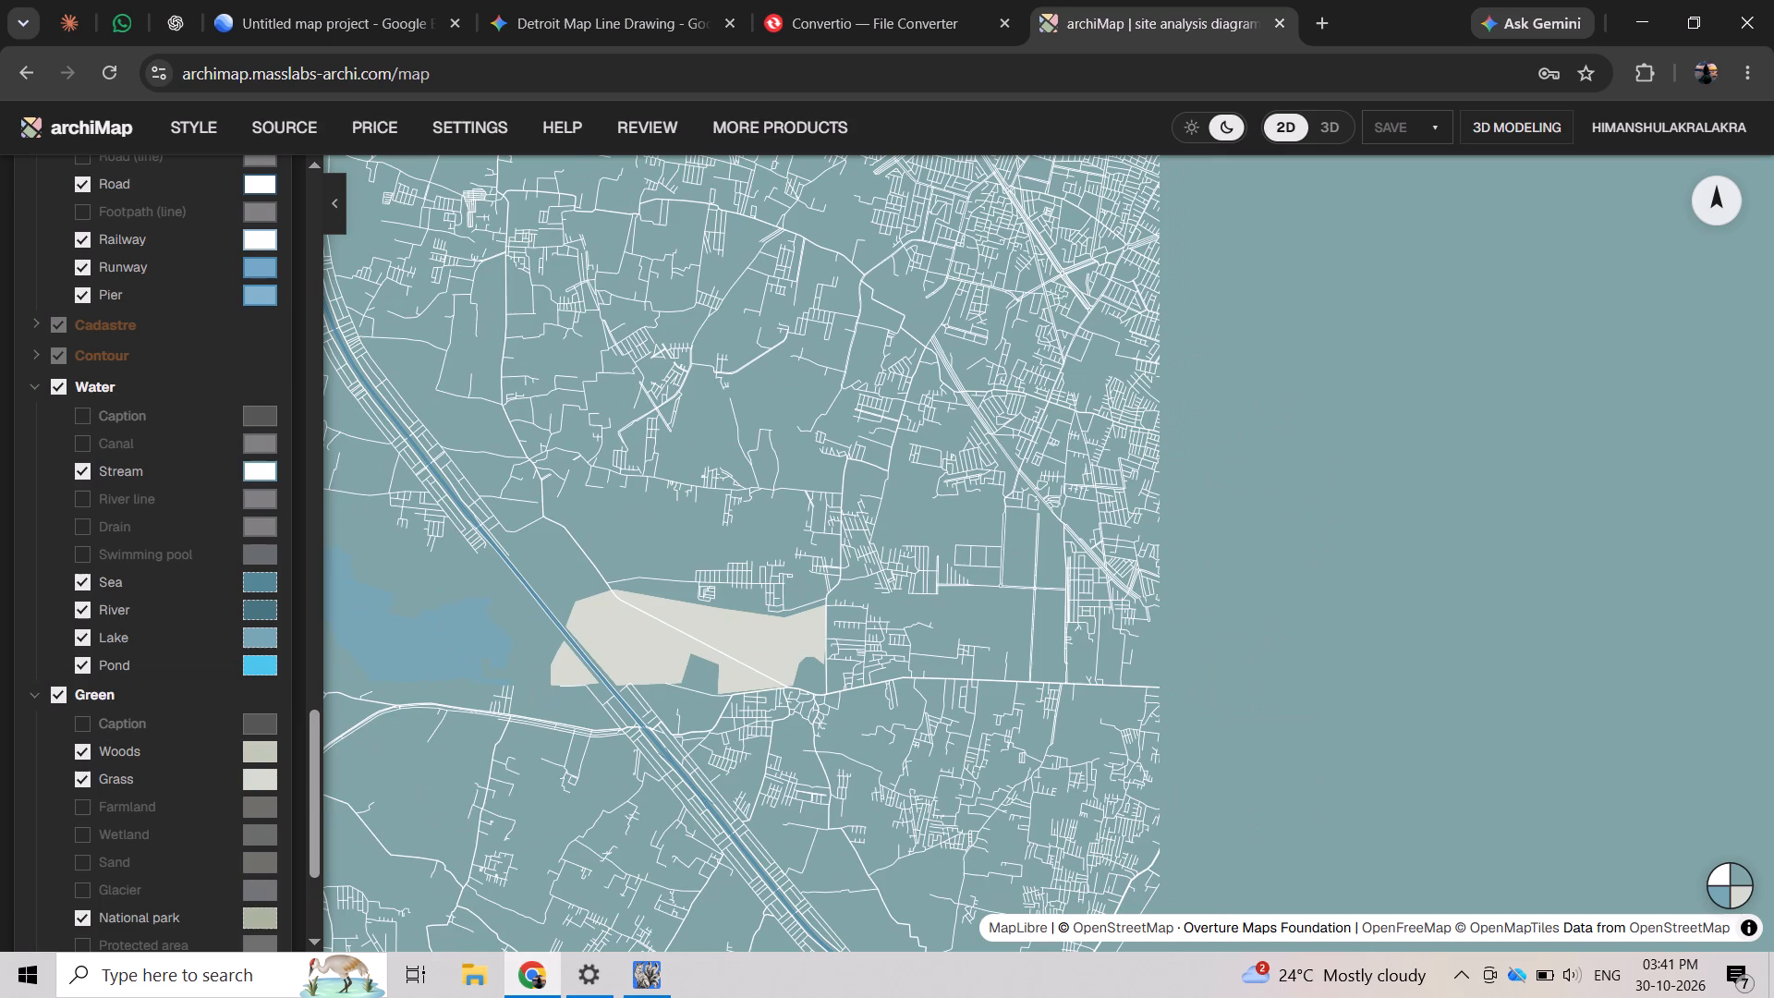
left_click_drag(654, 615, 903, 628)
left_click_drag(778, 657, 994, 621)
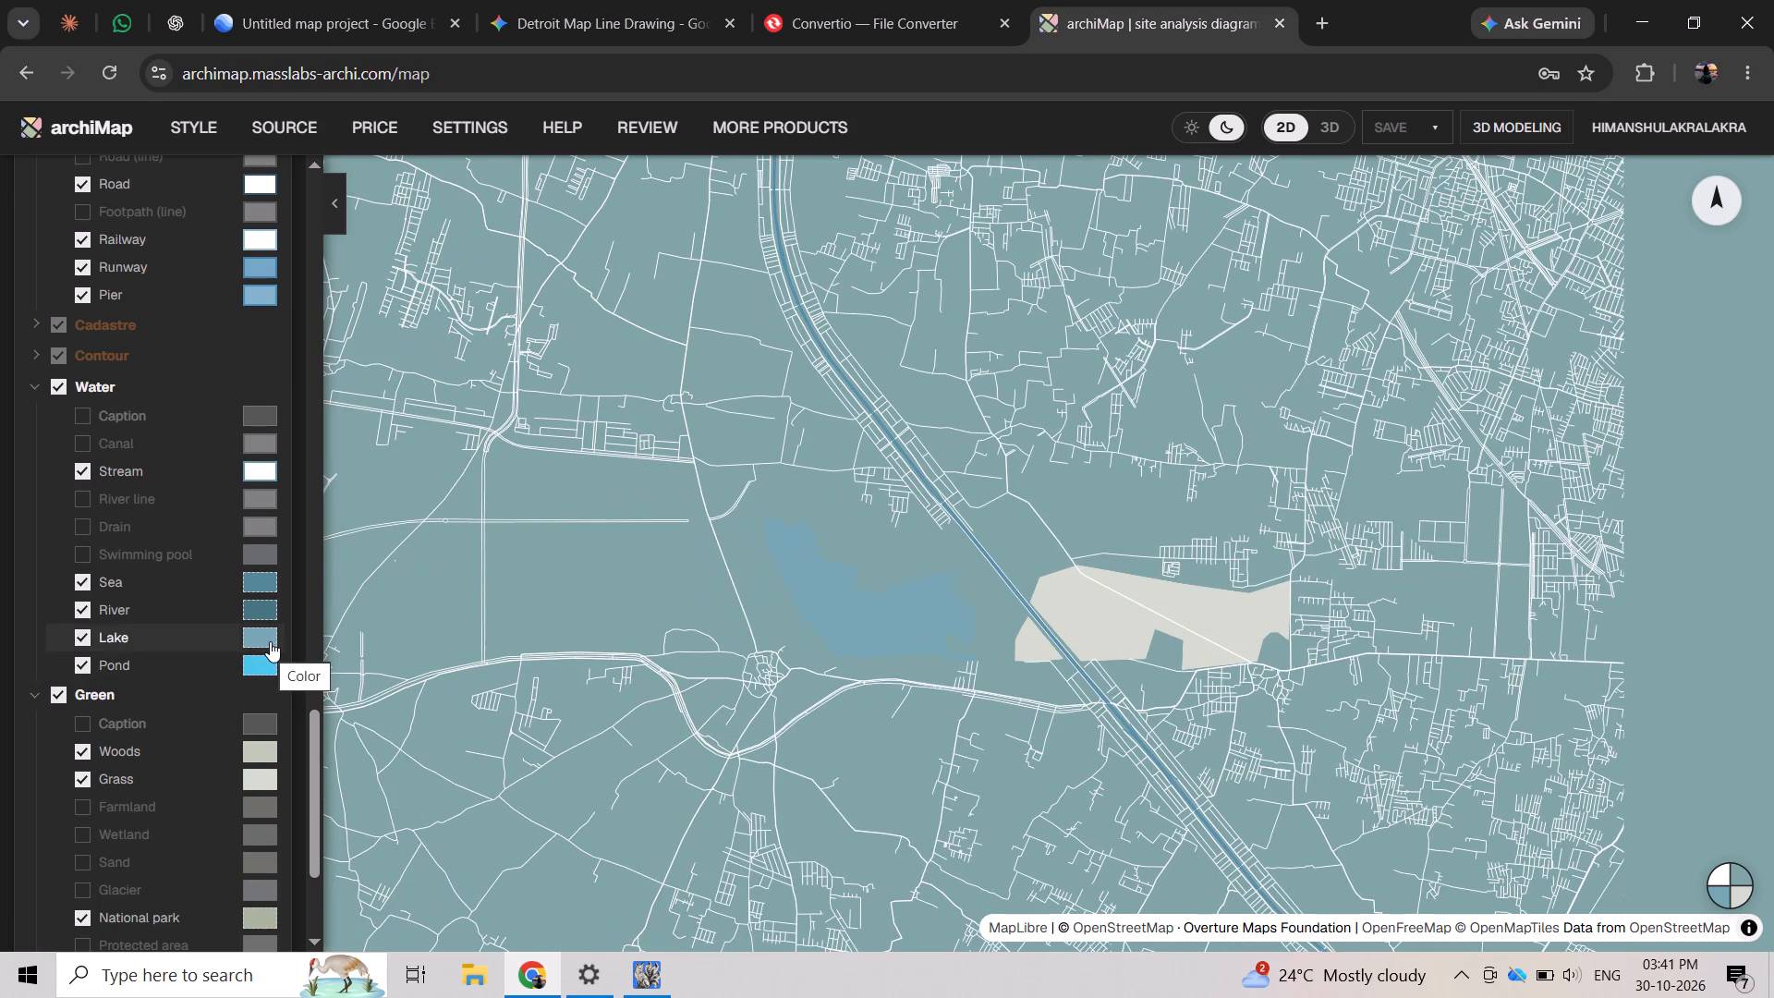
left_click(265, 612)
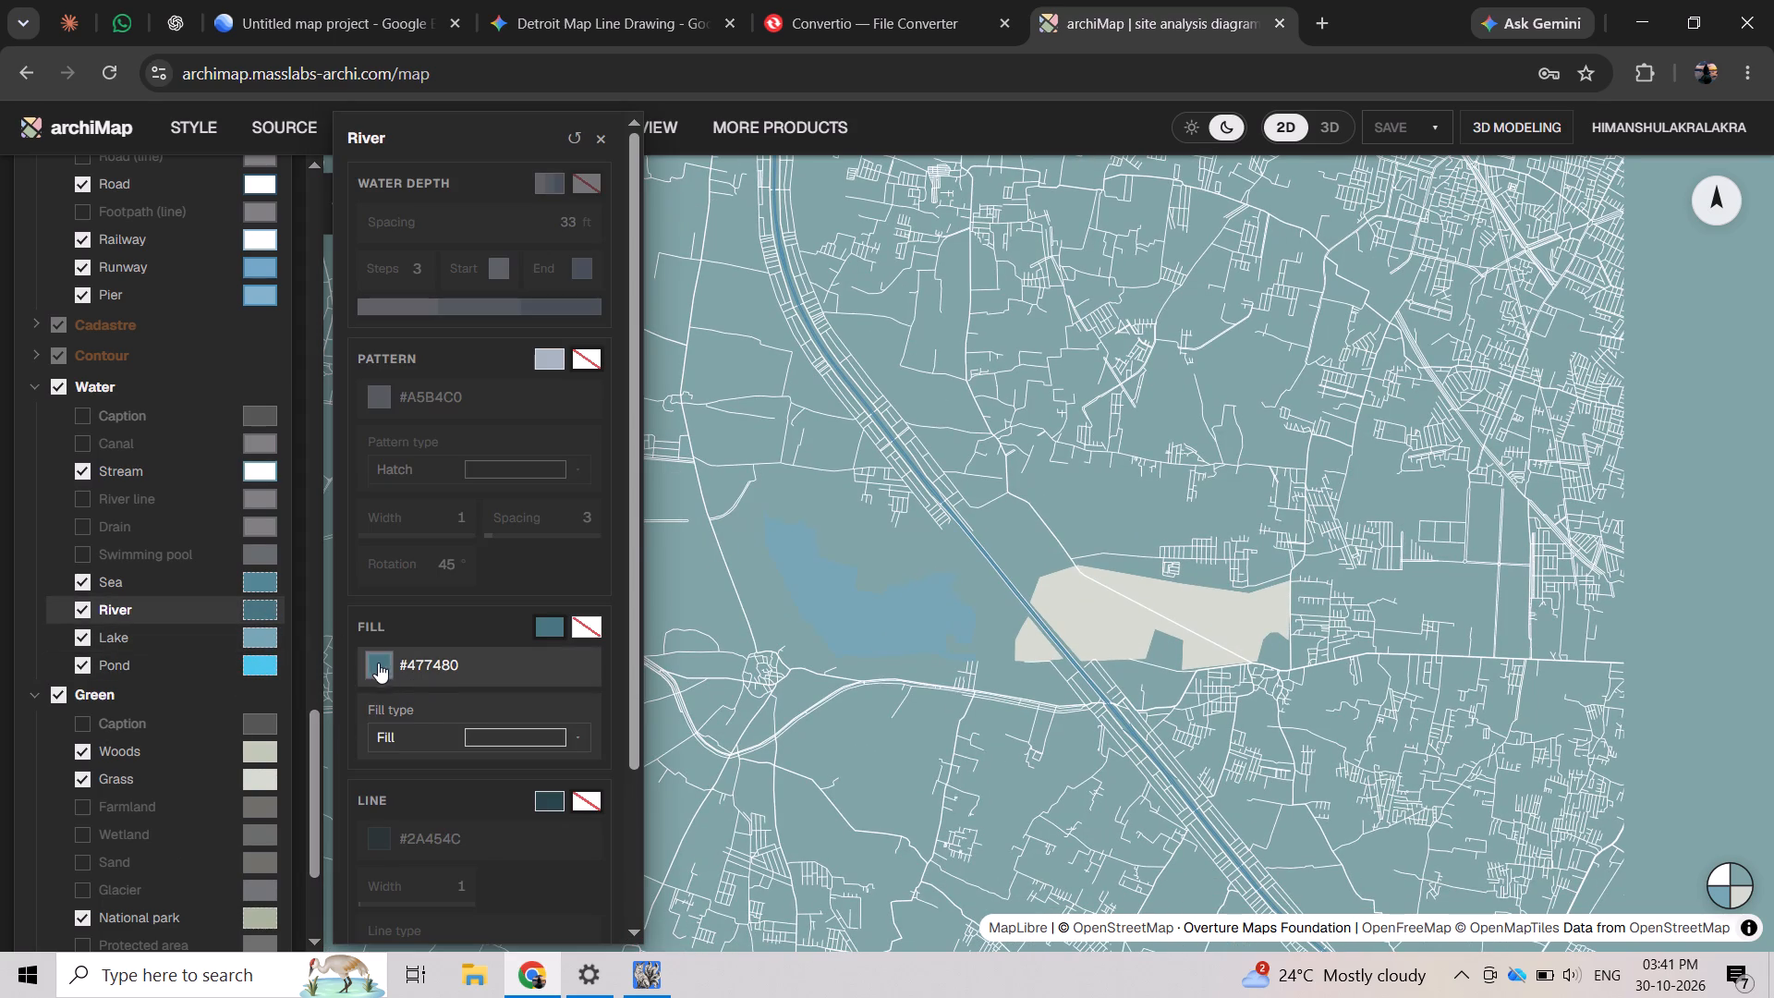
left_click(376, 662)
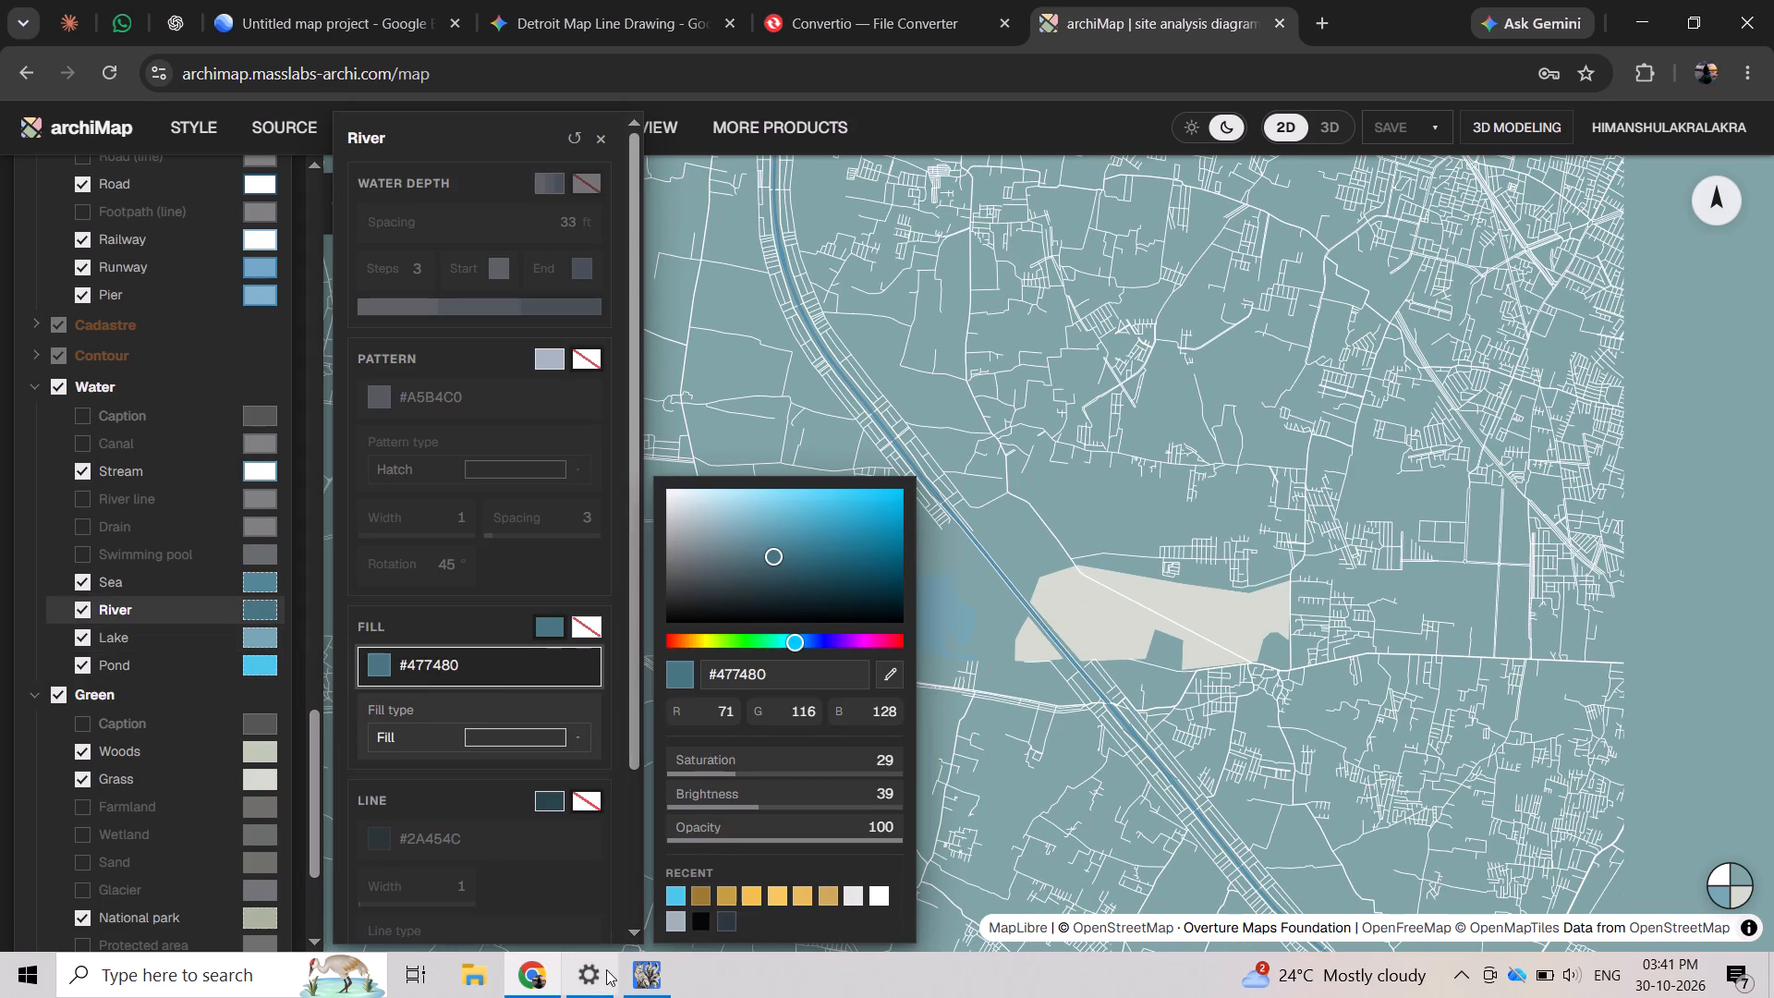
left_click(797, 492)
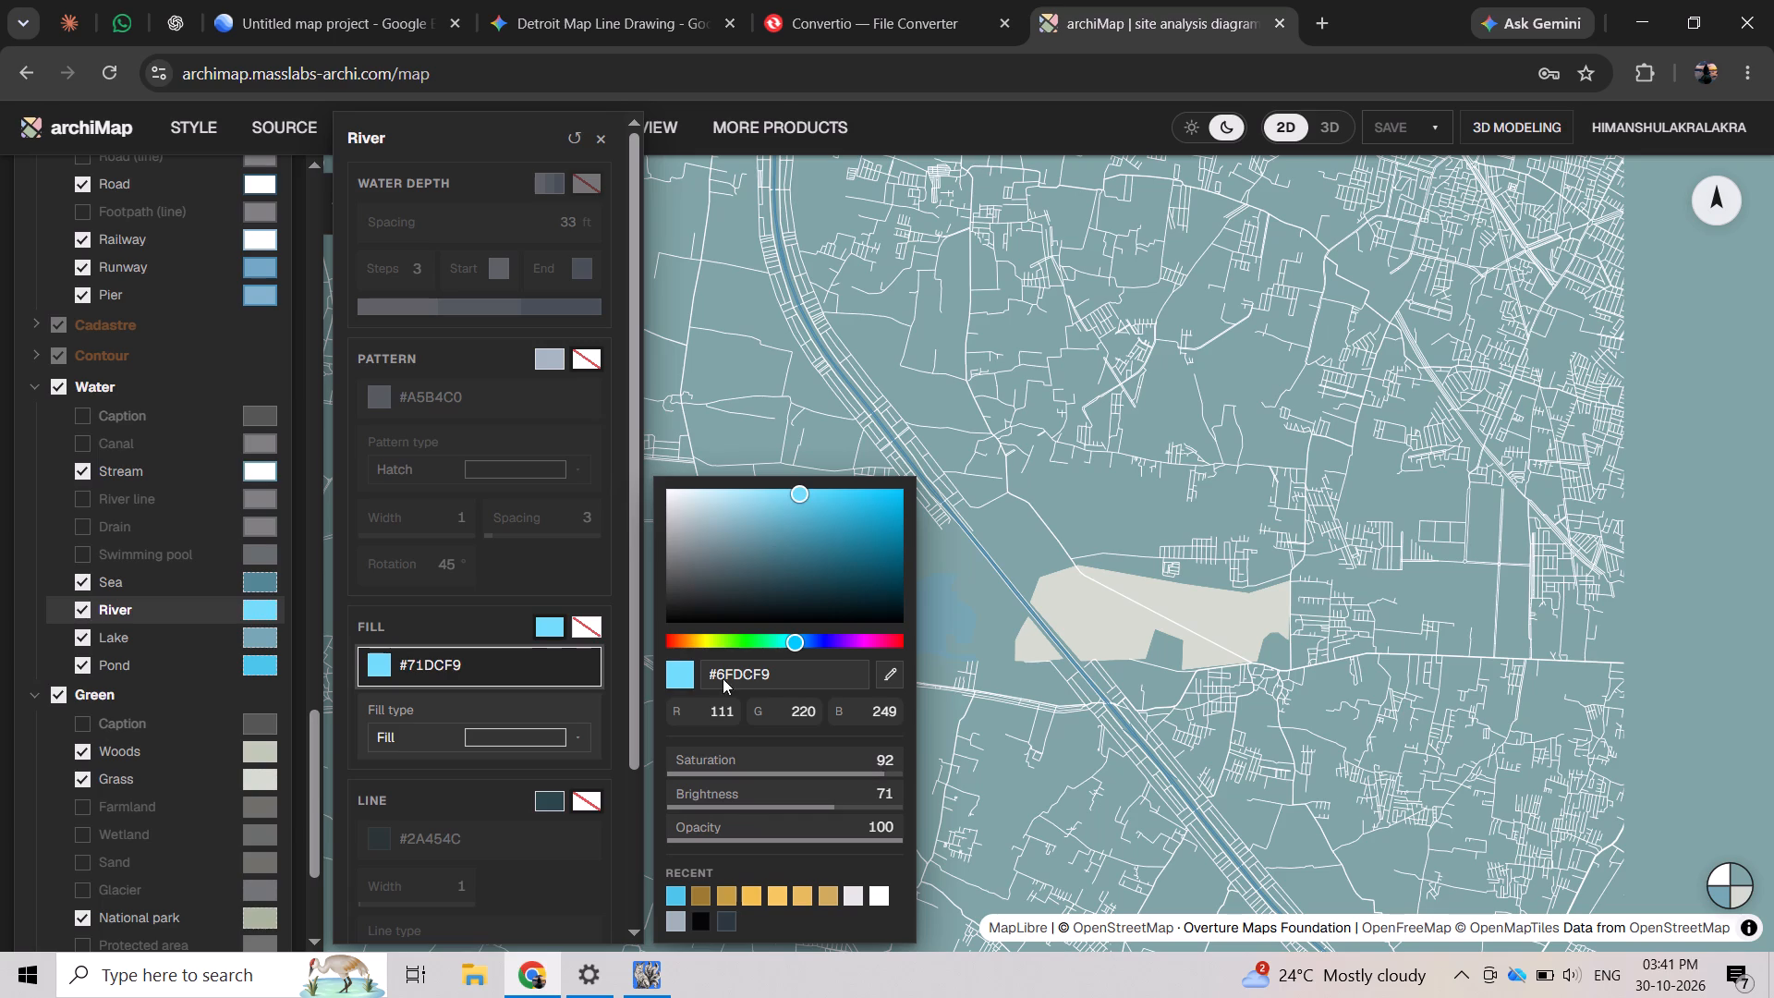
left_click(818, 496)
left_click(928, 562)
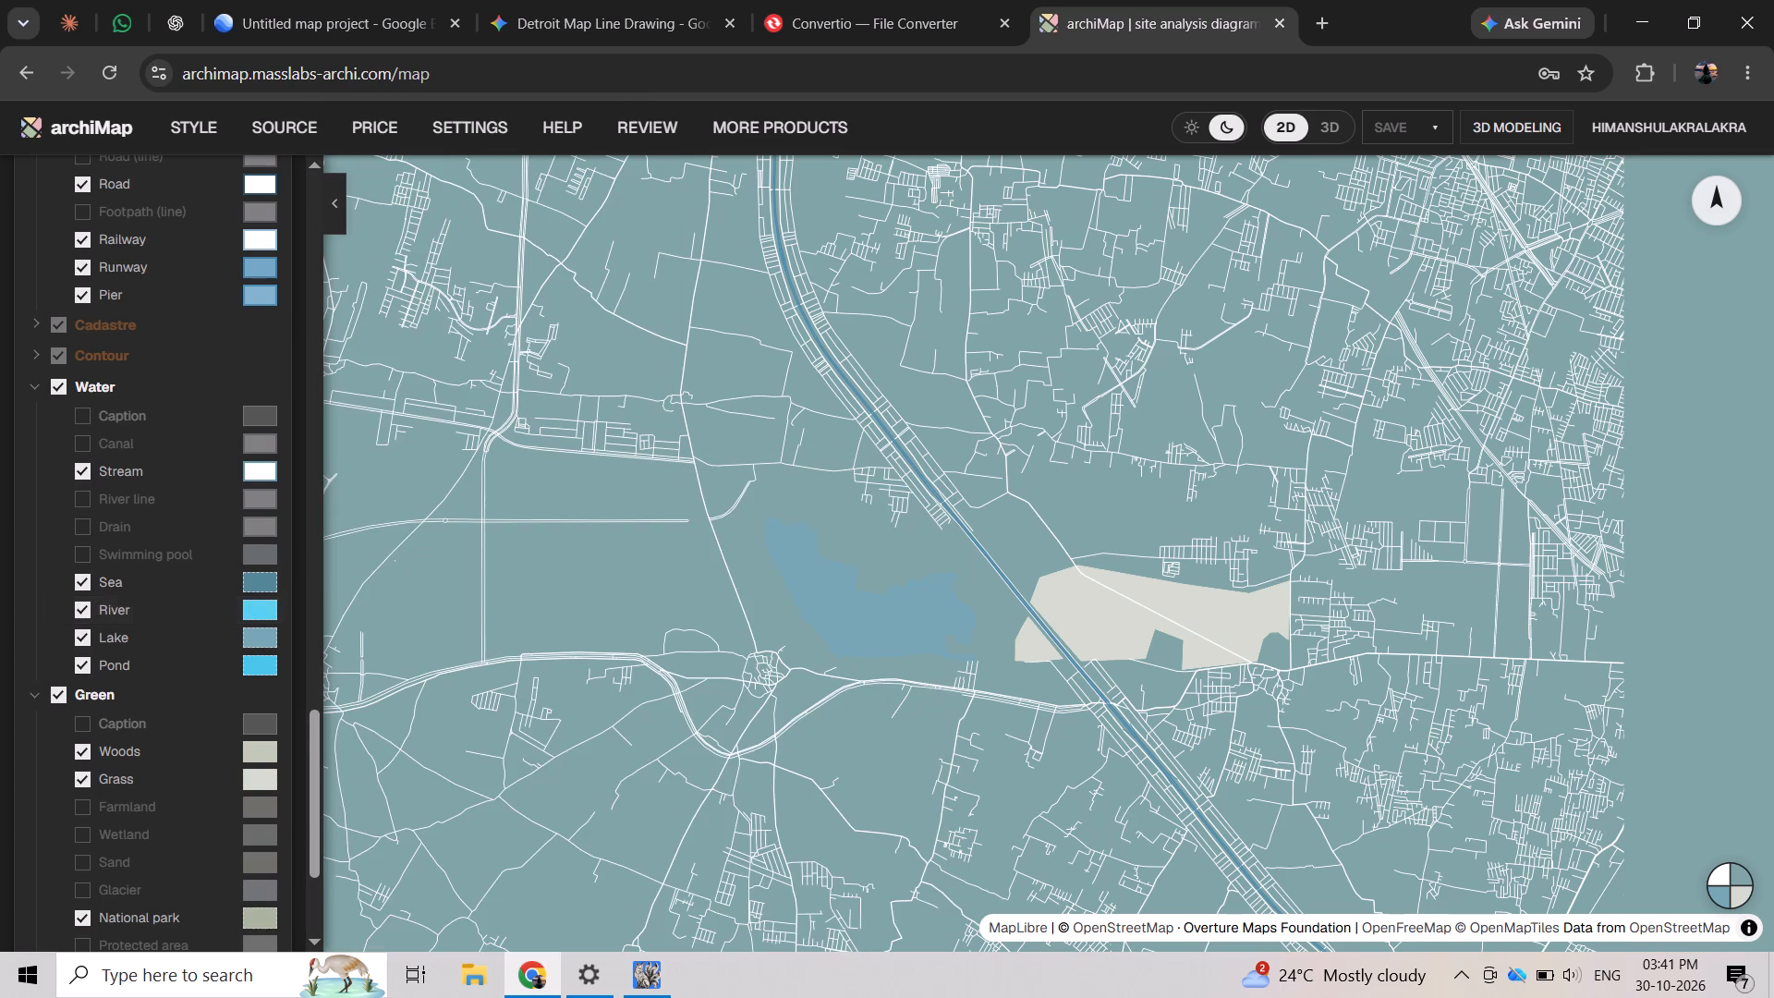
Change the Sea layer's fill colour in the Water group to a bright sky blue.
left_click(262, 571)
left_click(379, 662)
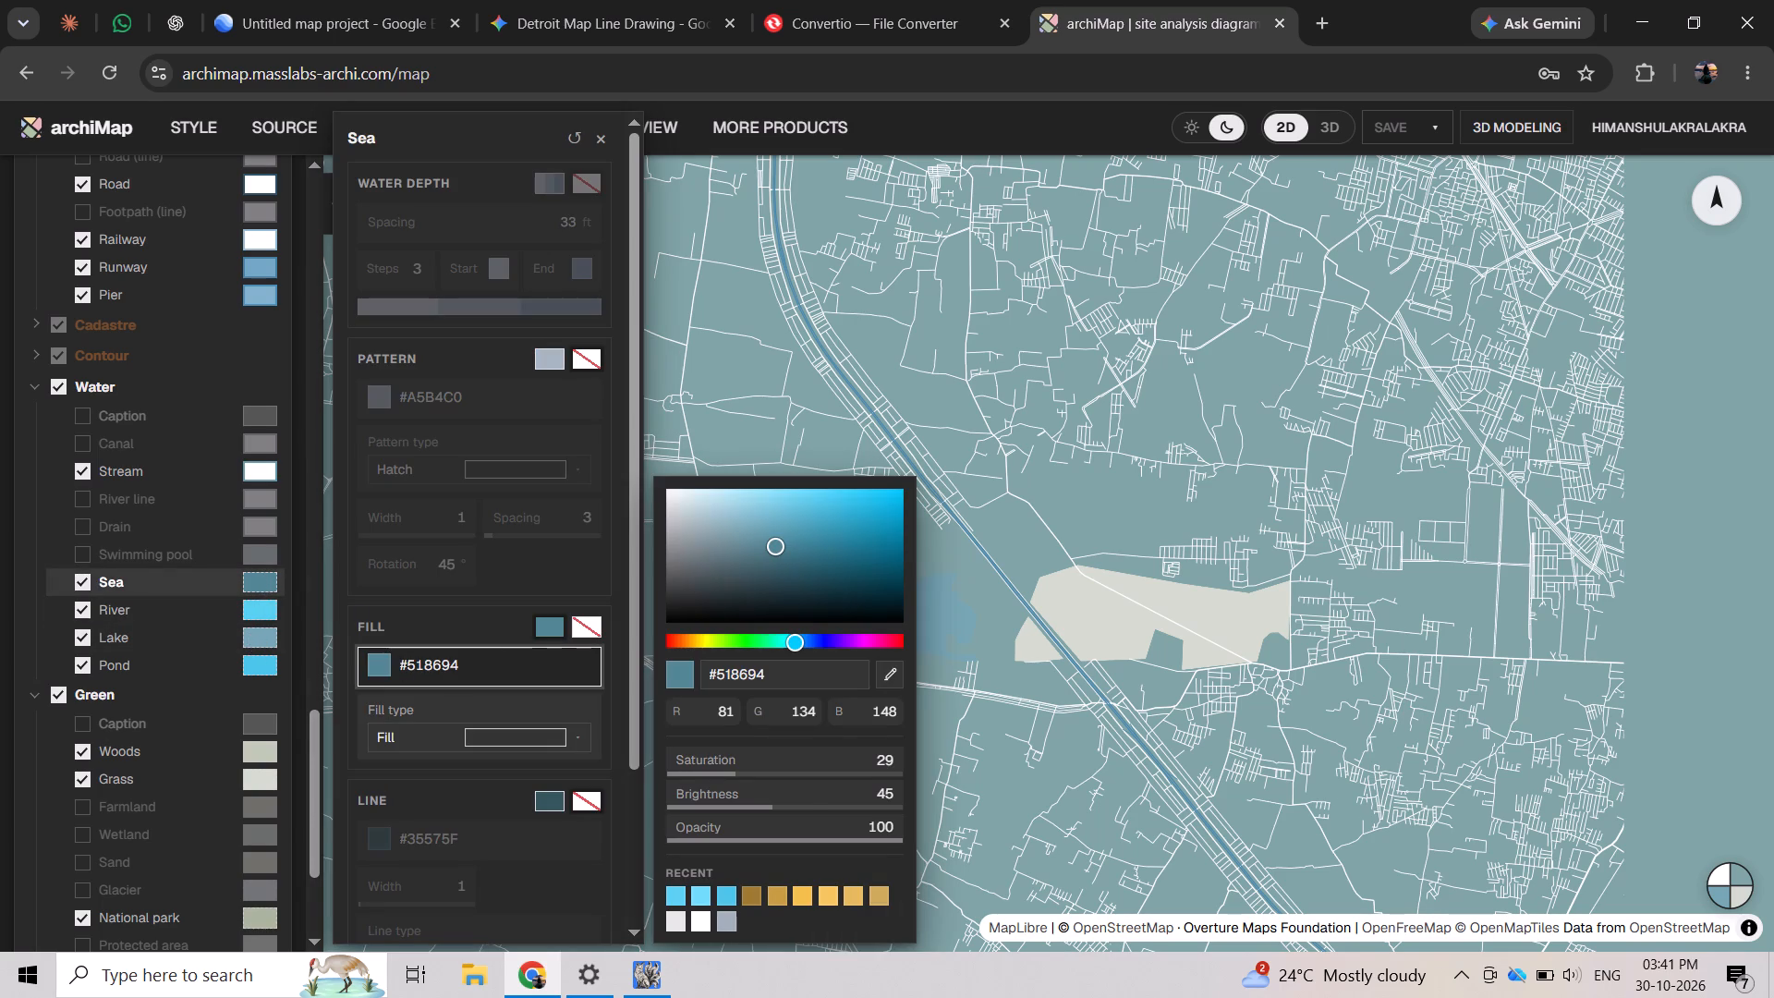
left_click(827, 495)
left_click(960, 610)
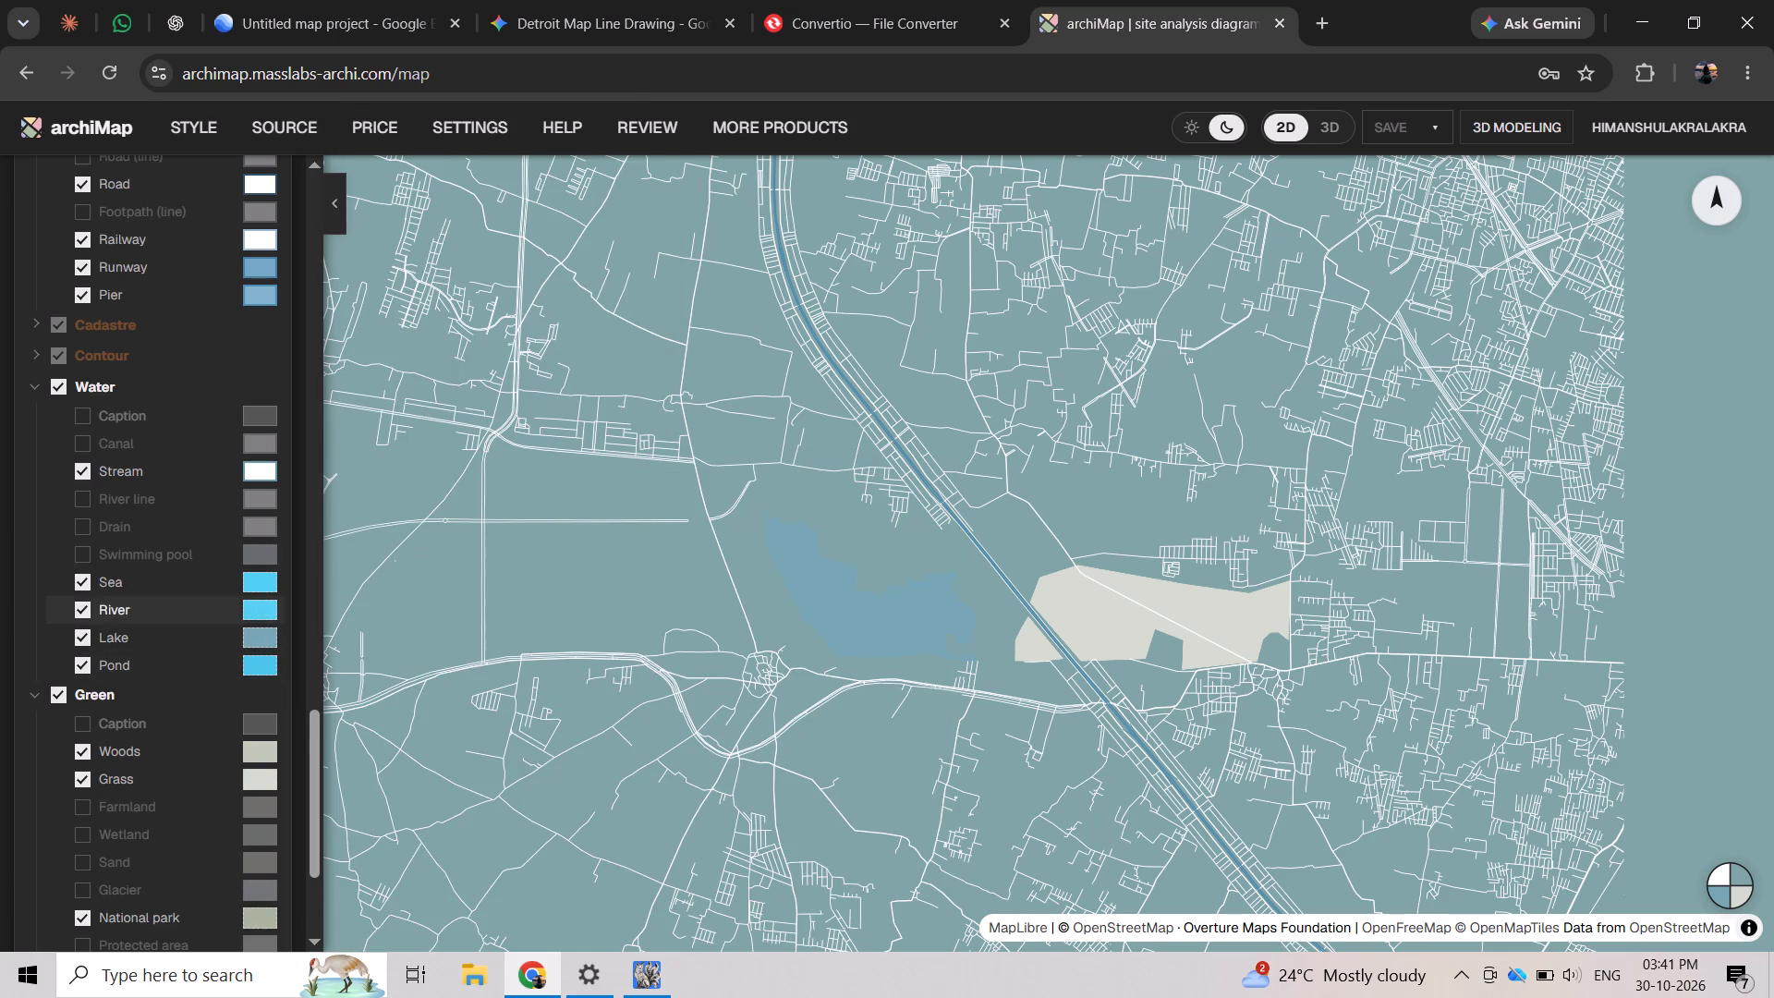
Review the layer list from the Boundary group to the Background group, checking the enabled layers and their colours.
scroll(200, 604, "up", 7)
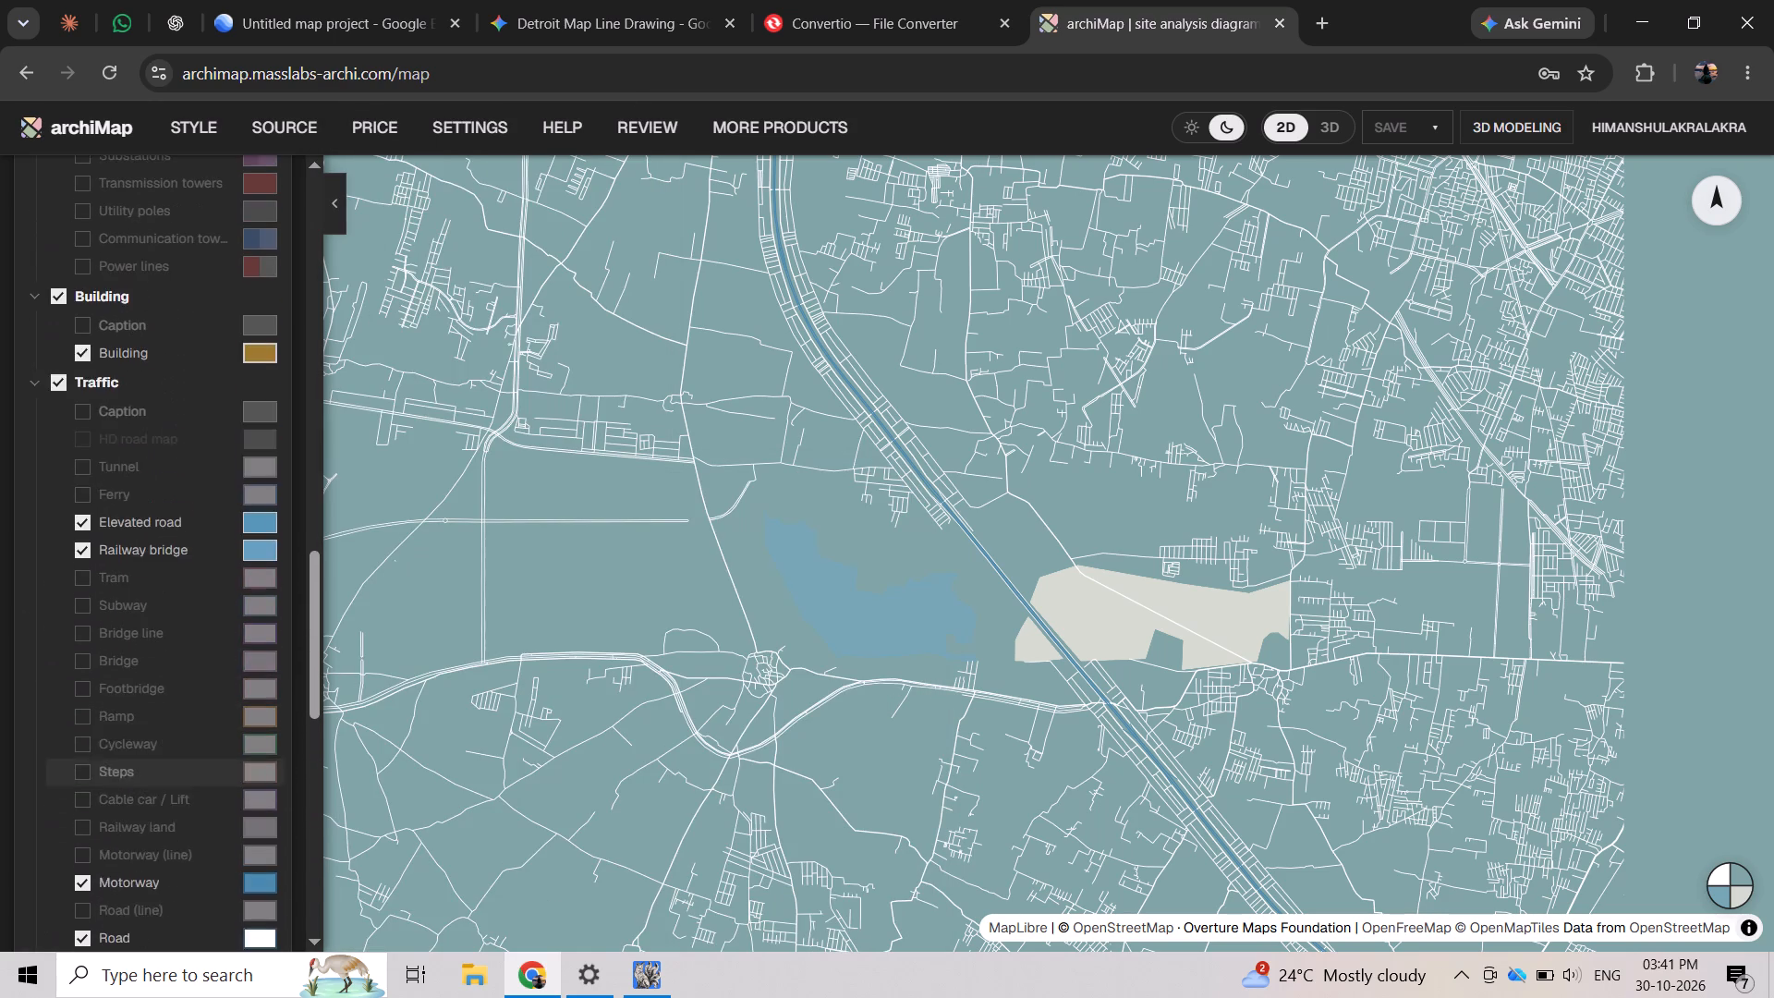
scroll(200, 604, "up", 9)
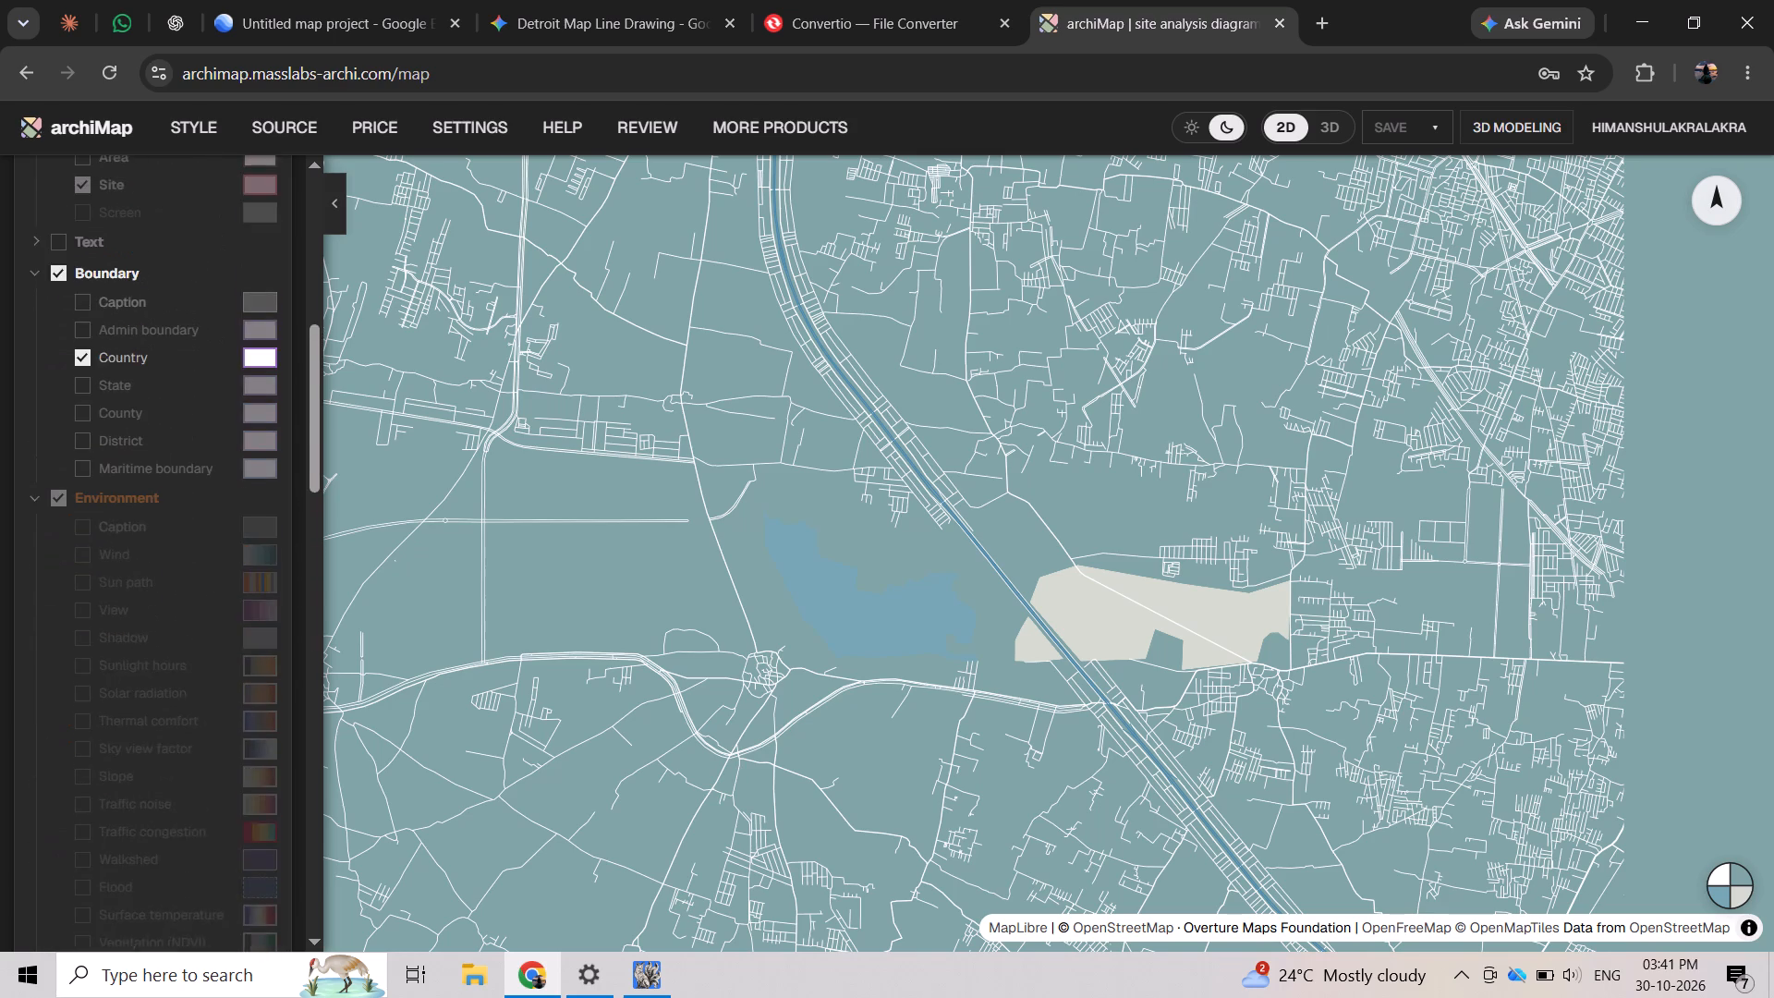
scroll(200, 604, "up", 6)
scroll(200, 604, "down", 17)
scroll(238, 615, "down", 16)
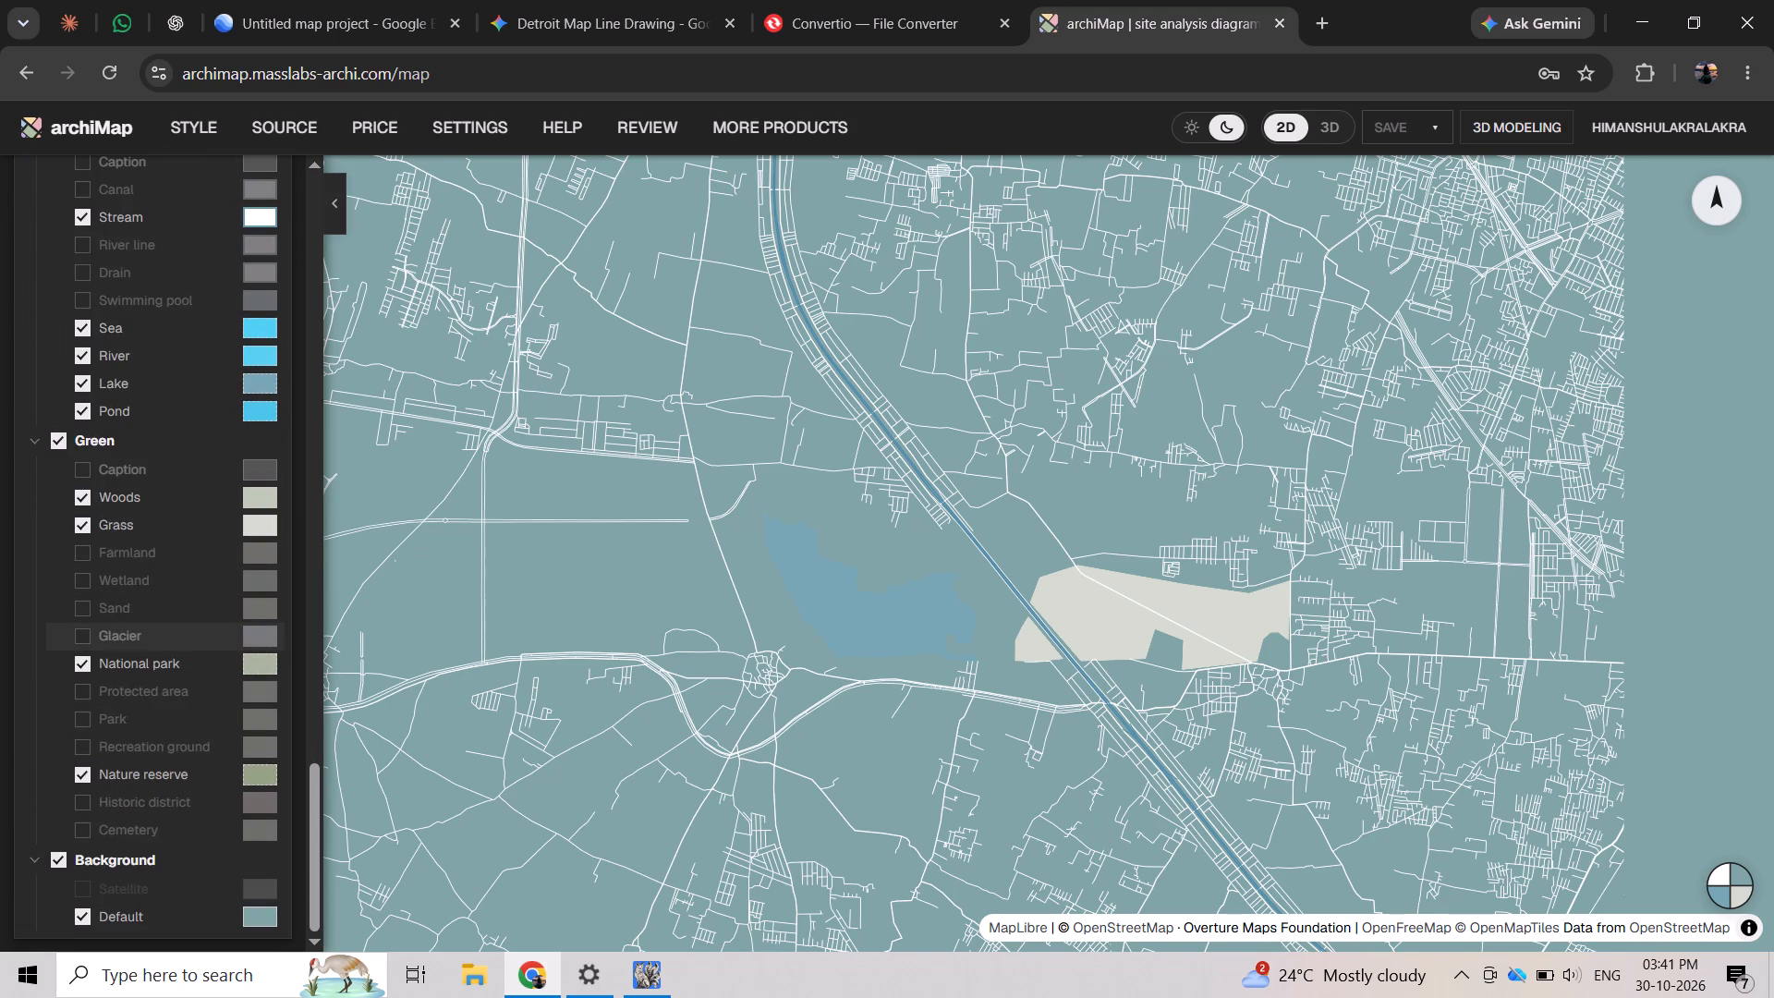
scroll(236, 633, "up", 1)
Examine the large water body beside the motorway up close and compare its colour with the Water group's layers.
left_click_drag(835, 614, 782, 614)
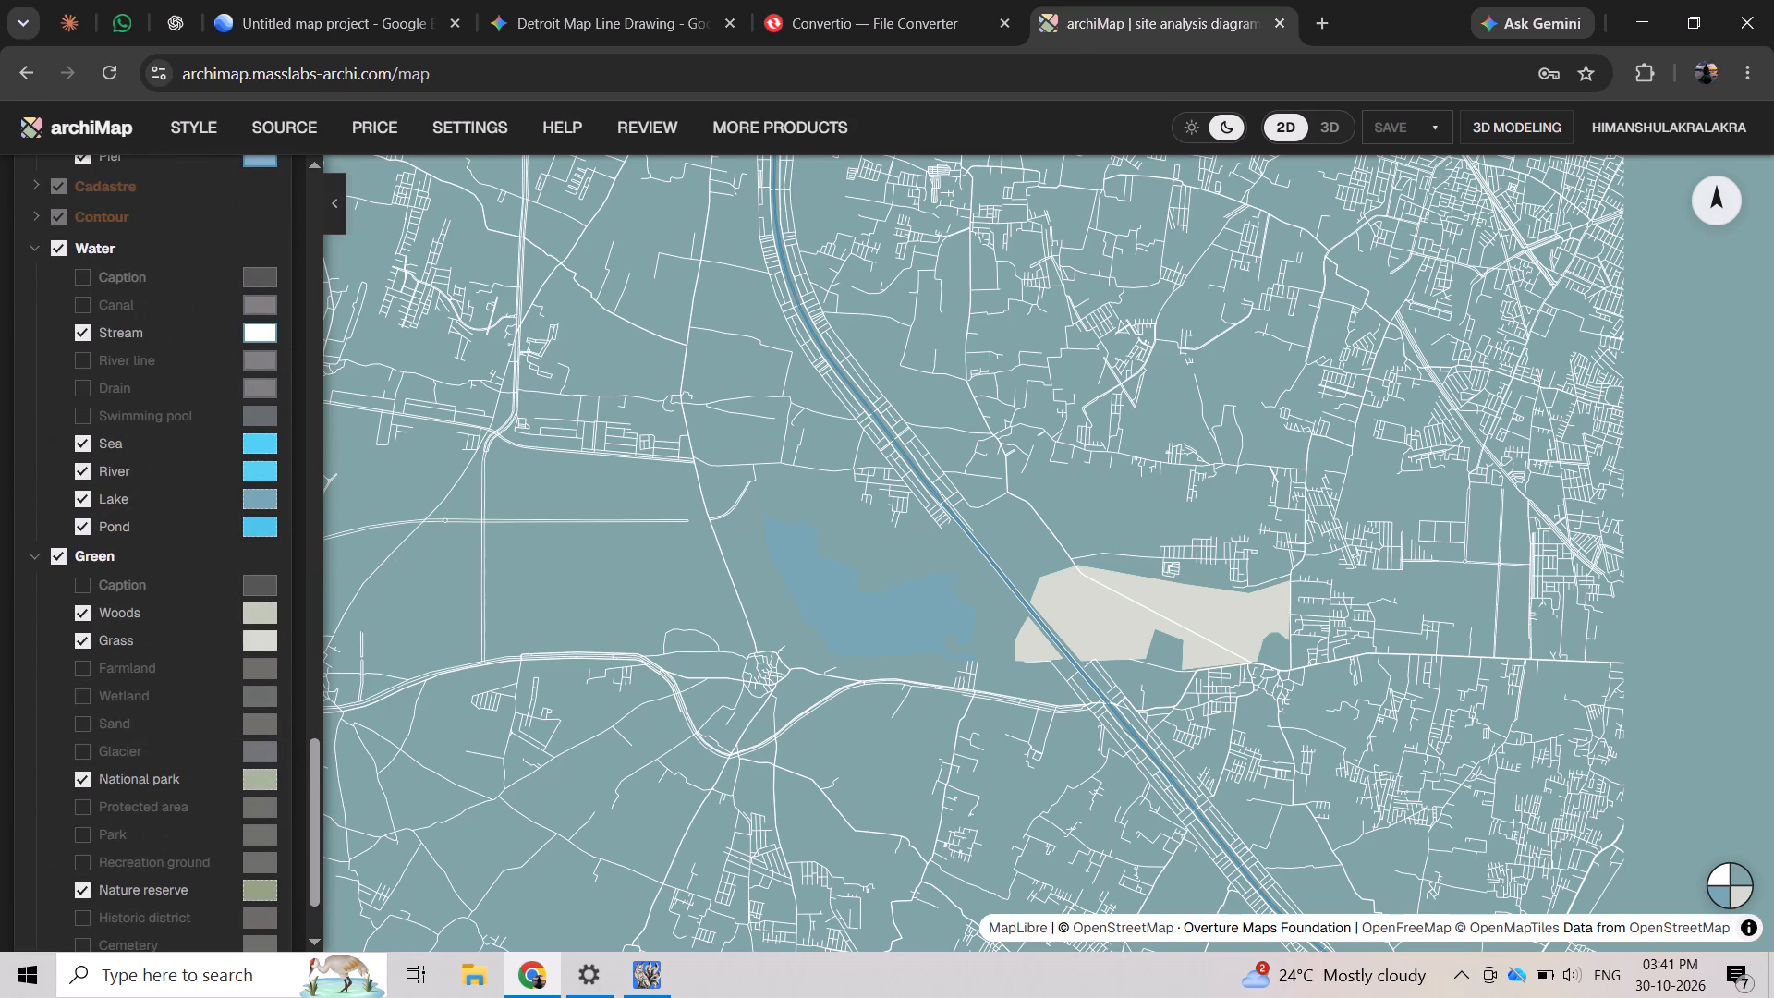
left_click_drag(782, 614, 781, 614)
scroll(781, 614, "up", 12)
left_click_drag(831, 620, 402, 551)
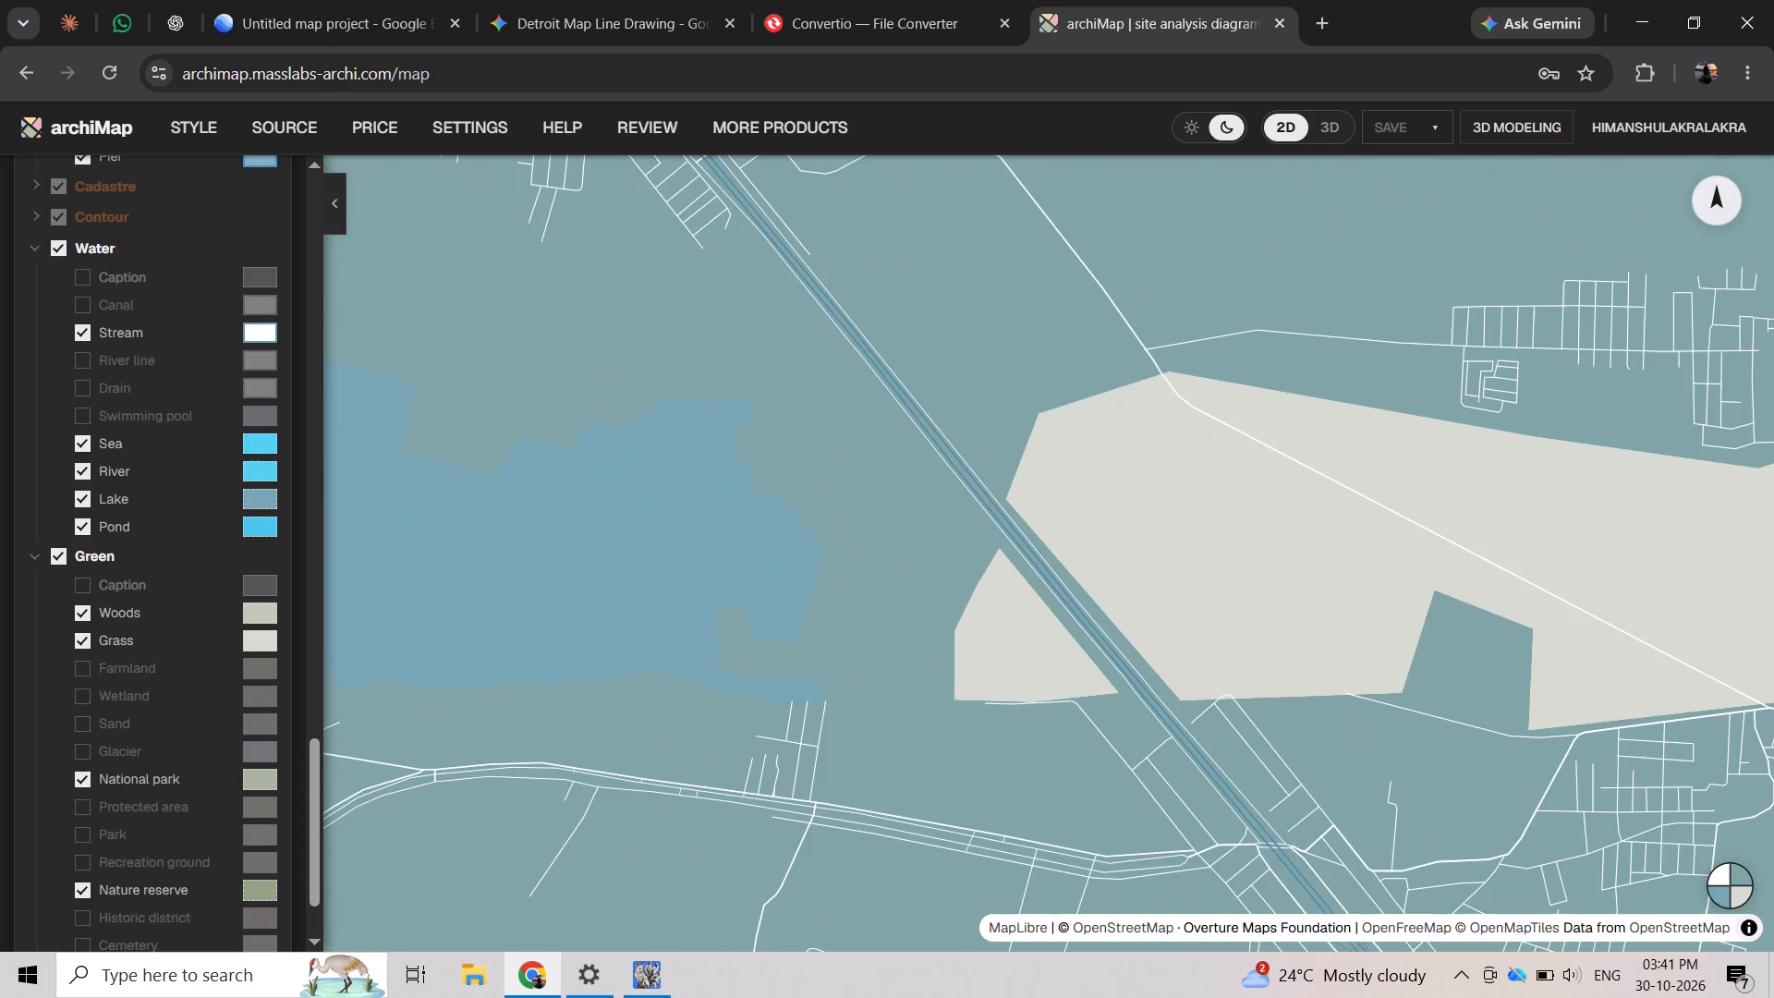
scroll(406, 648, "up", 3)
left_click_drag(228, 561, 222, 654)
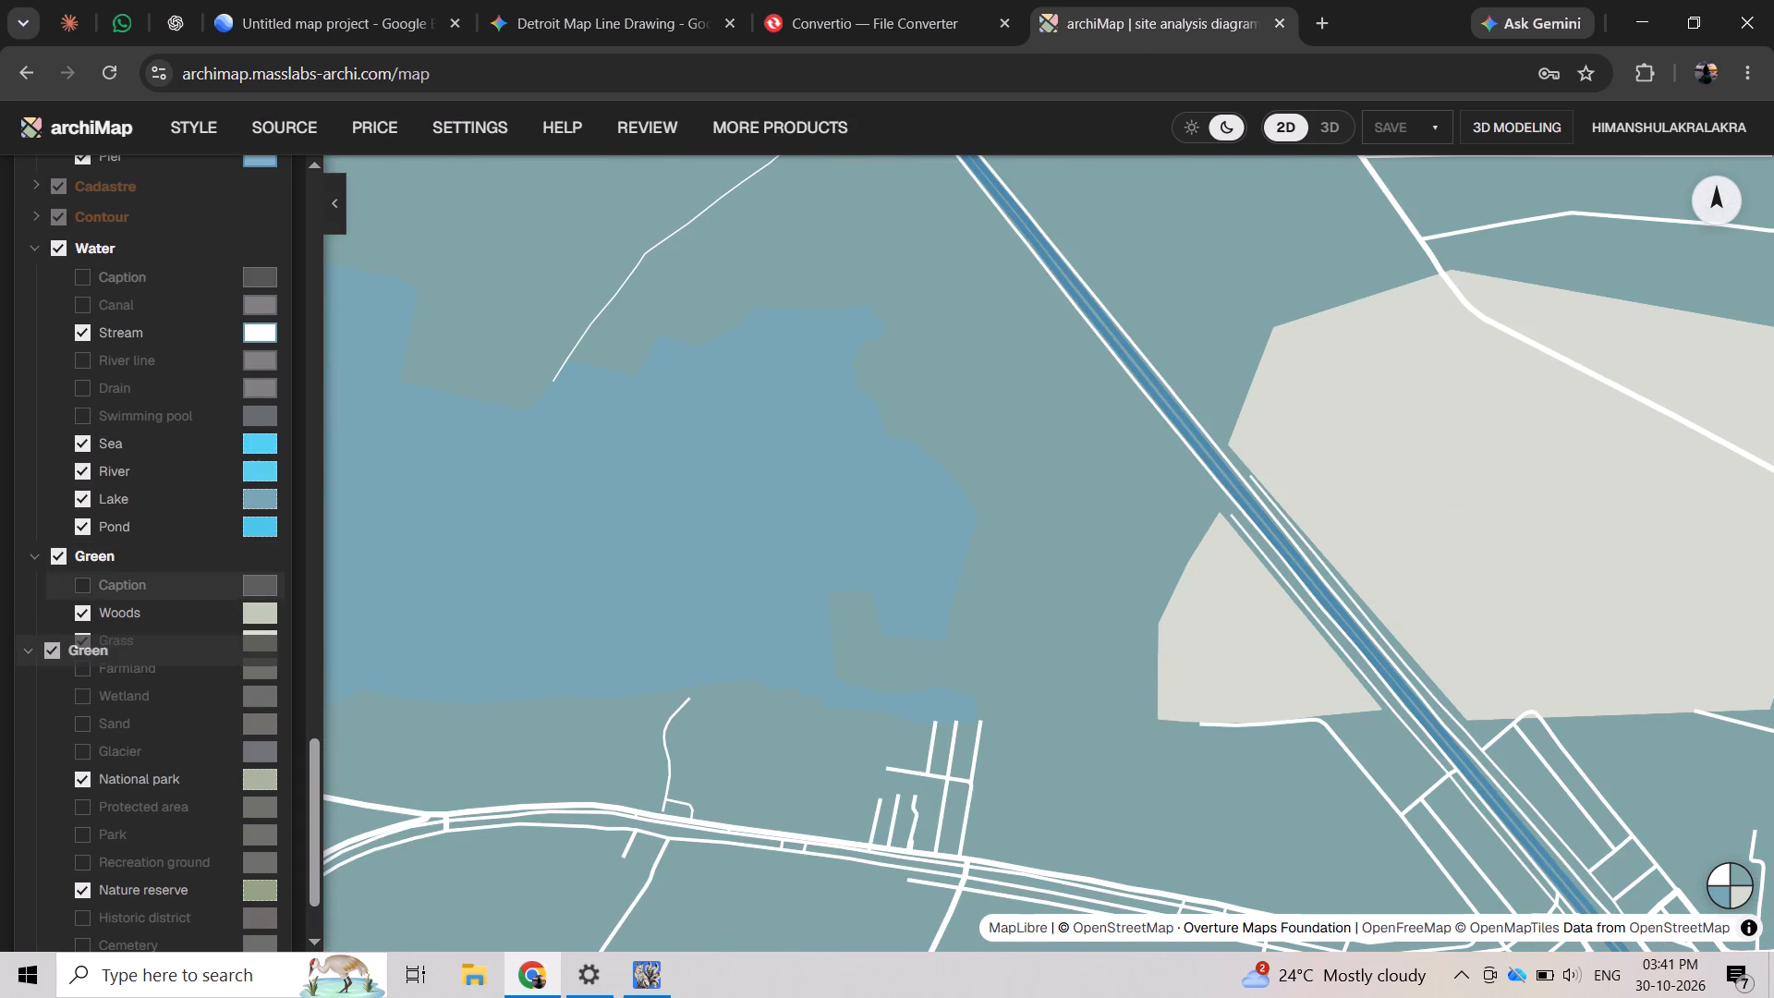
left_click_drag(222, 654, 222, 655)
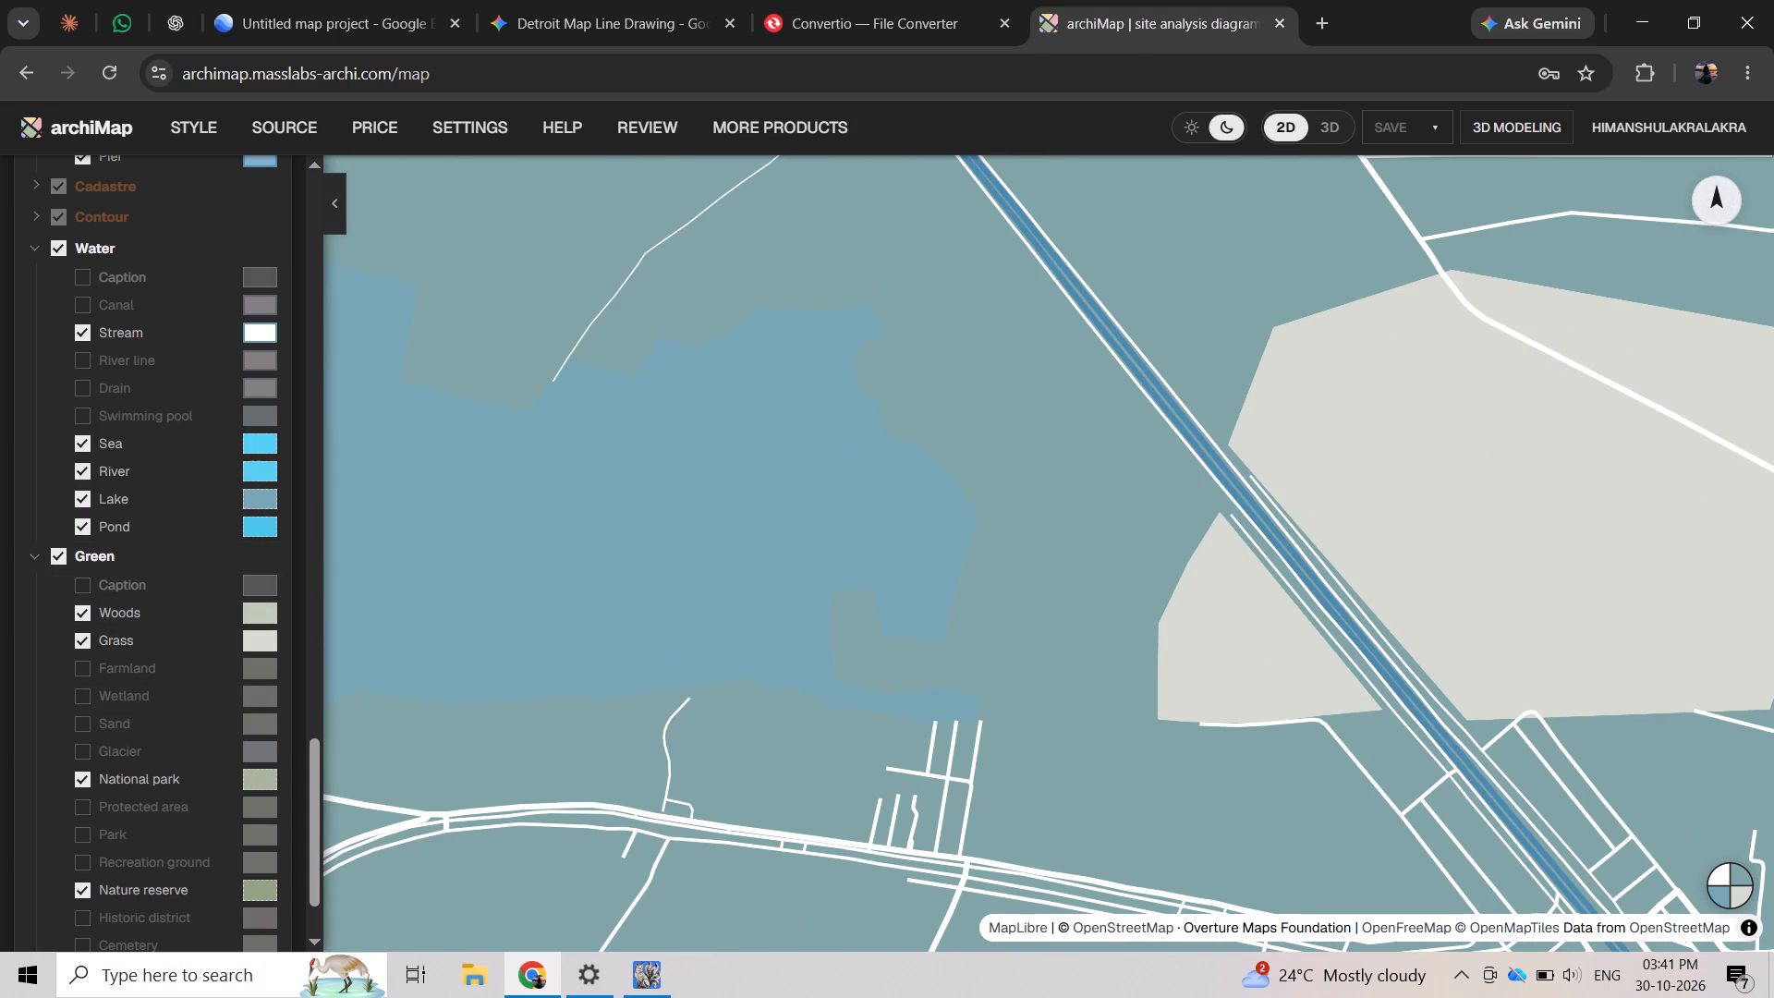
right_click(624, 564)
left_click_drag(496, 523, 585, 548)
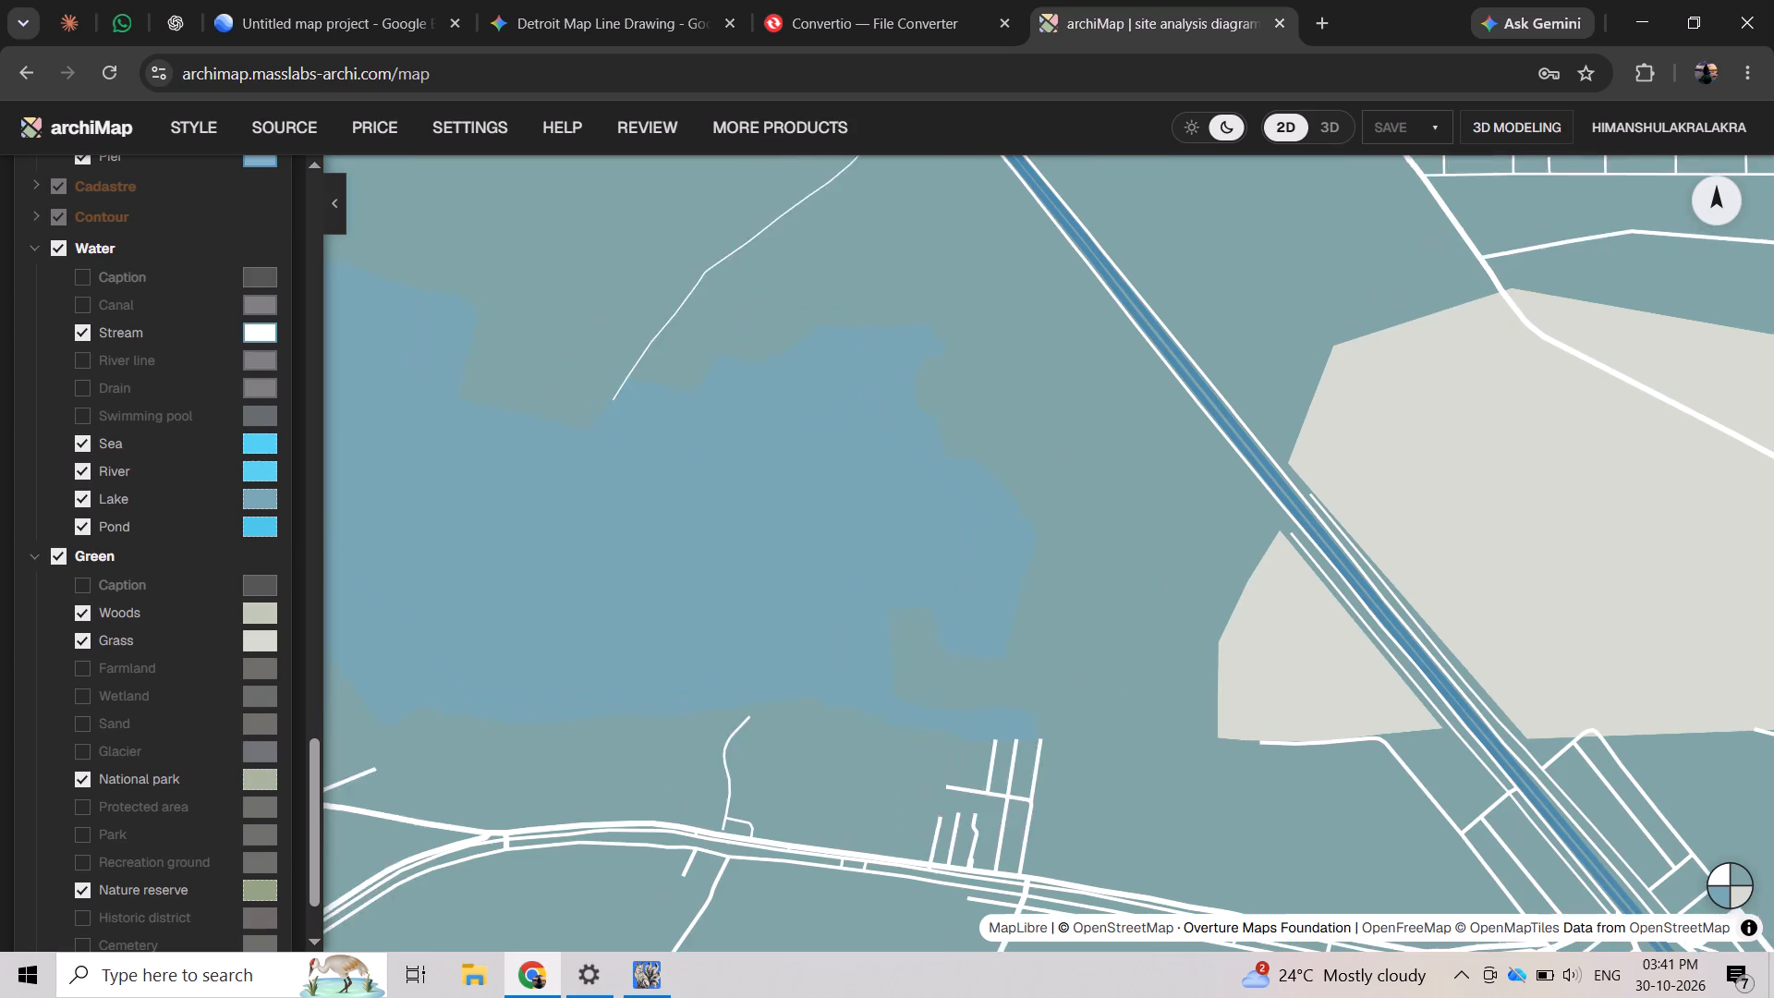
left_click_drag(585, 548, 687, 576)
scroll(206, 462, "up", 1)
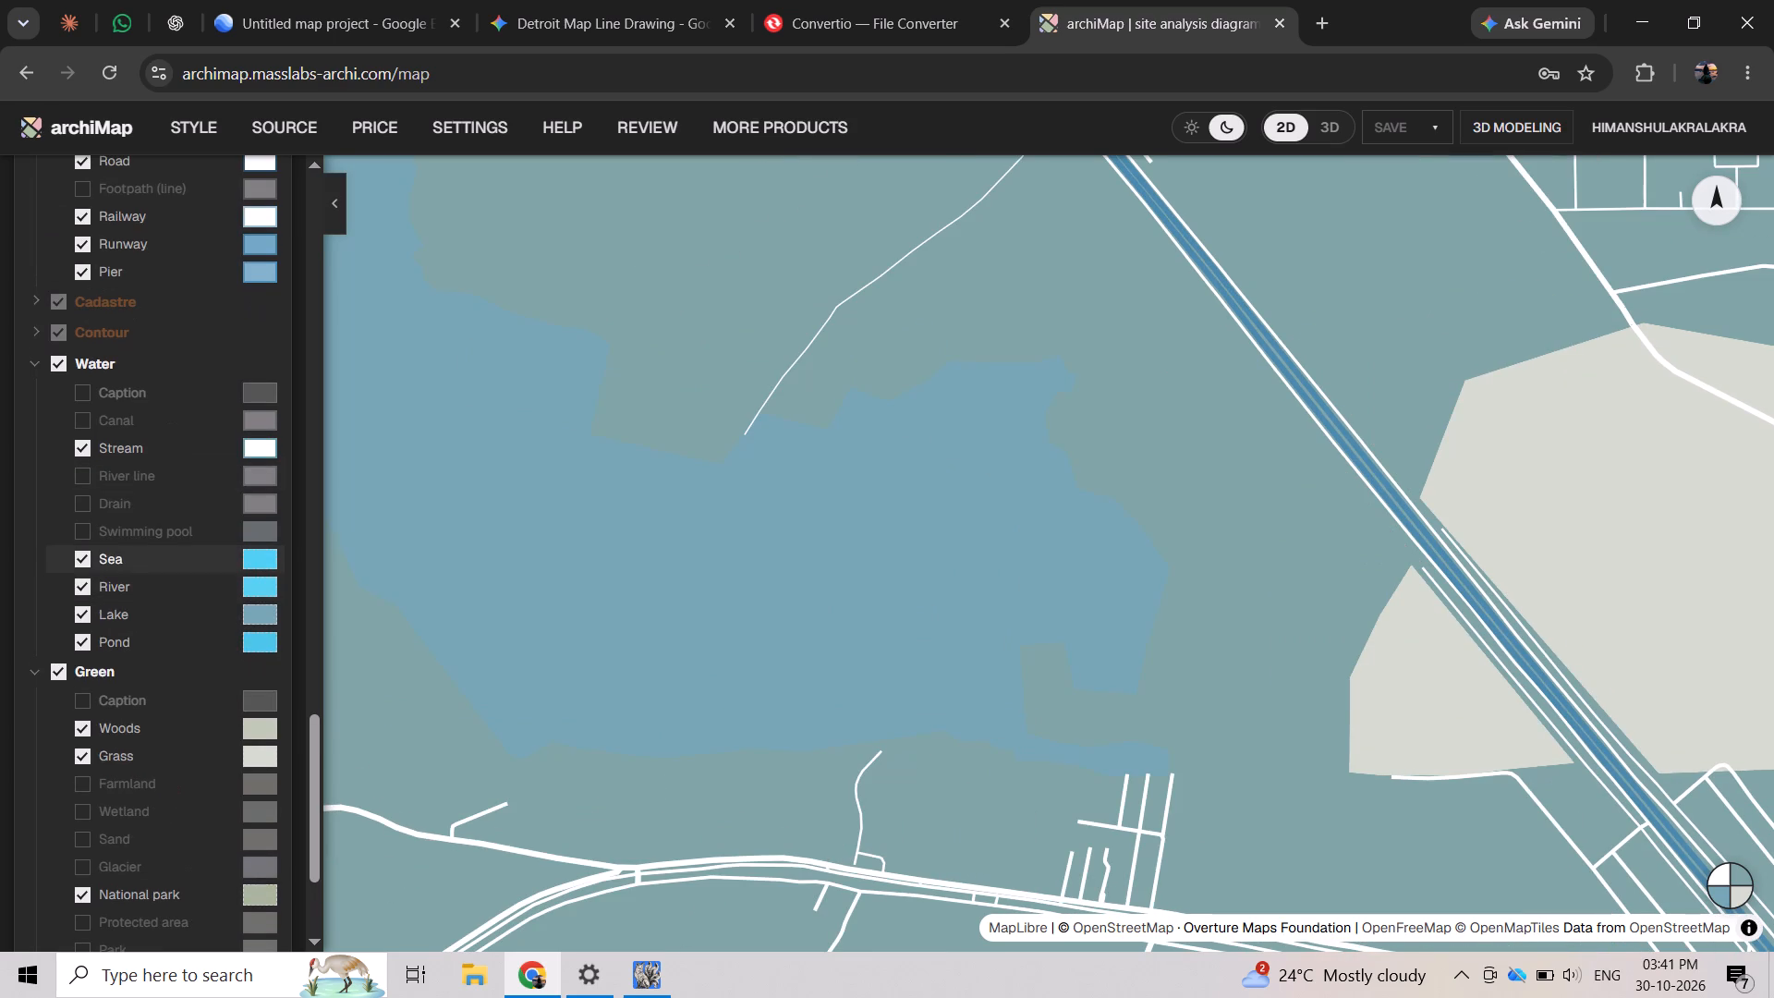
scroll(234, 560, "up", 19)
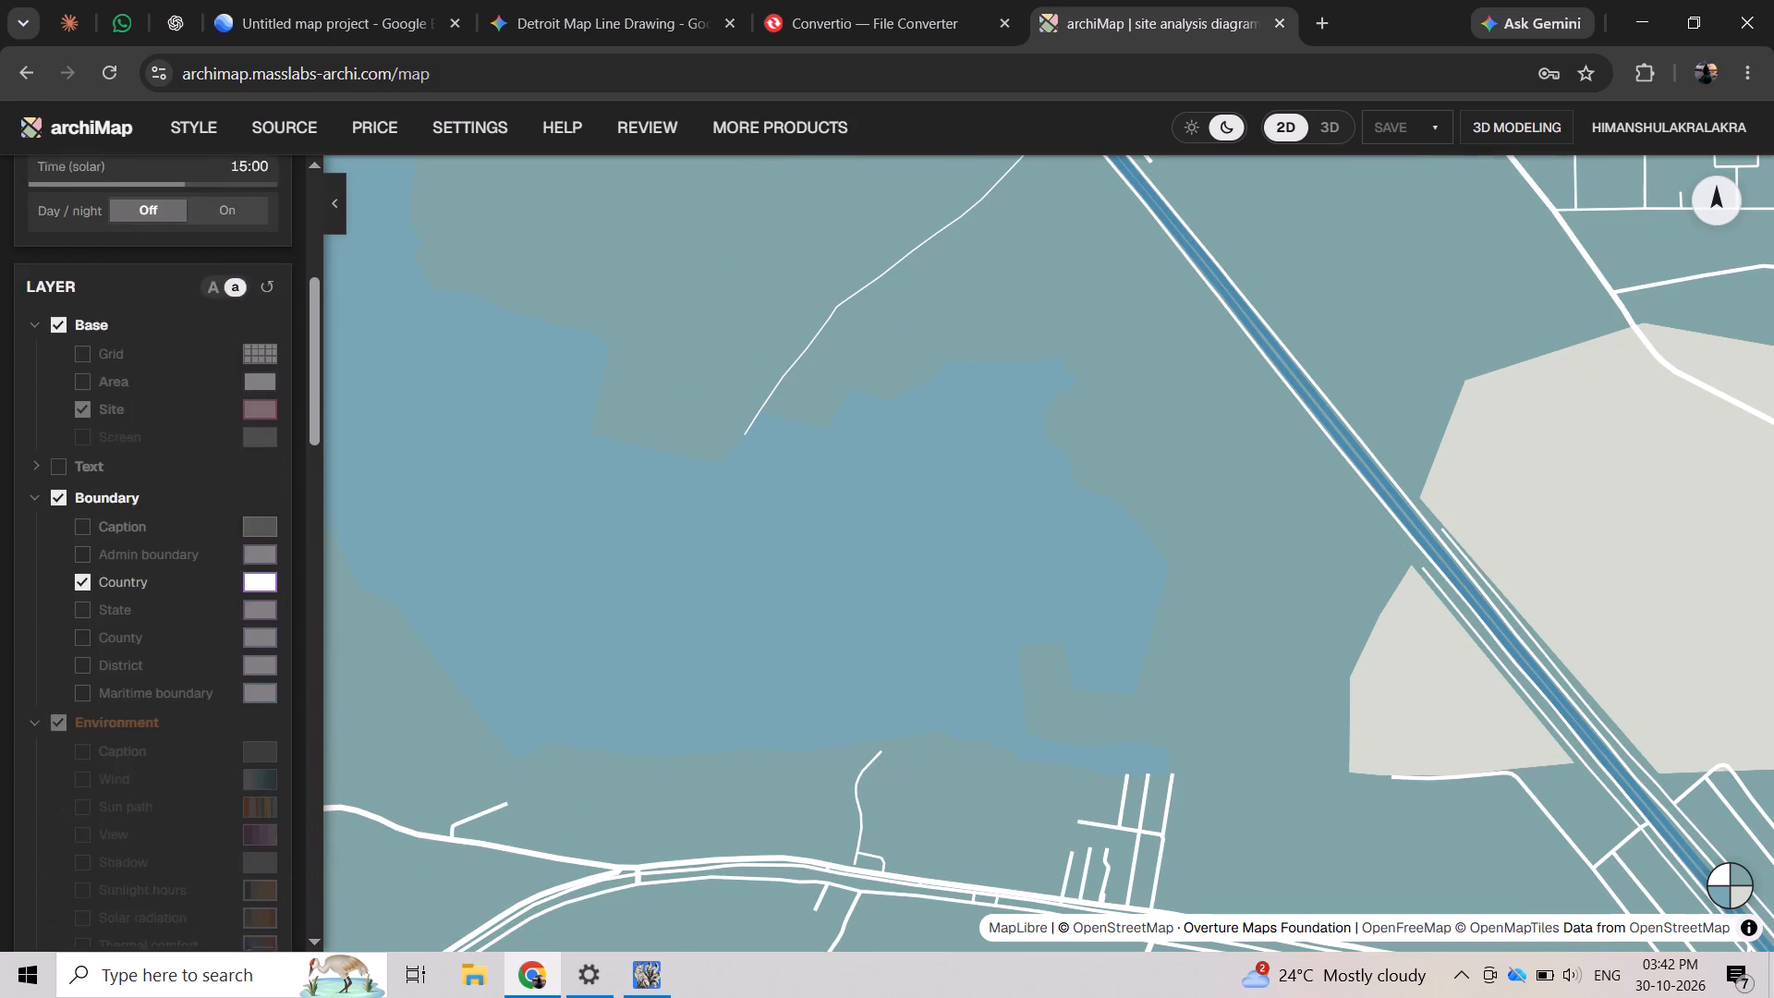
scroll(234, 560, "up", 20)
scroll(234, 560, "up", 3)
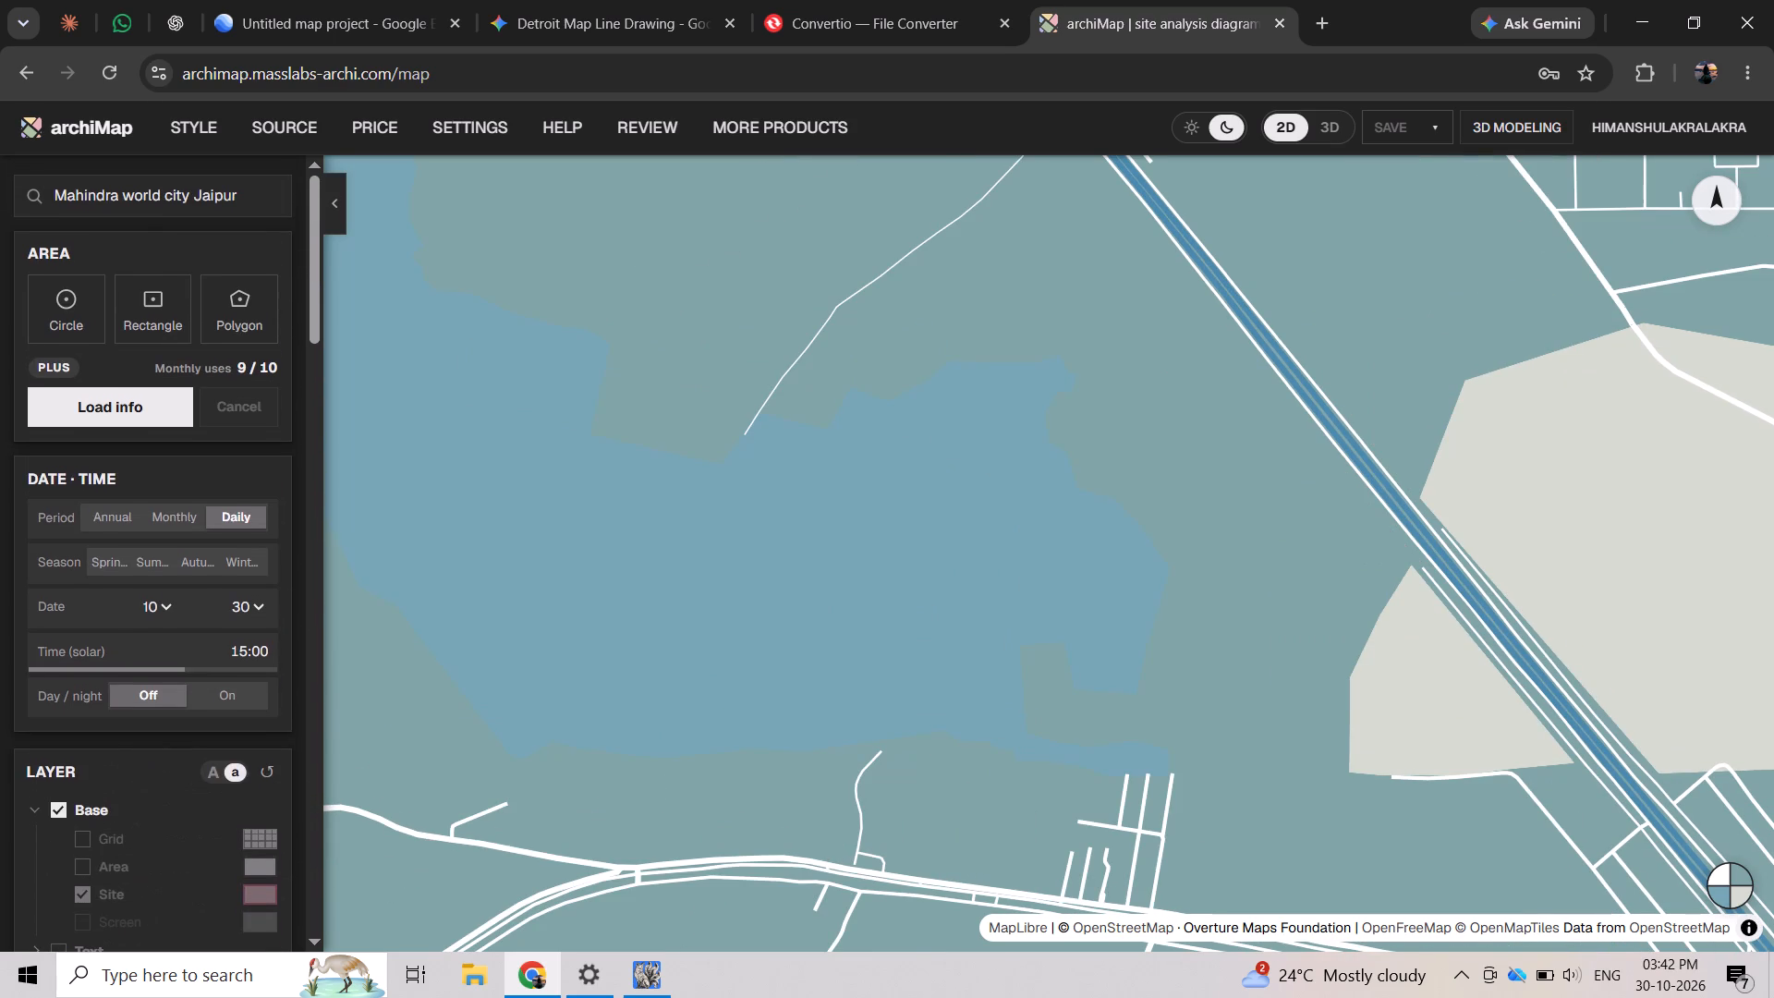
Examine the wider map west of the water body, including the road network around Mahindra World City.
scroll(623, 554, "down", 12)
left_click_drag(590, 557, 1283, 571)
scroll(1119, 610, "down", 2)
left_click_drag(1094, 602, 1096, 606)
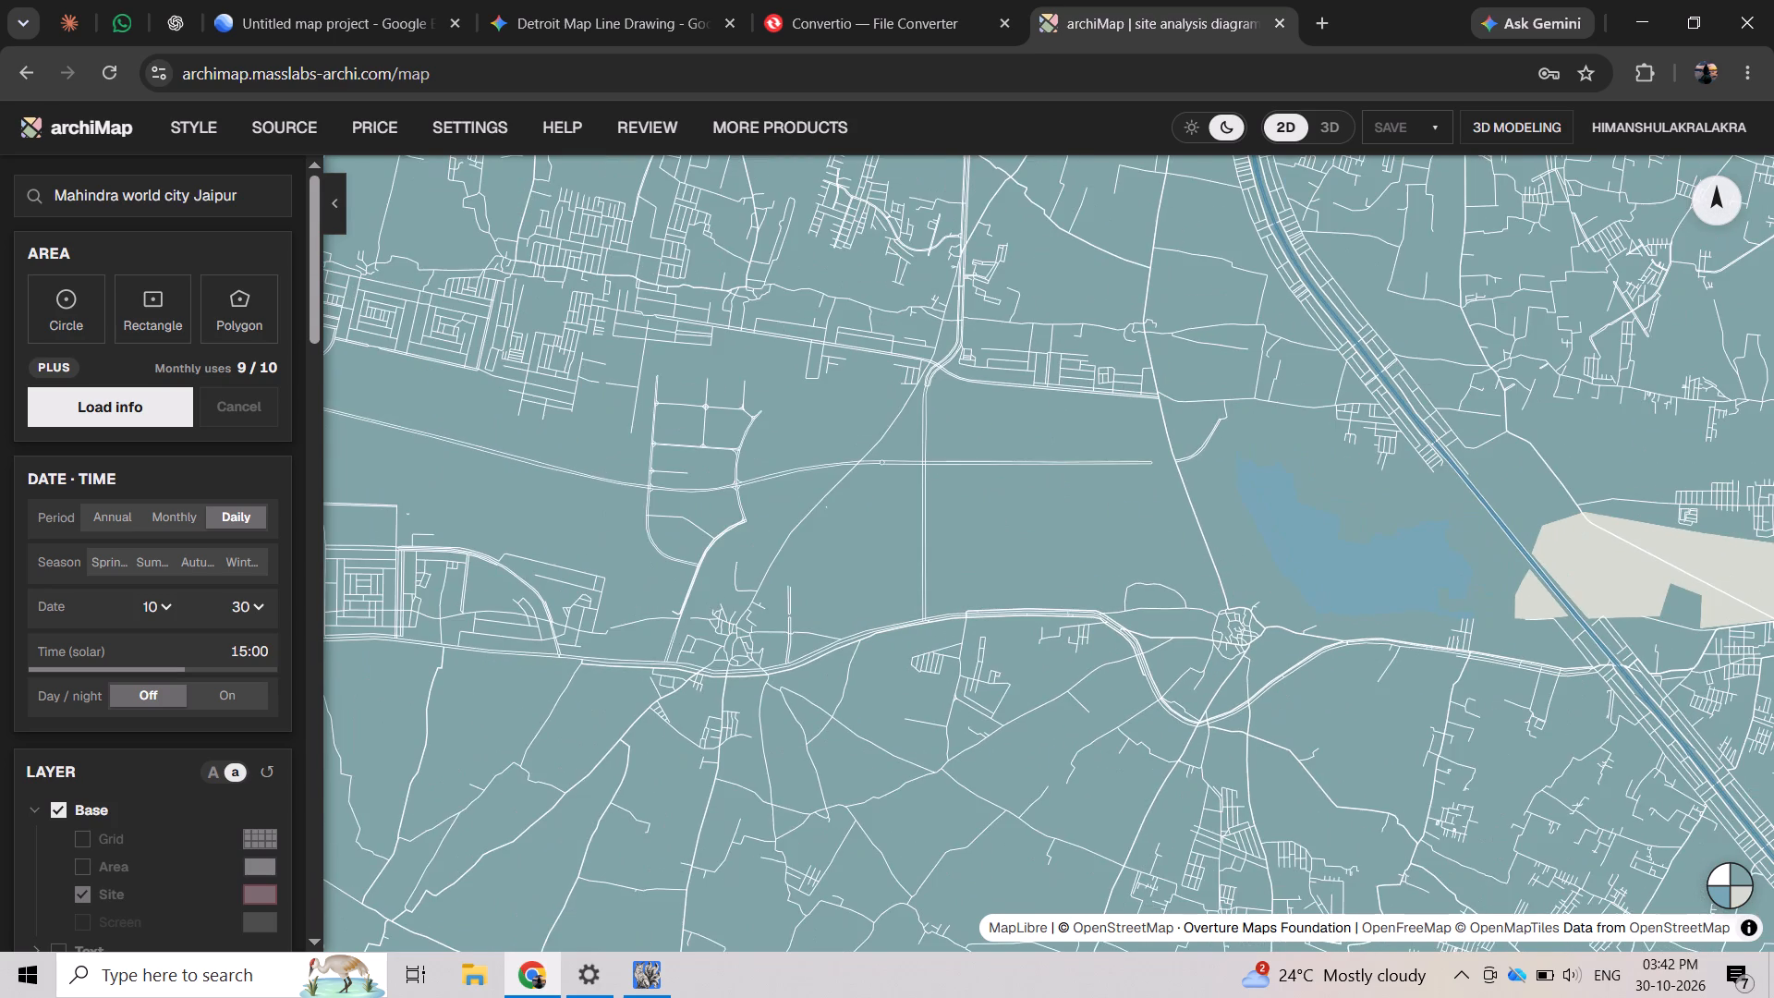
left_click_drag(1096, 606, 1091, 683)
scroll(999, 602, "up", 1)
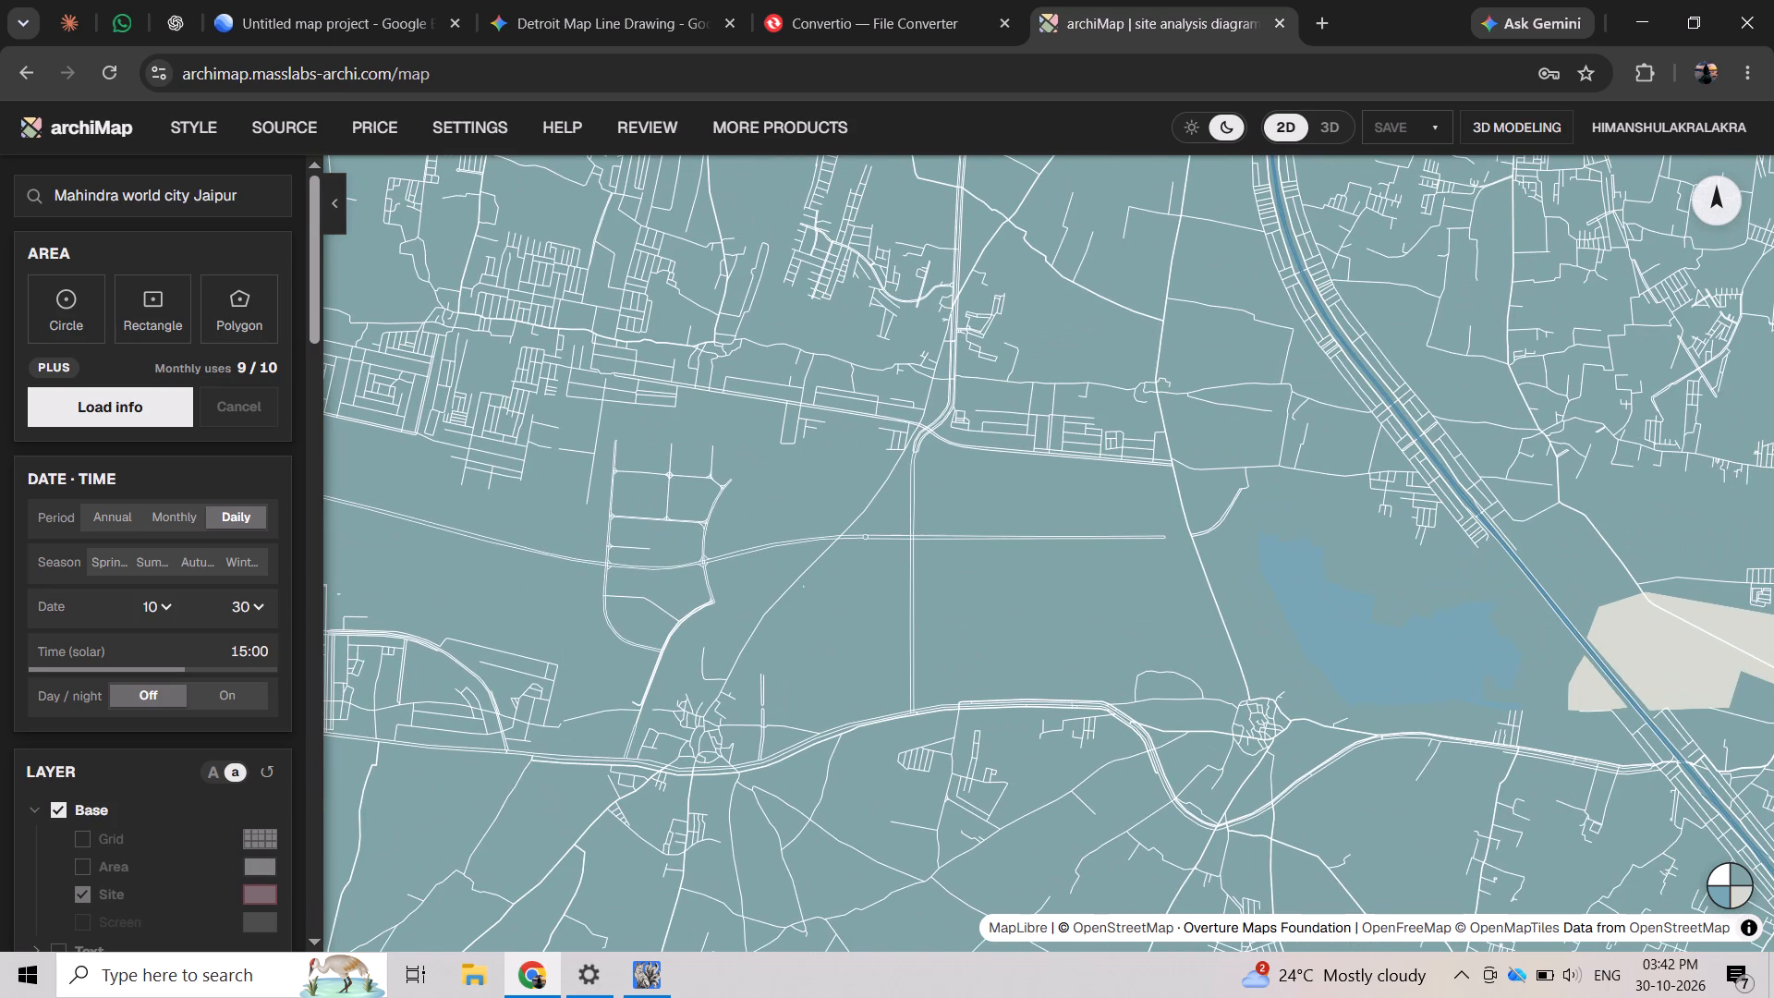
scroll(1019, 583, "up", 1)
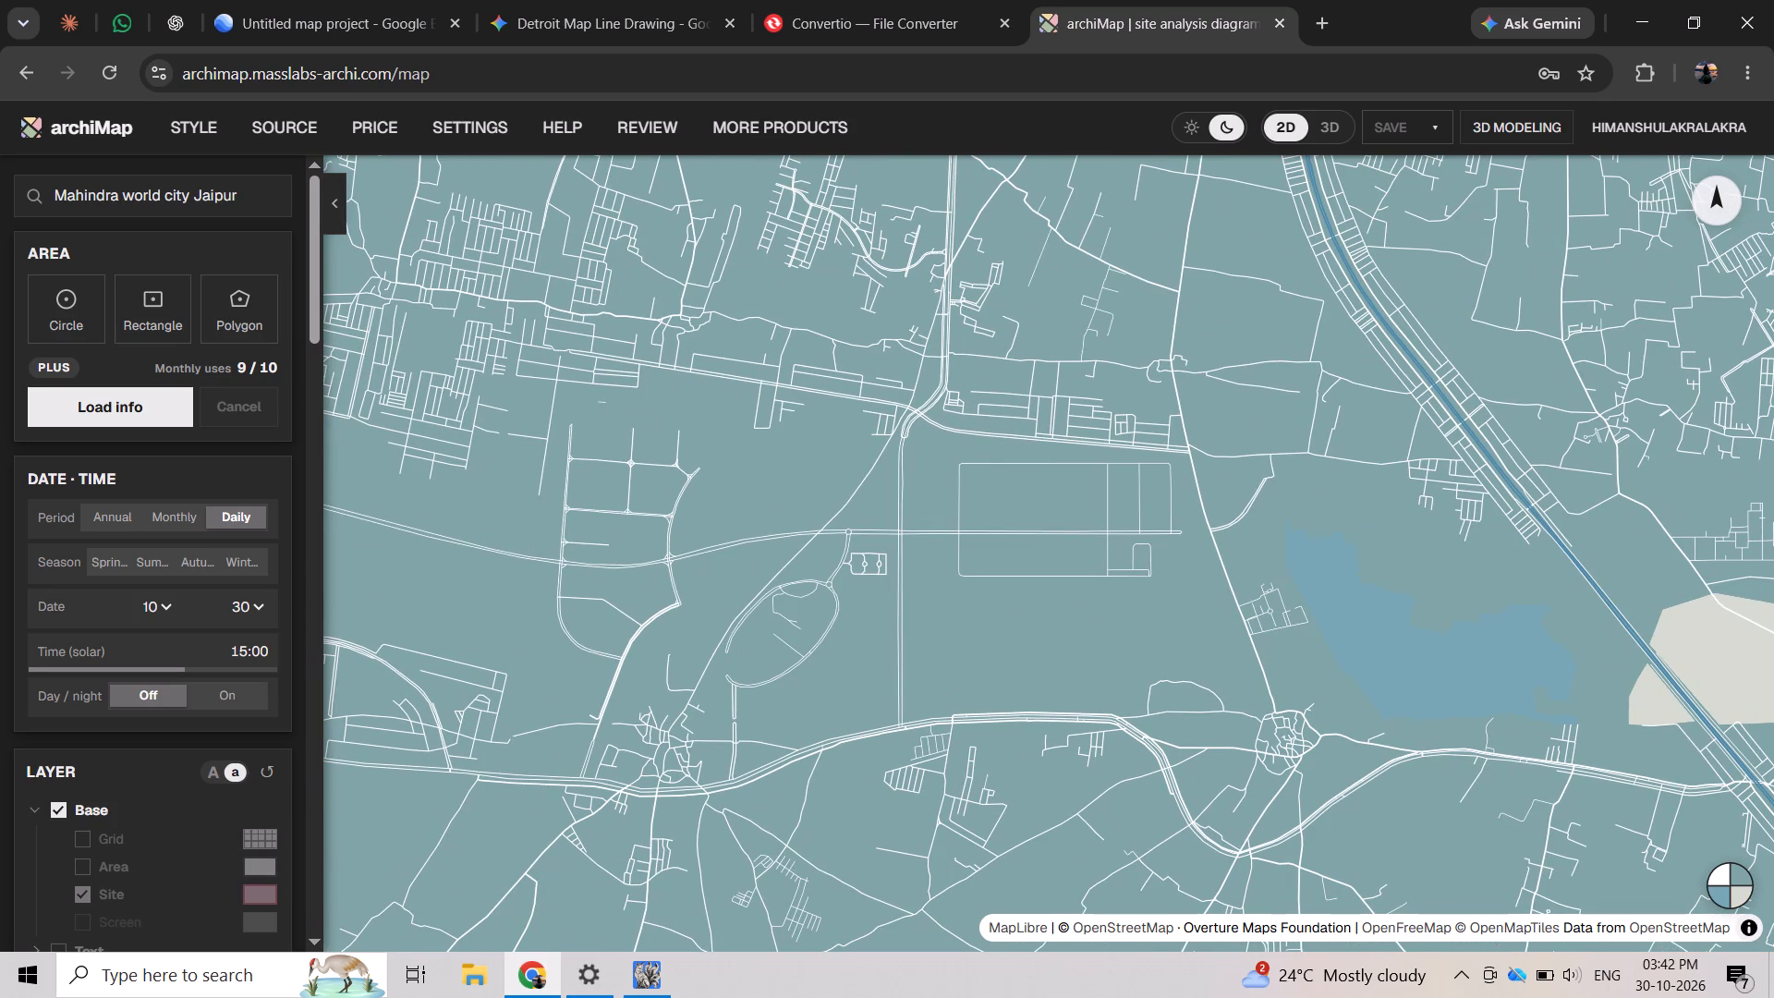
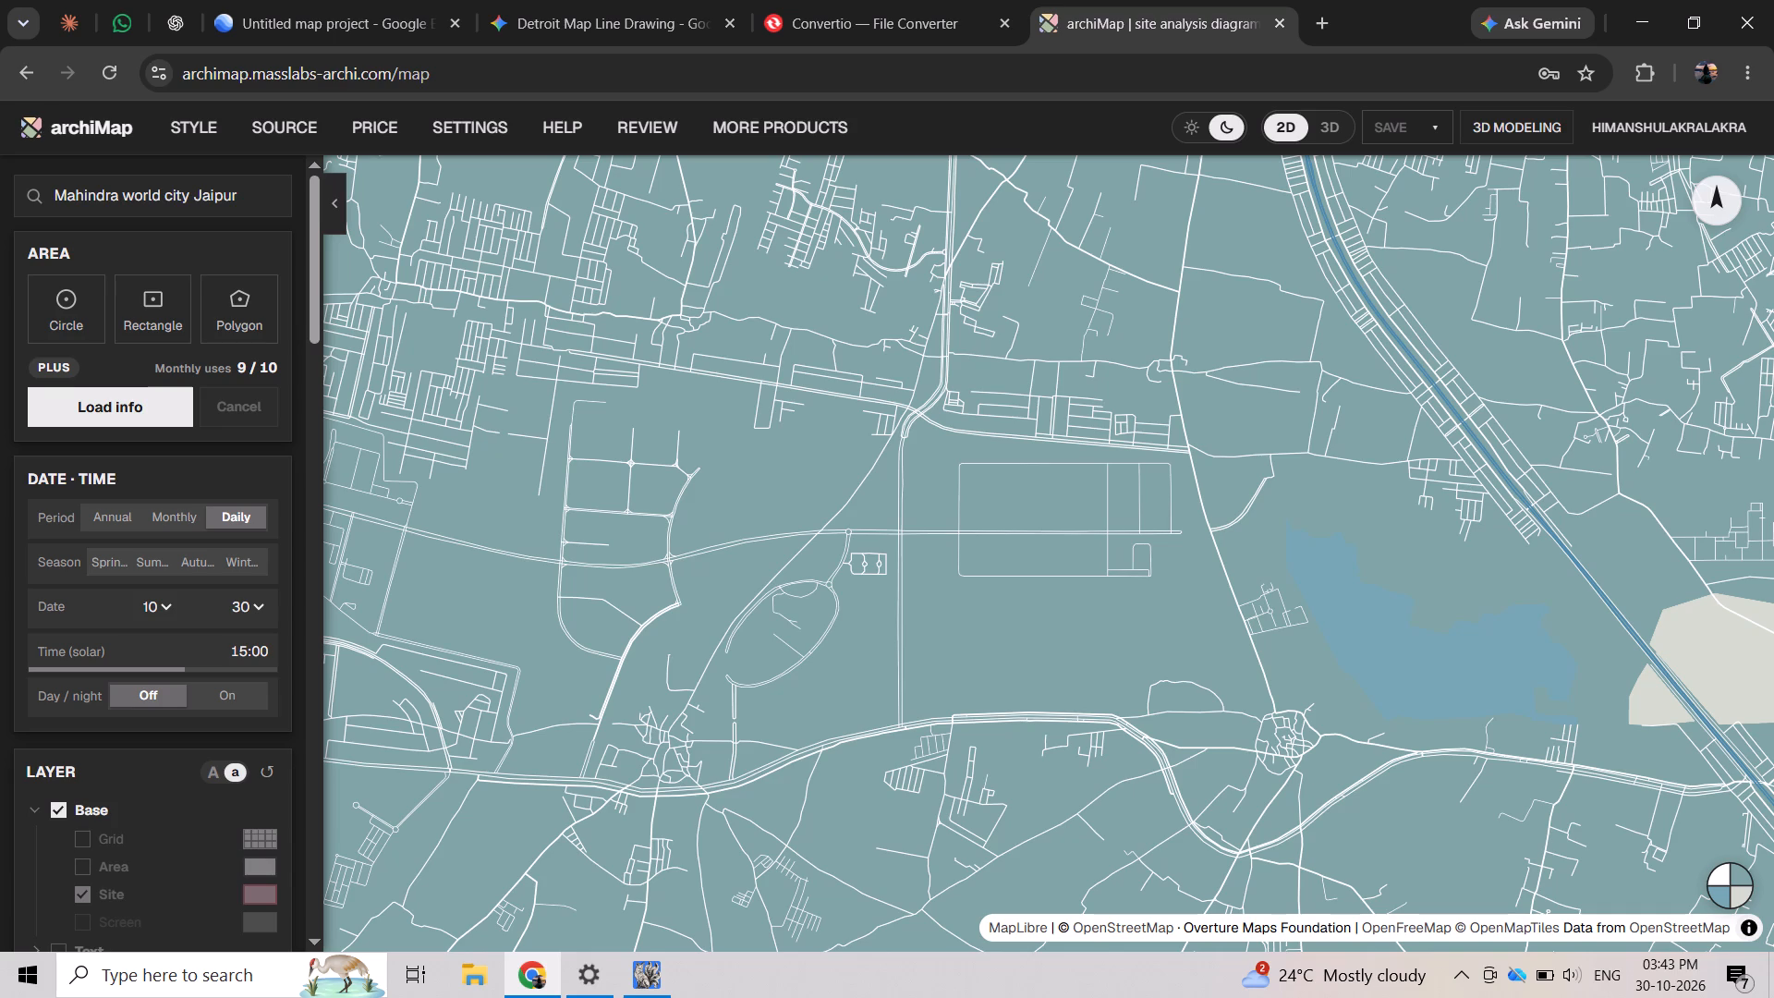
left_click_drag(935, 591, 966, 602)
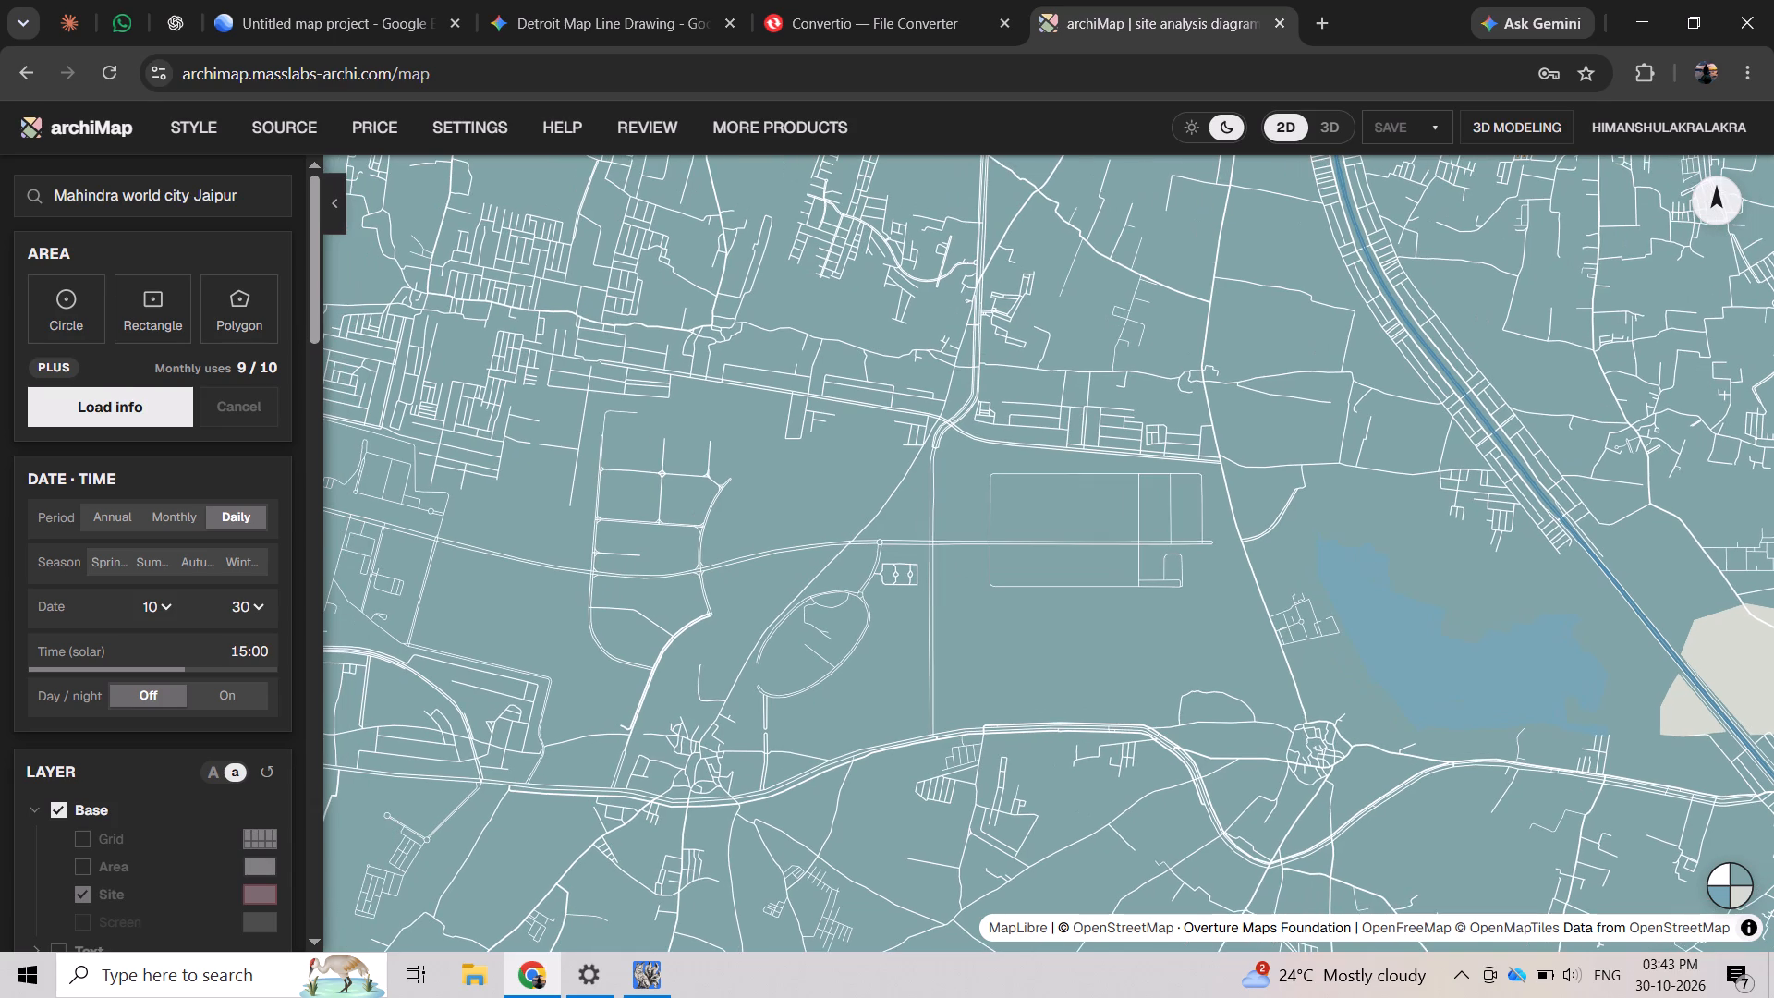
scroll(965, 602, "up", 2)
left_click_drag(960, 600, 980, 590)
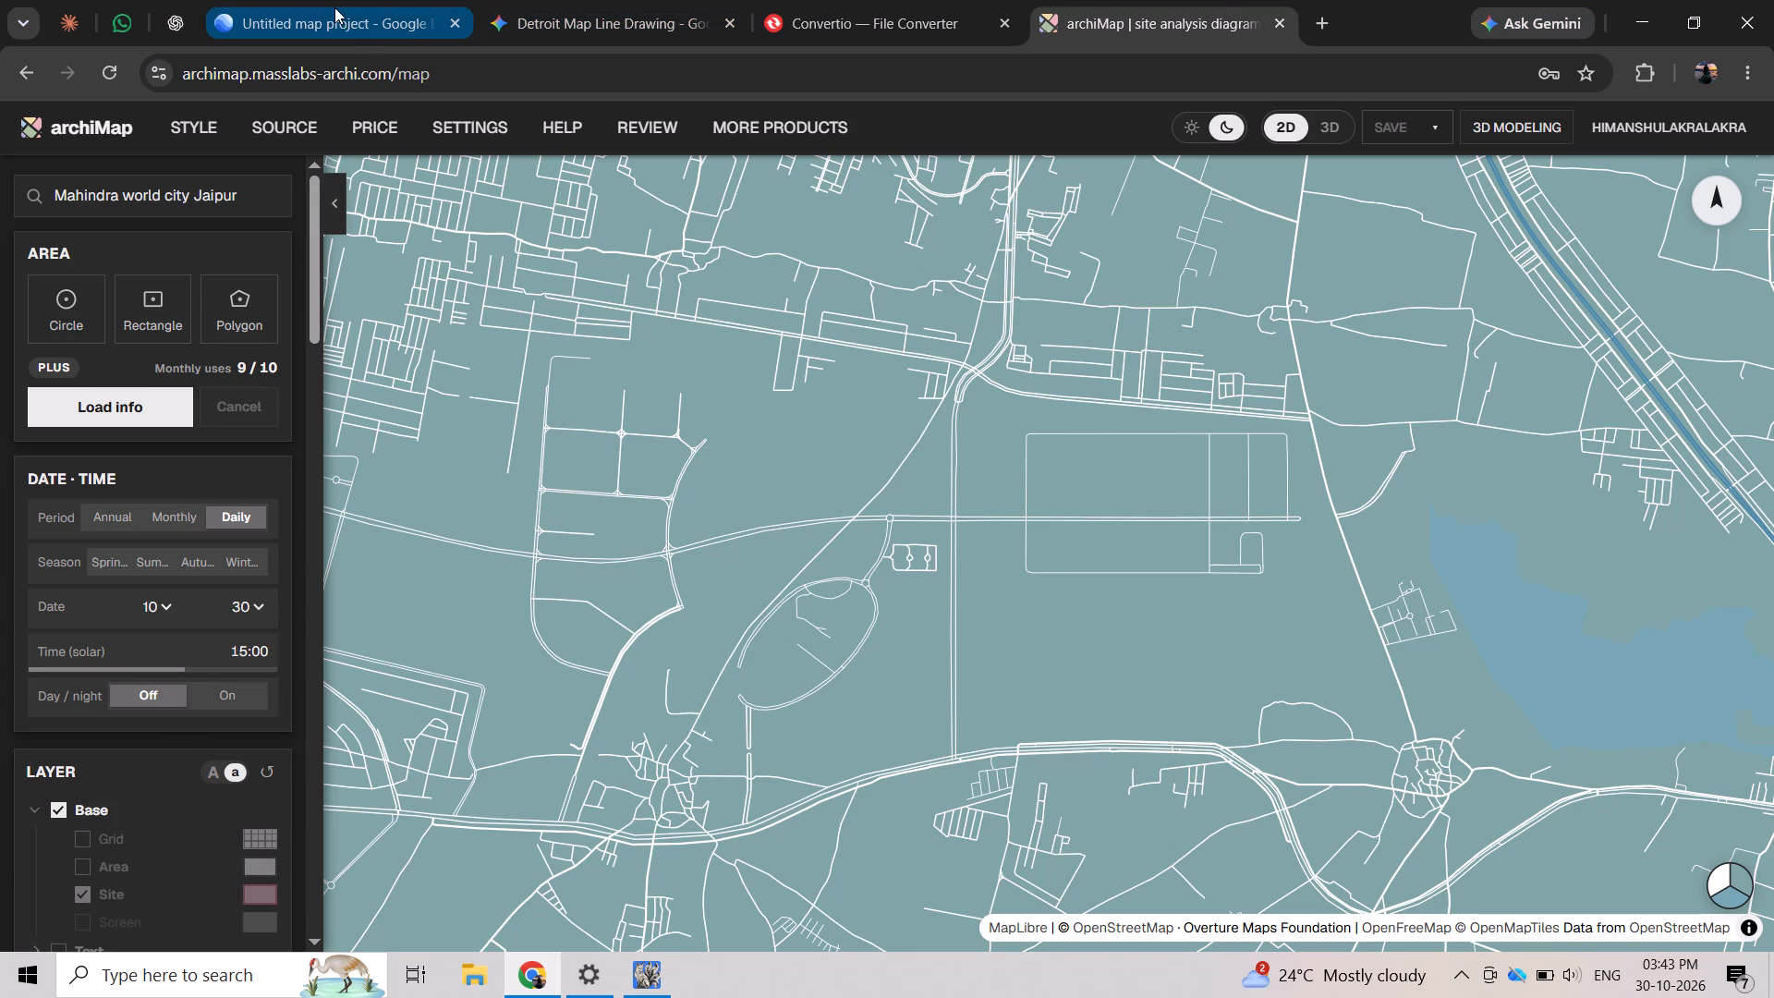
left_click(600, 19)
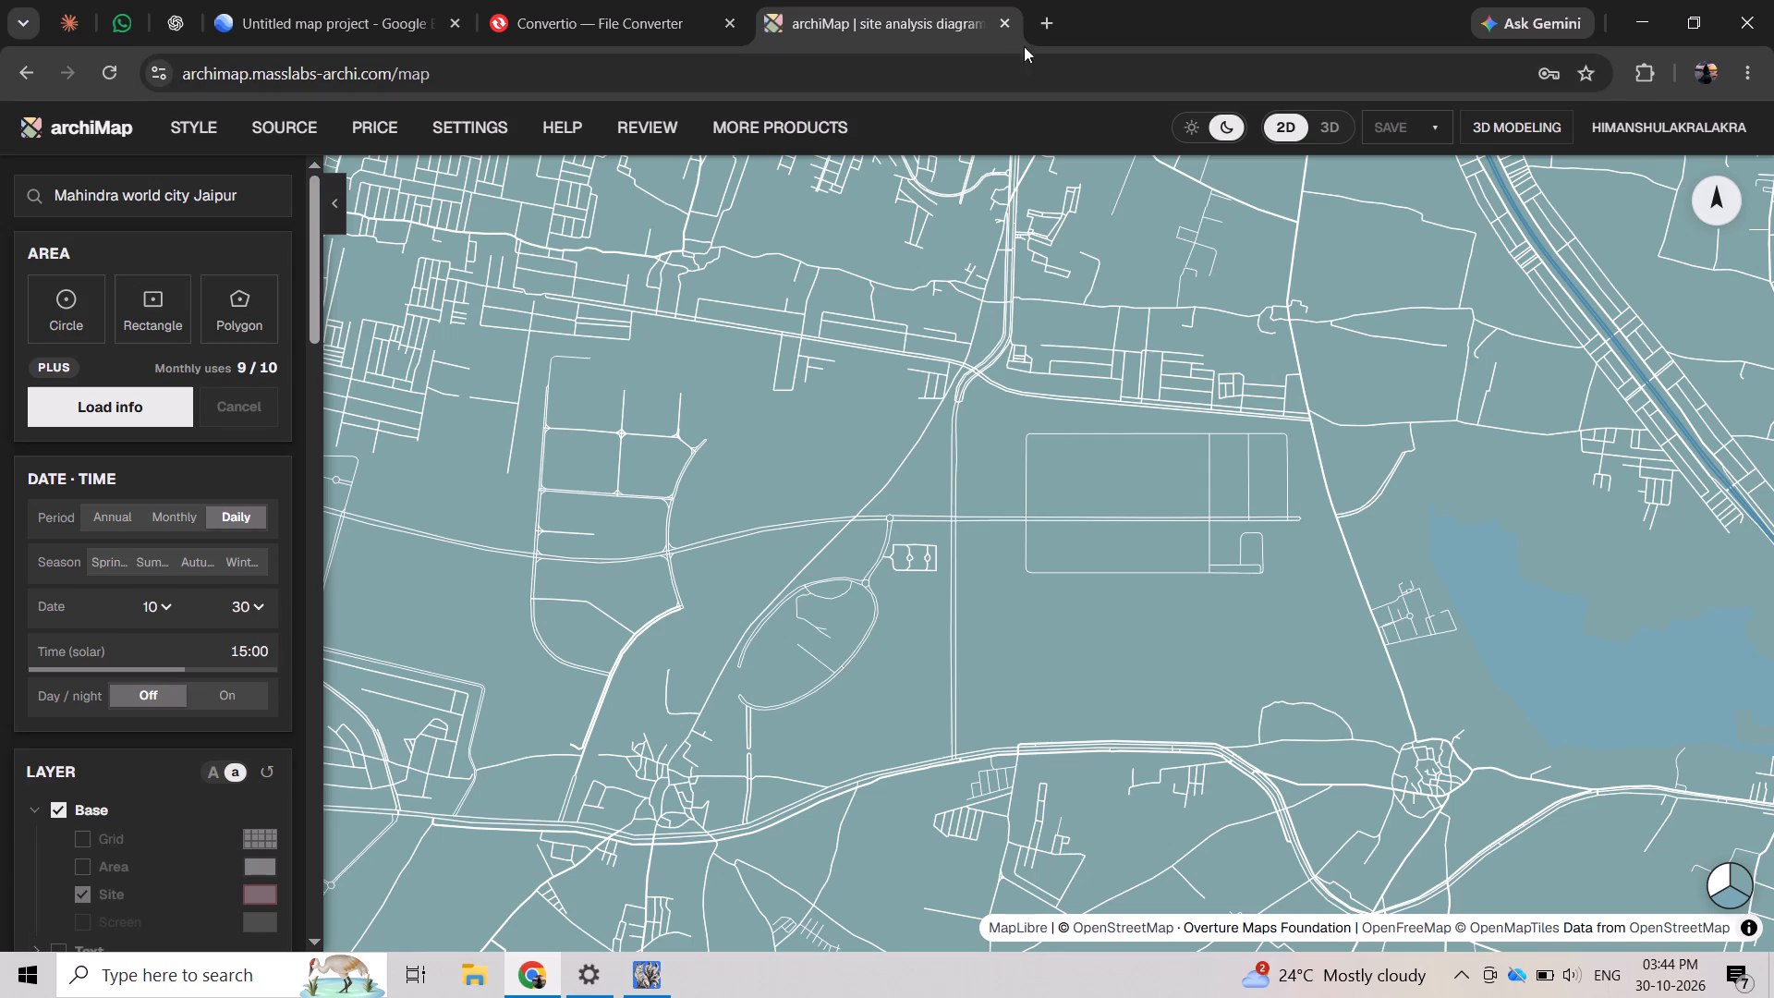
left_click(328, 24)
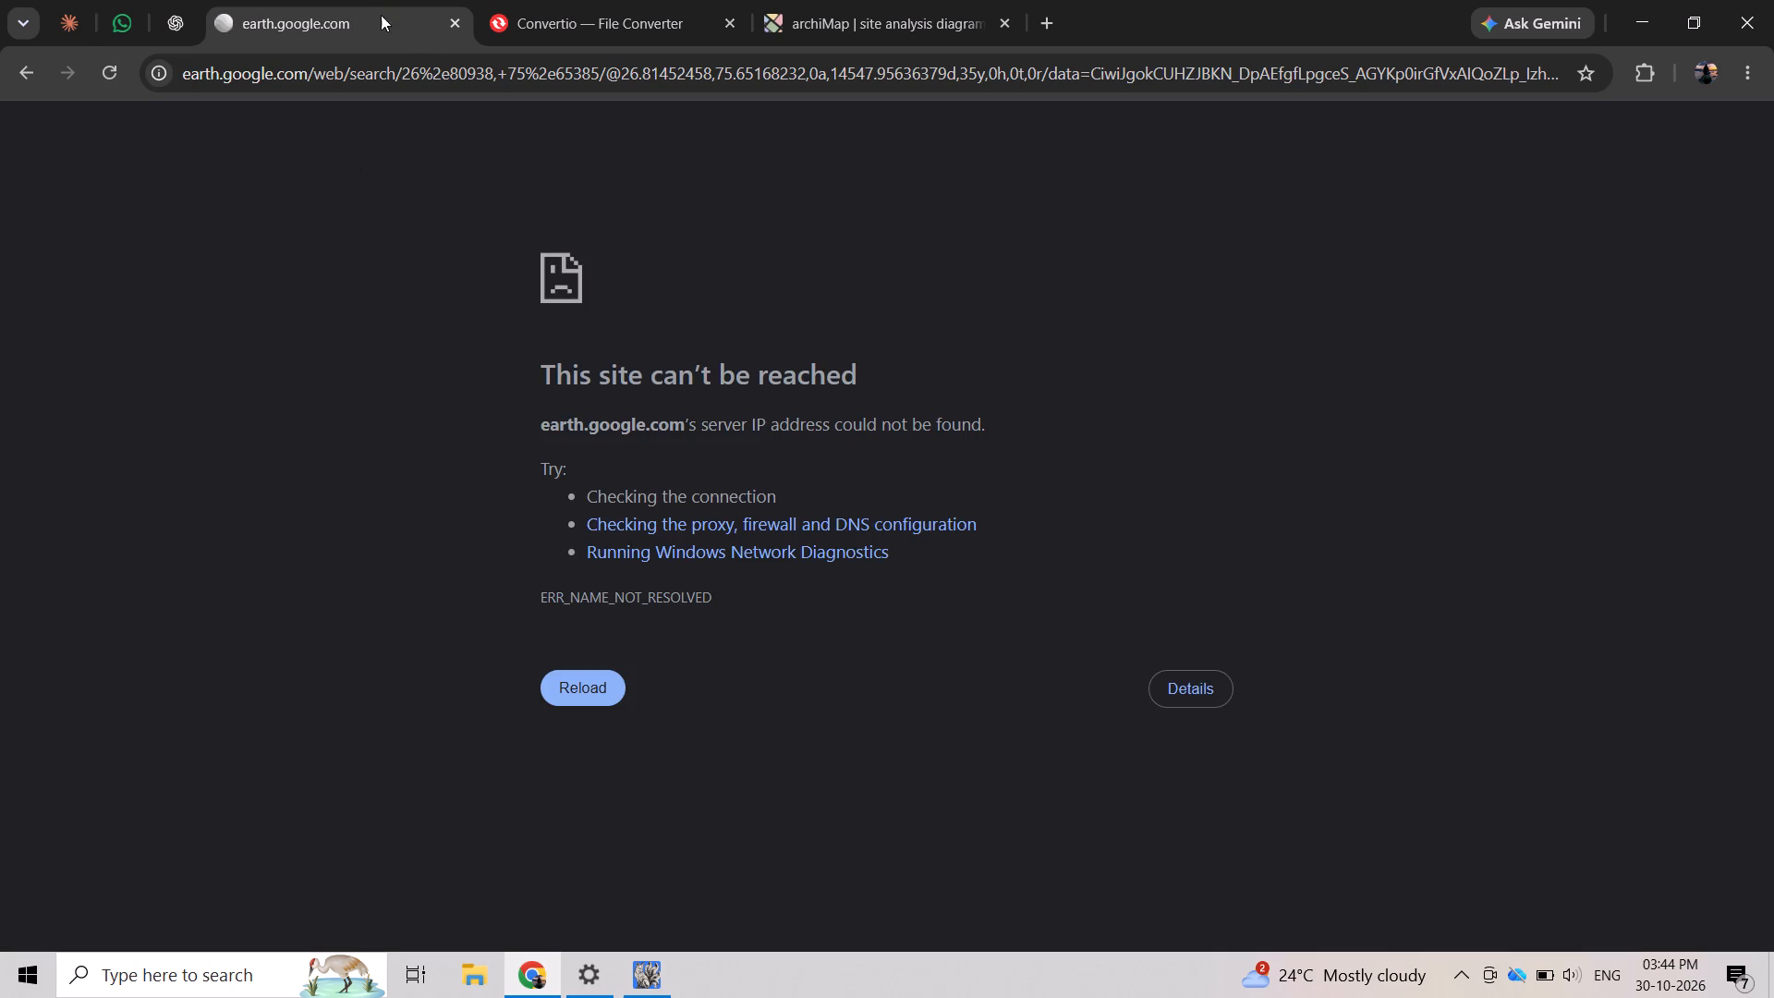
left_click(450, 16)
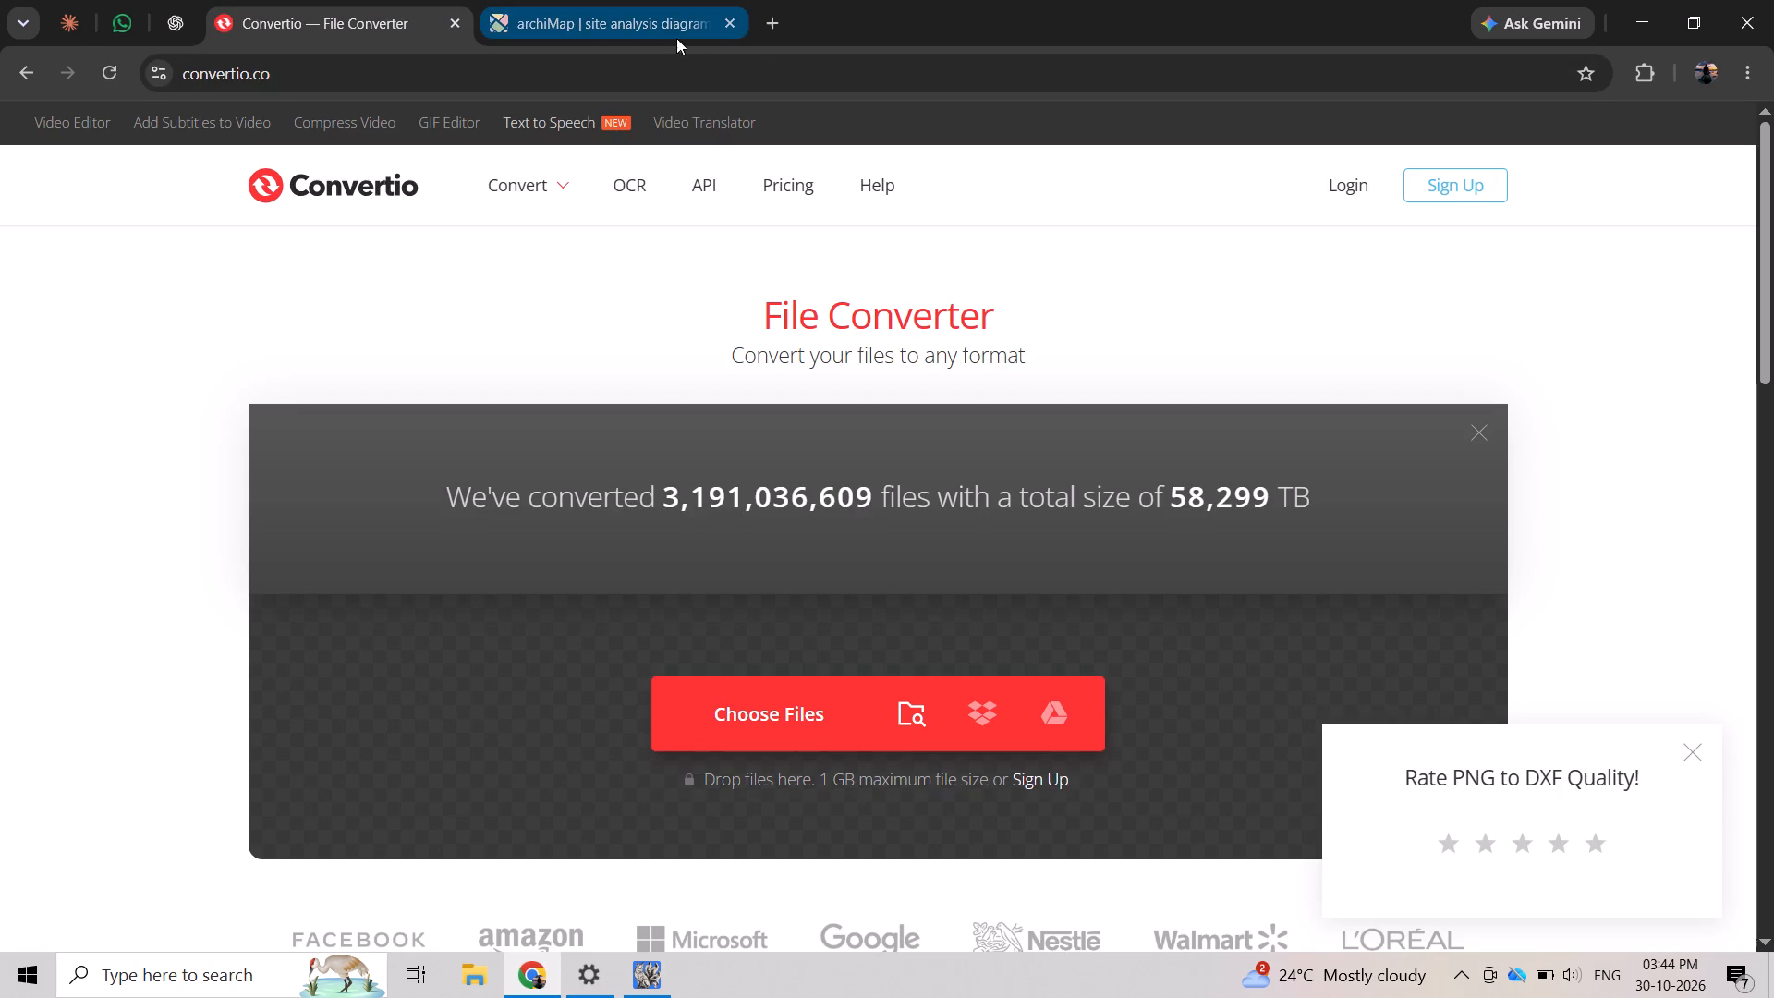
Open a new browser tab and search the web for google earth.
left_click(771, 23)
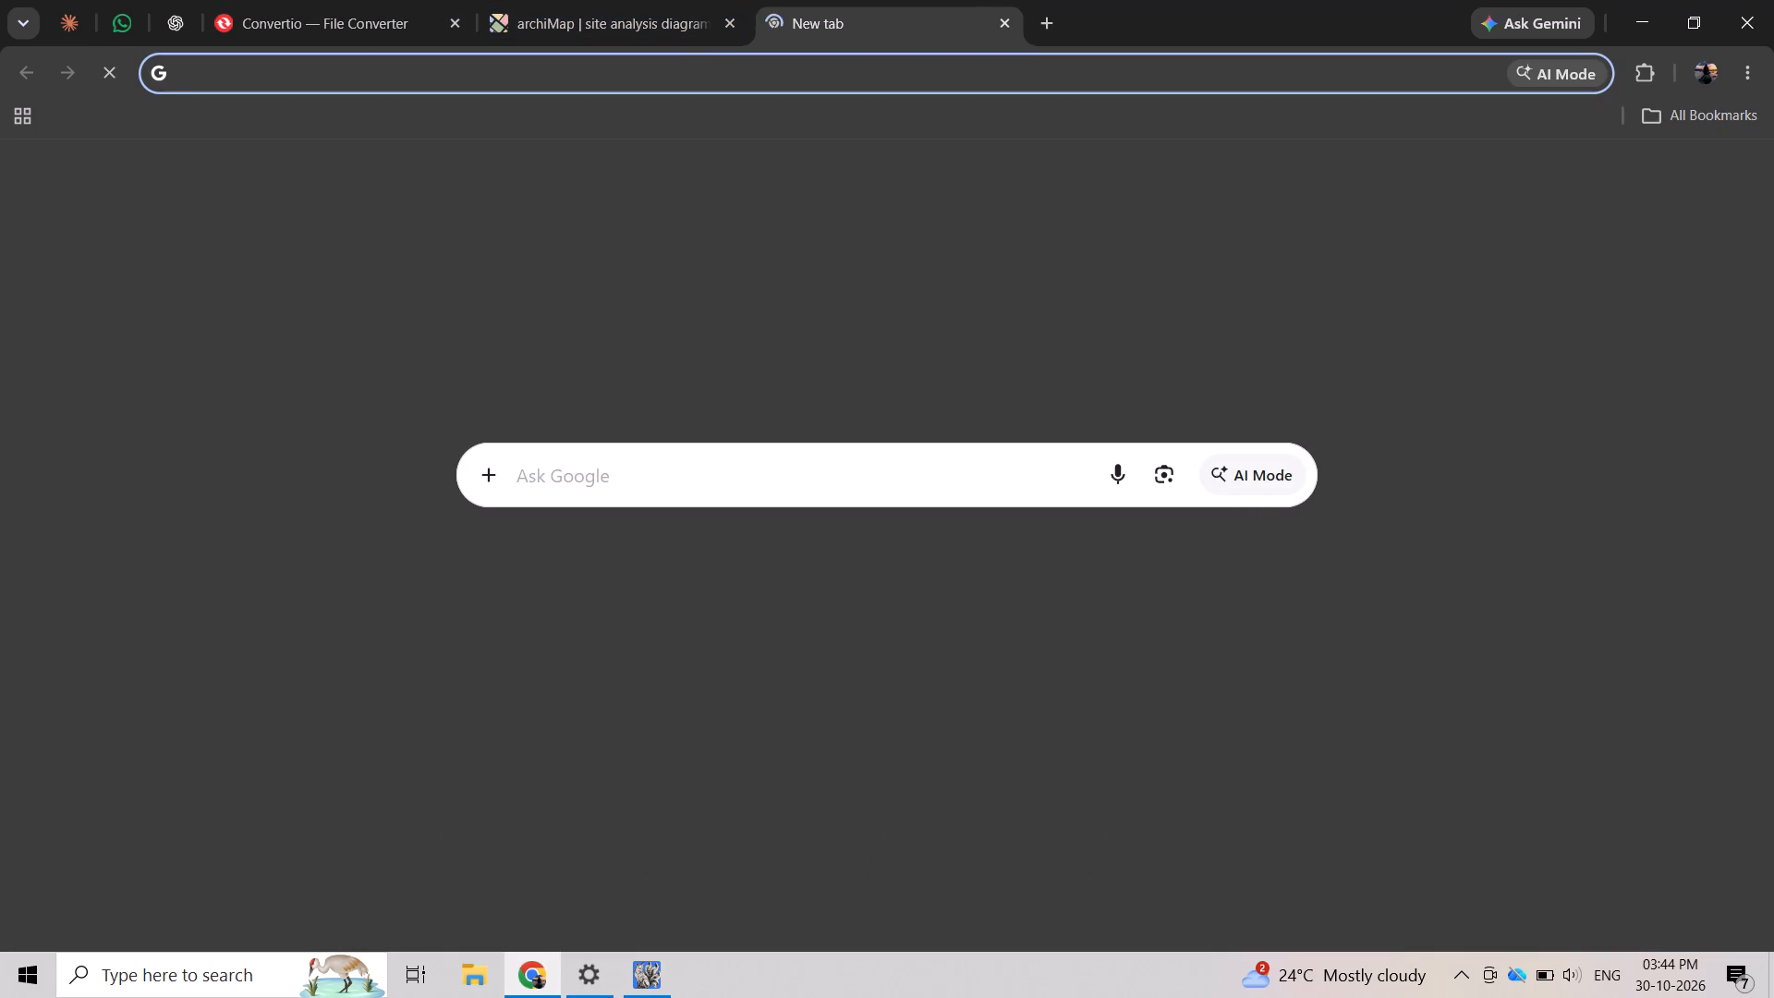
left_click(611, 75)
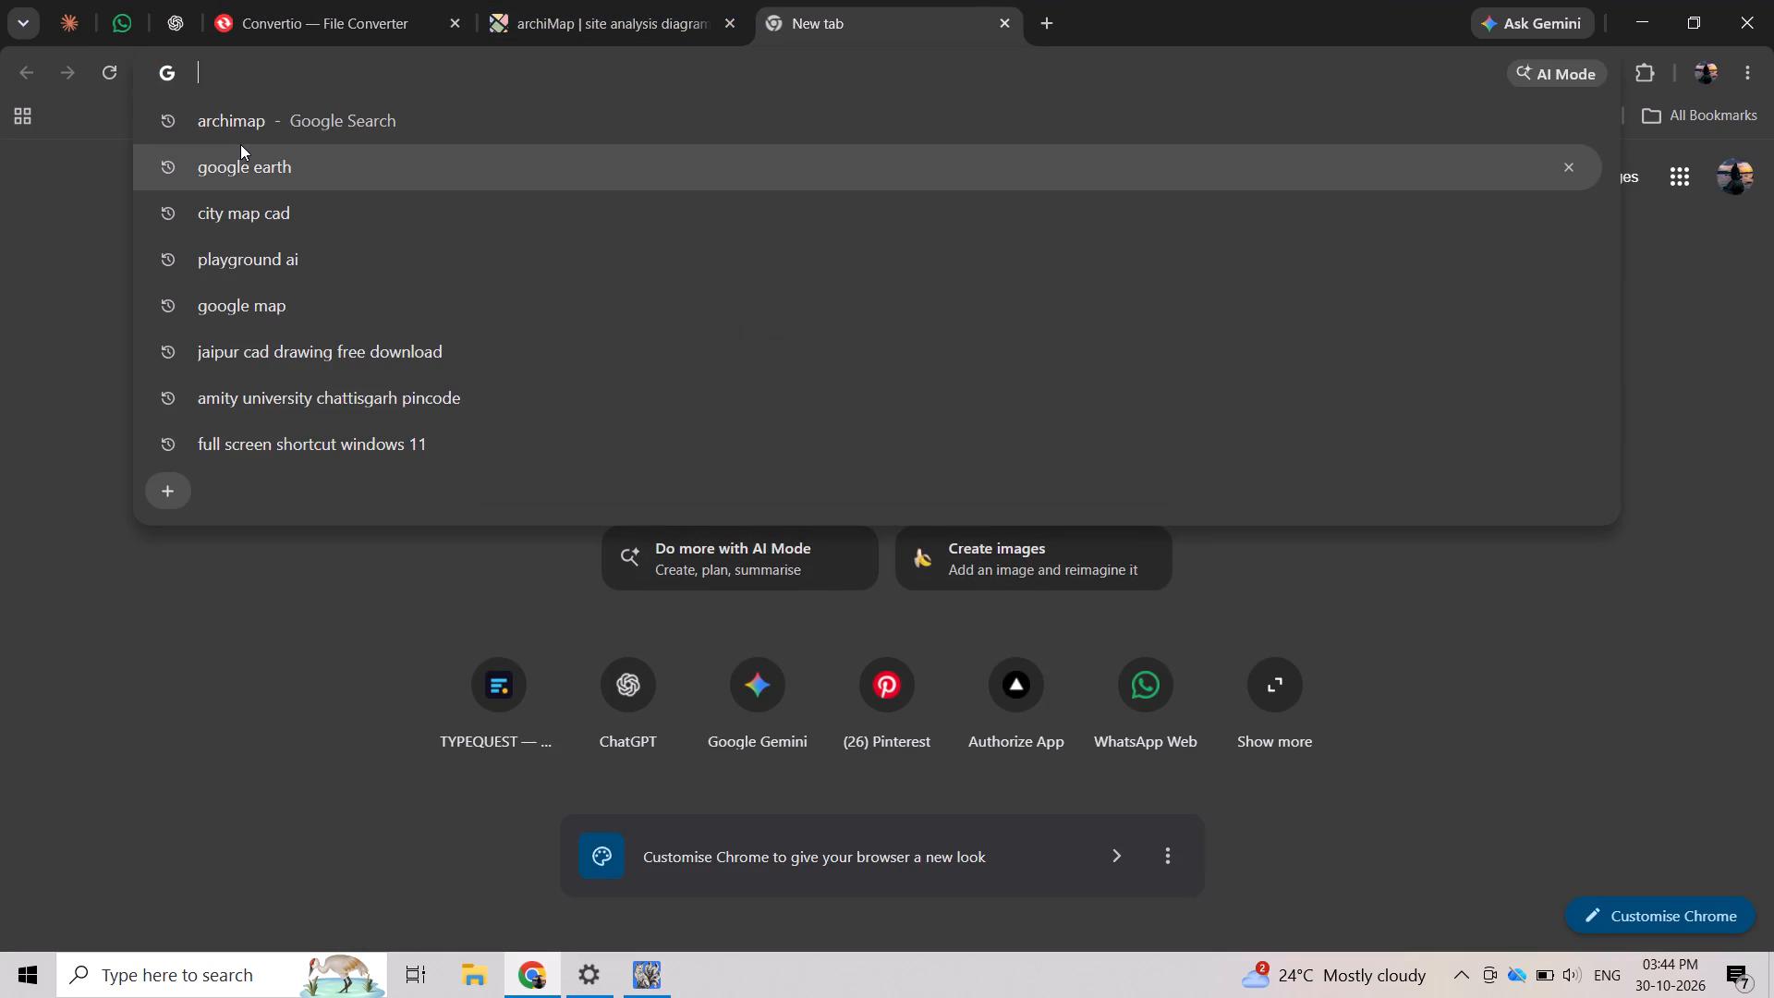
left_click(239, 151)
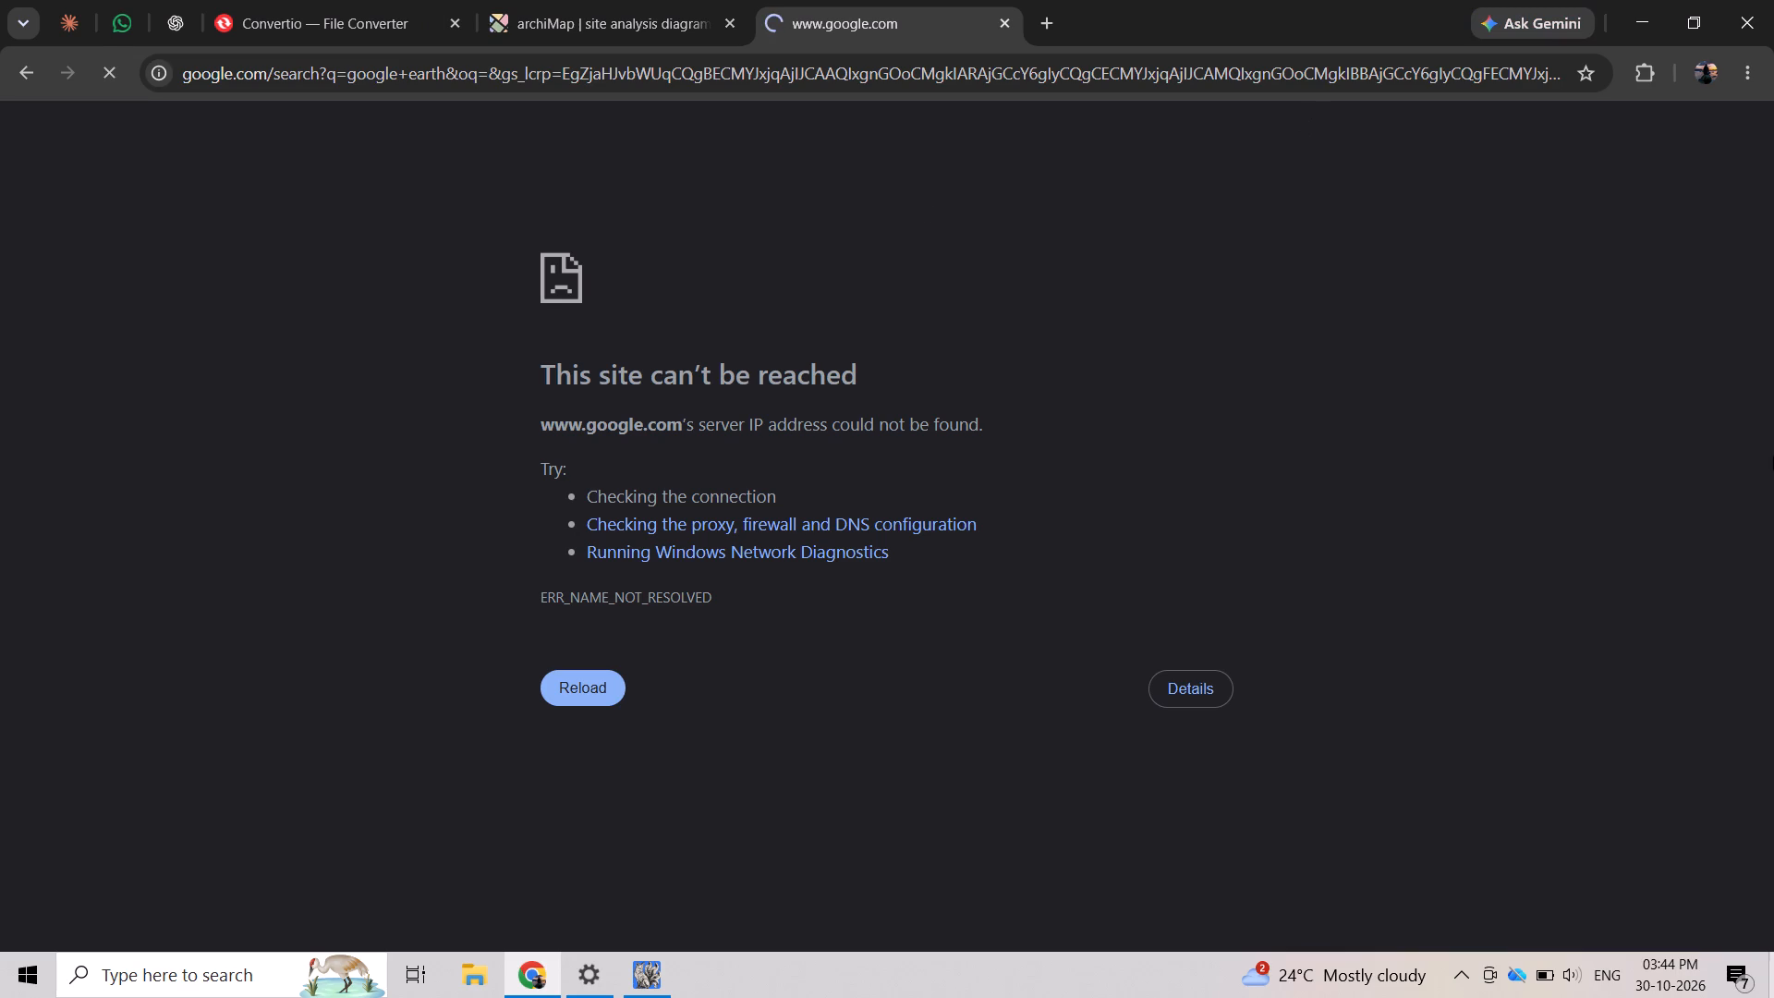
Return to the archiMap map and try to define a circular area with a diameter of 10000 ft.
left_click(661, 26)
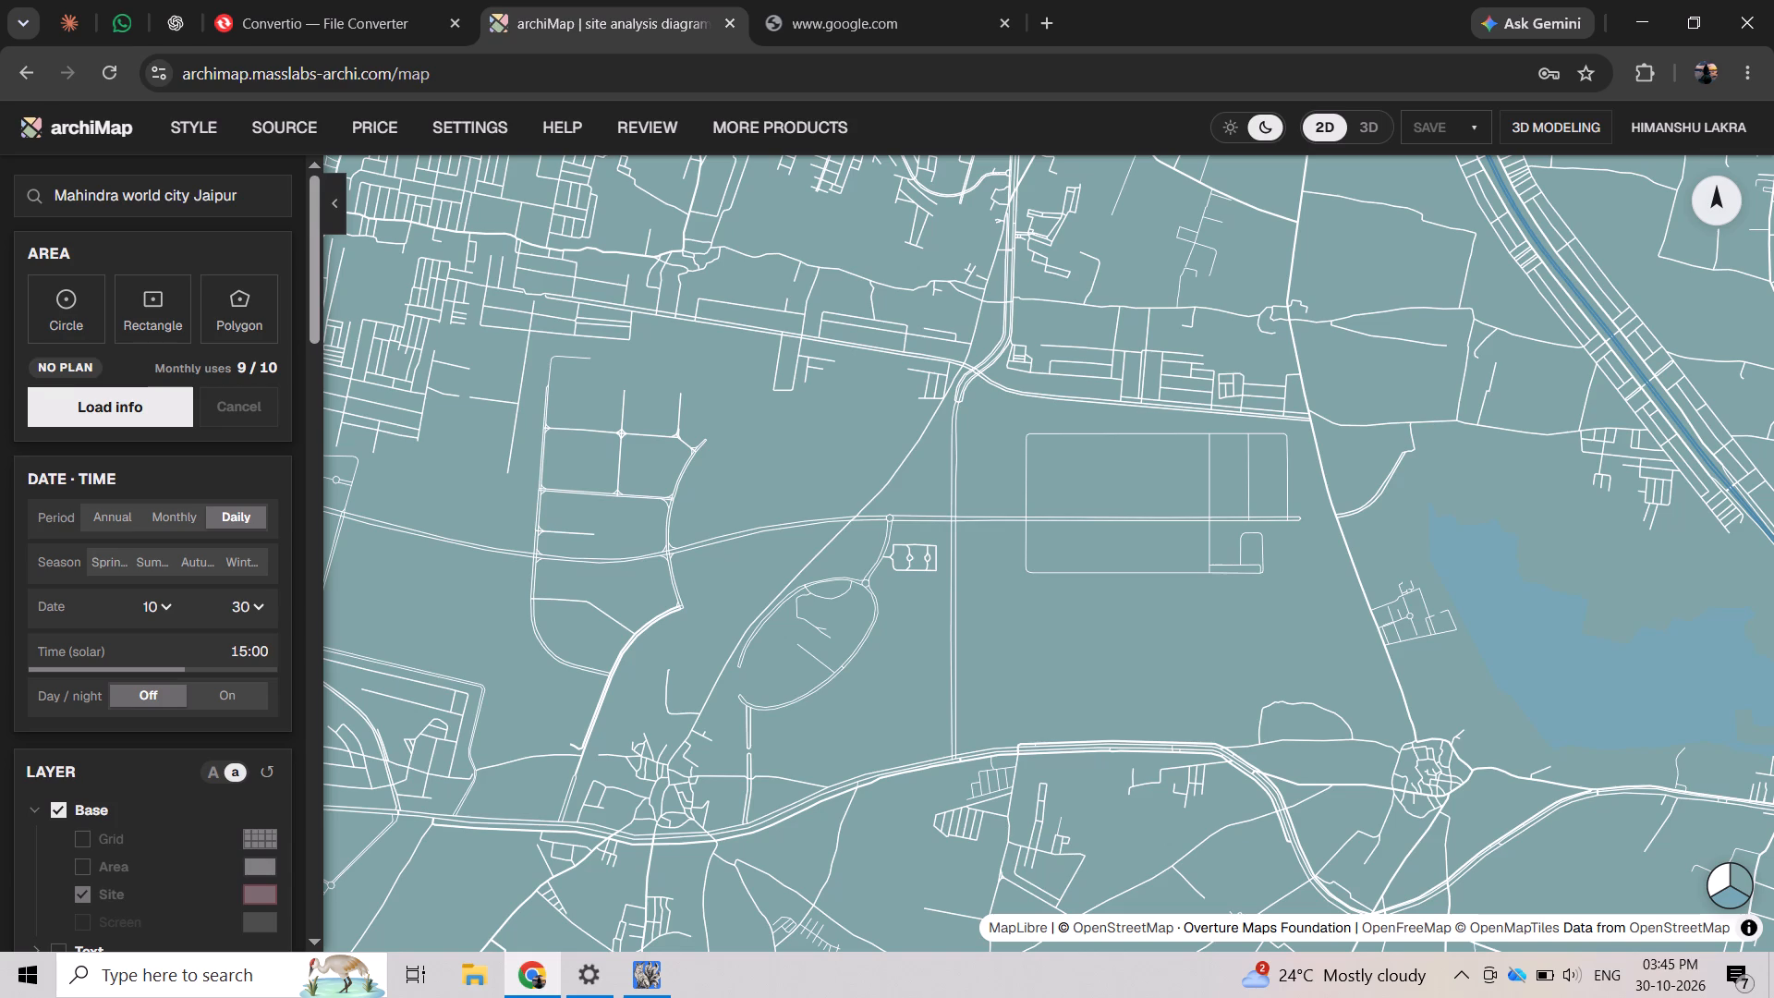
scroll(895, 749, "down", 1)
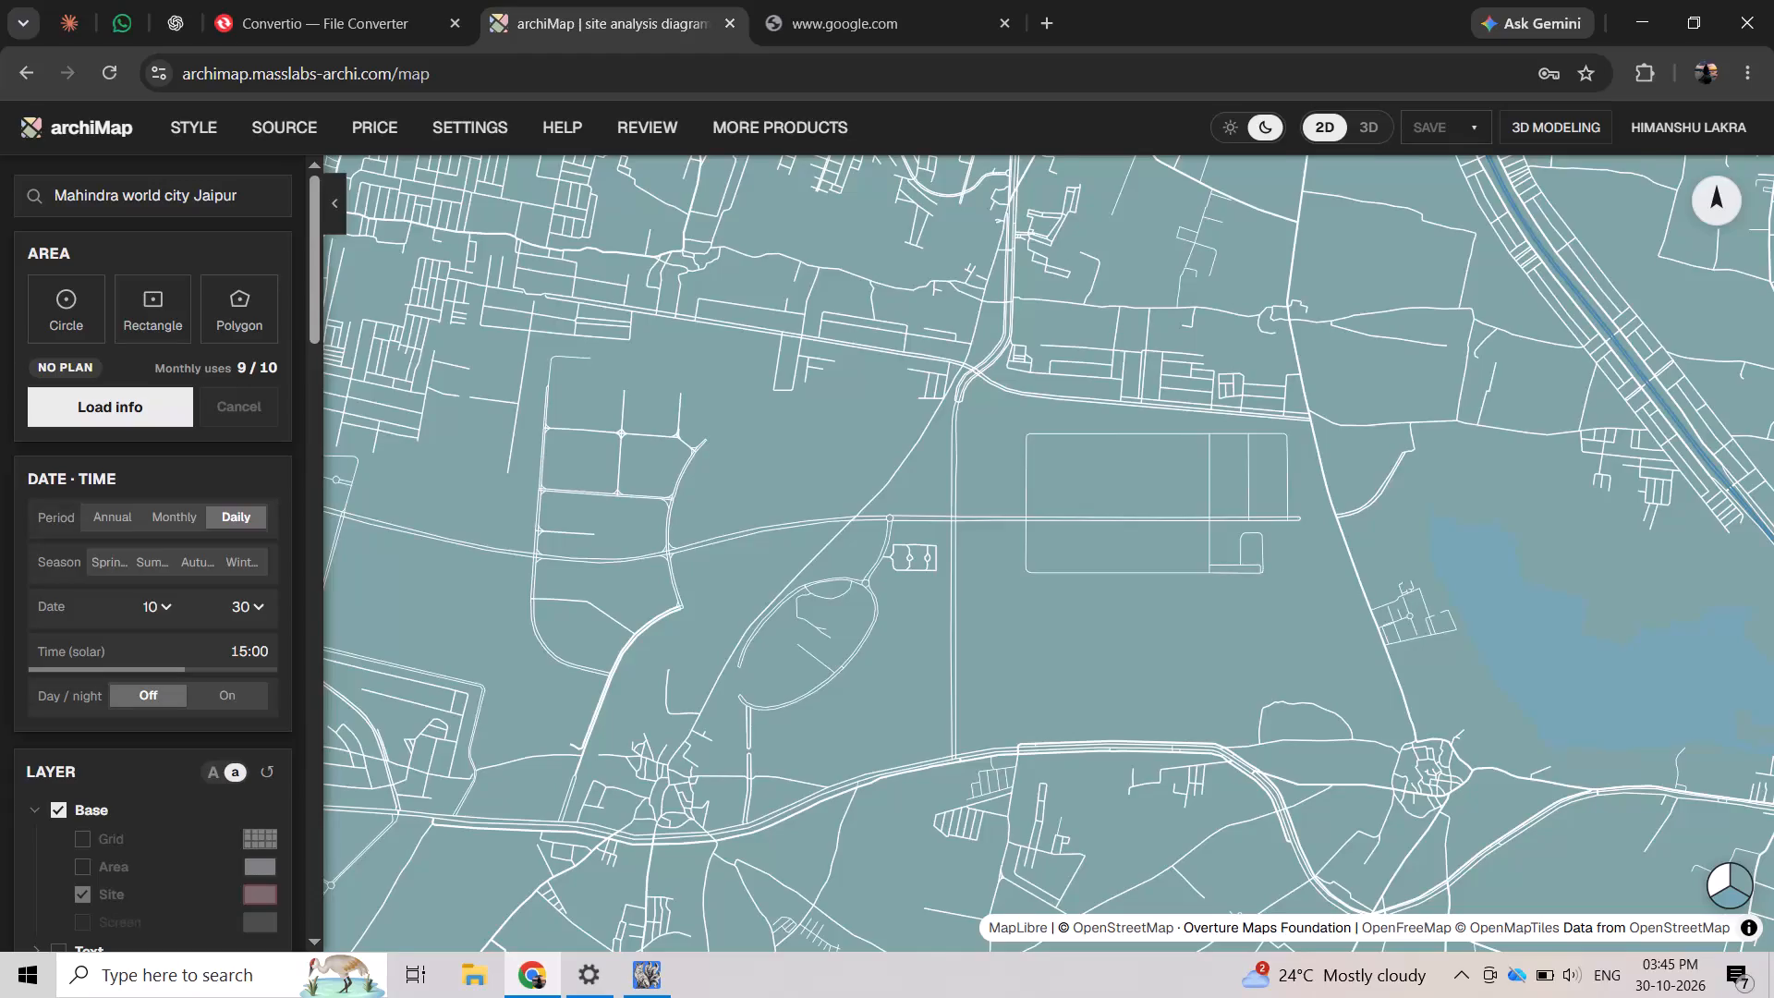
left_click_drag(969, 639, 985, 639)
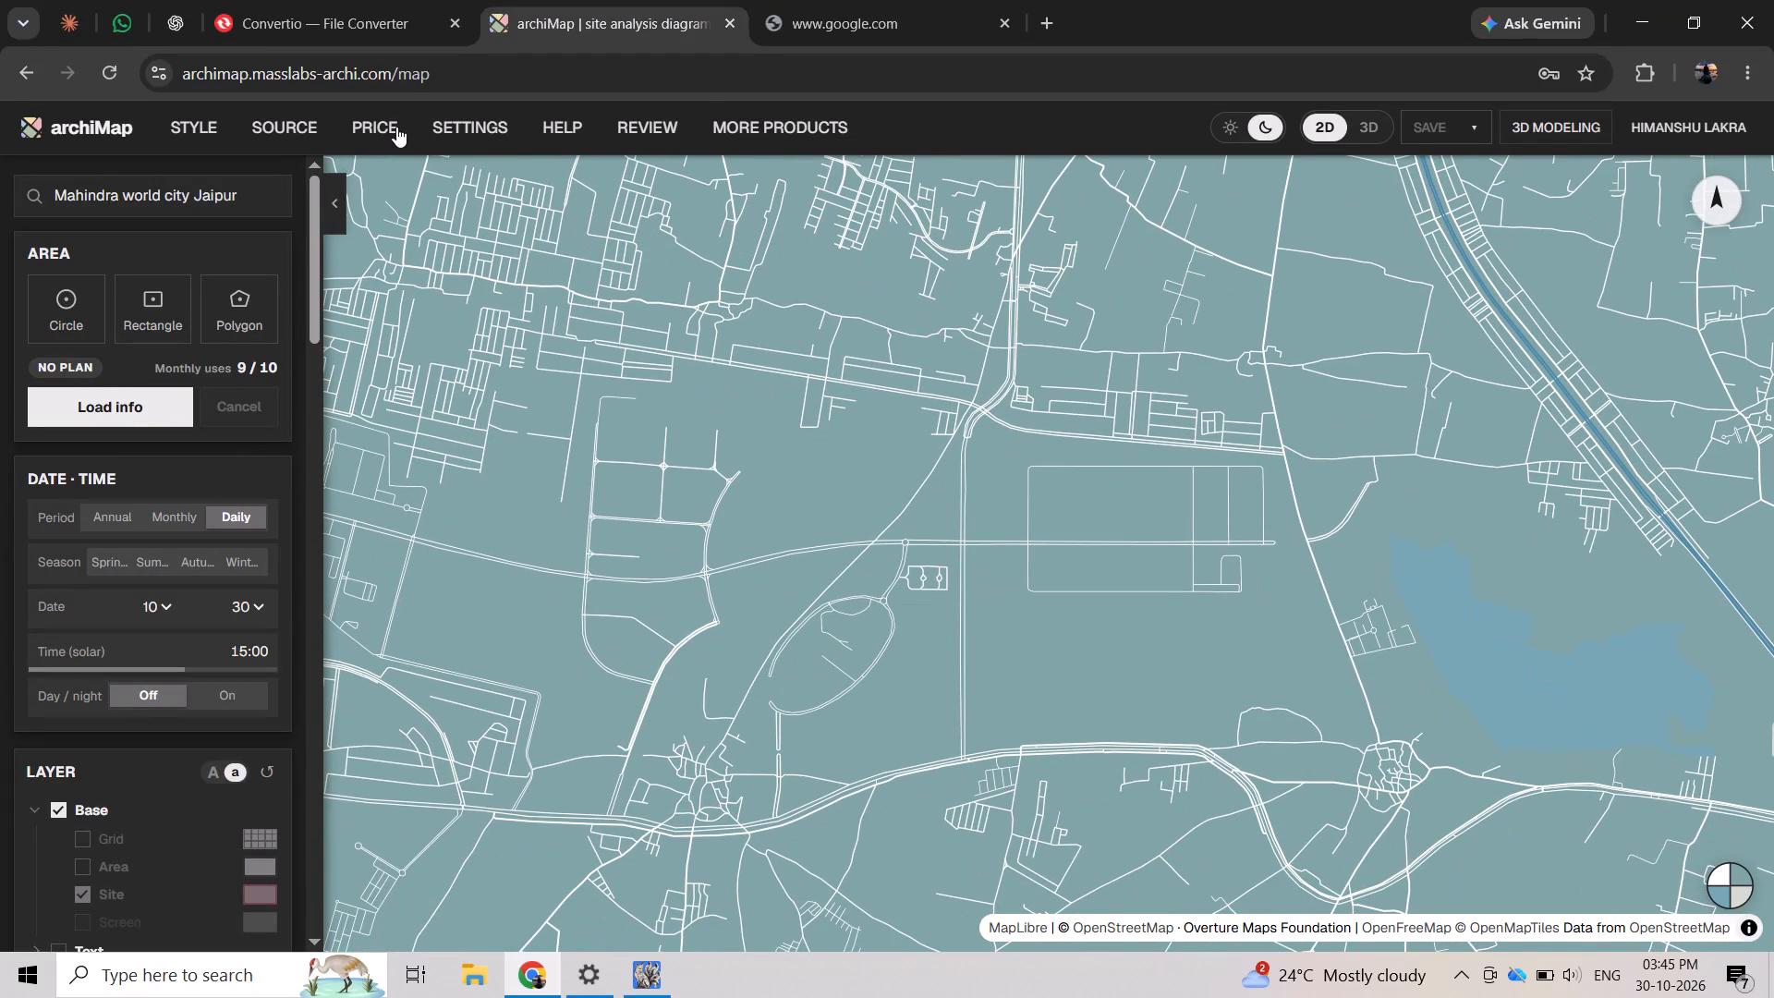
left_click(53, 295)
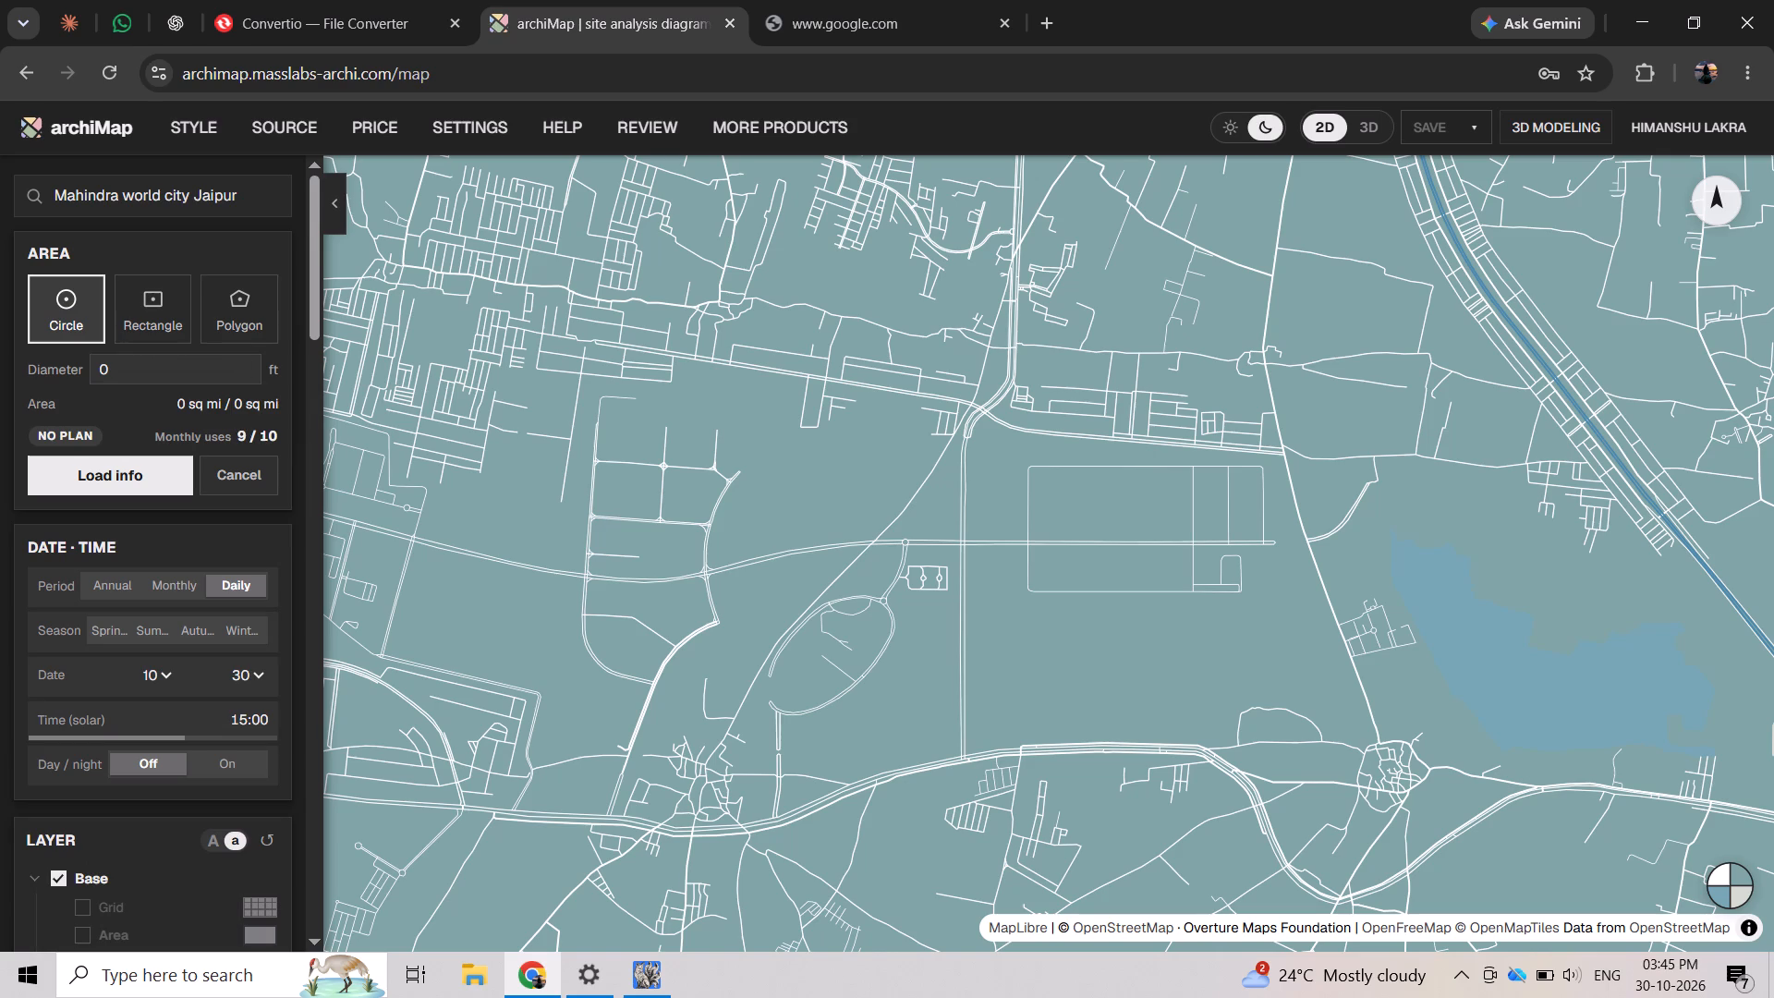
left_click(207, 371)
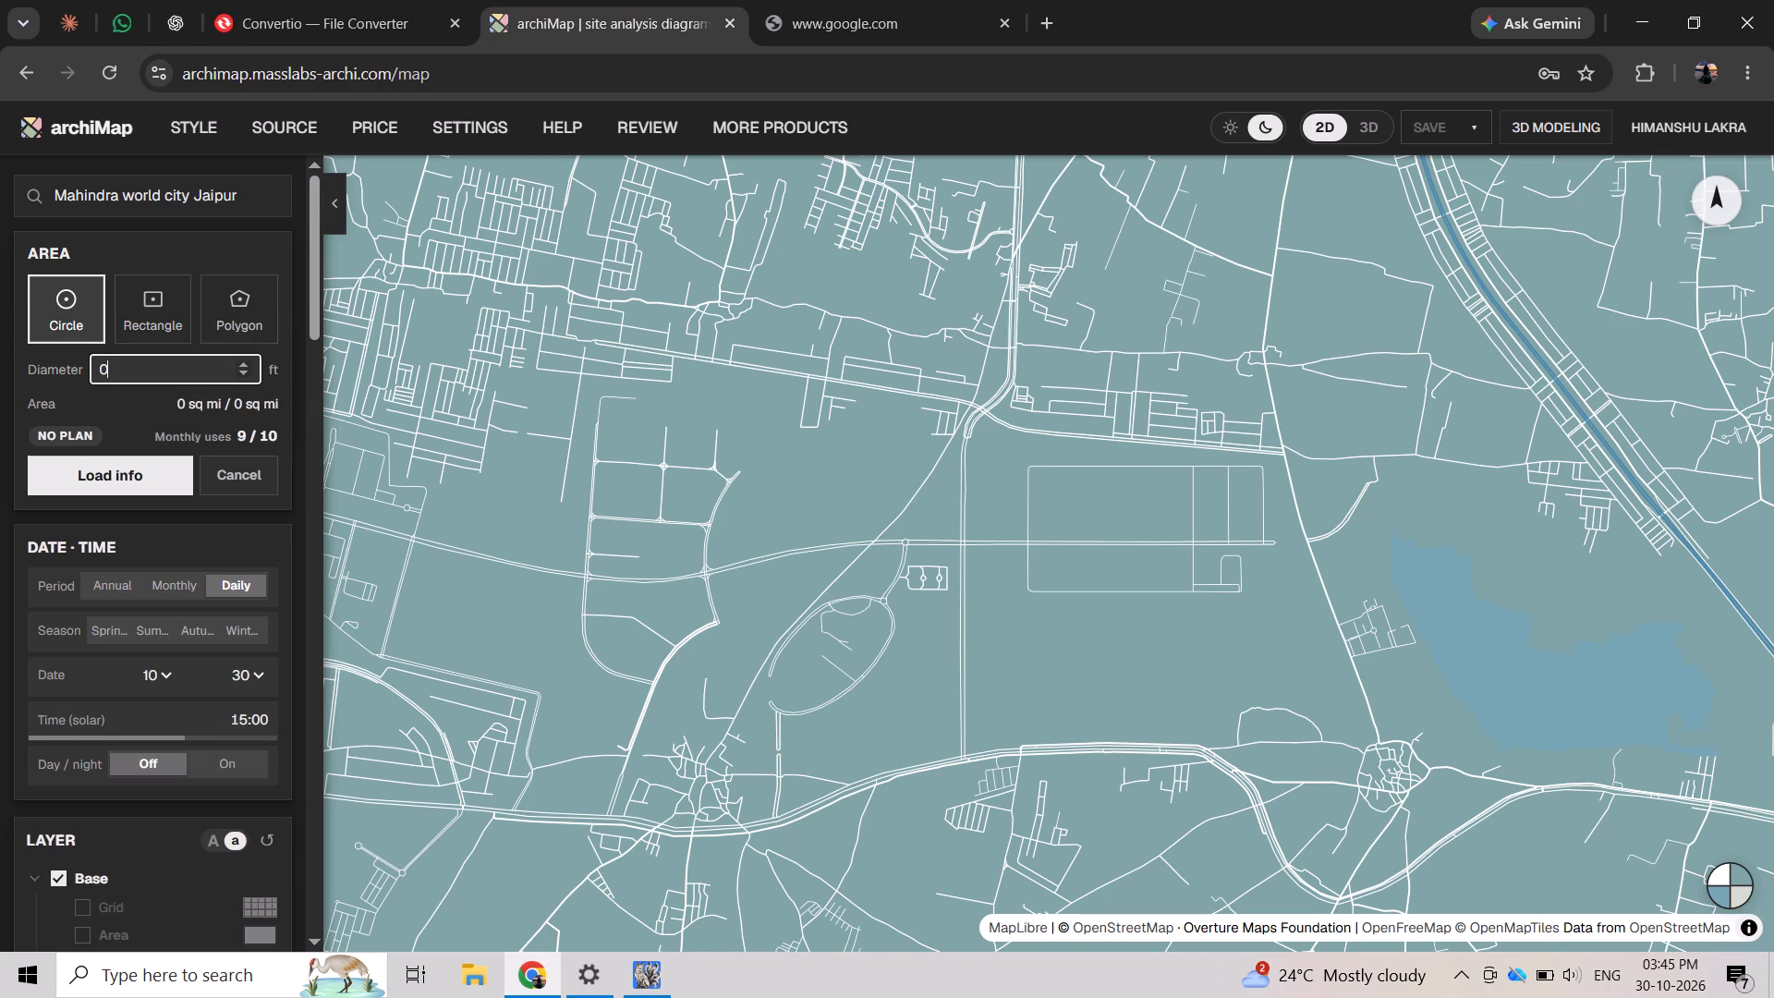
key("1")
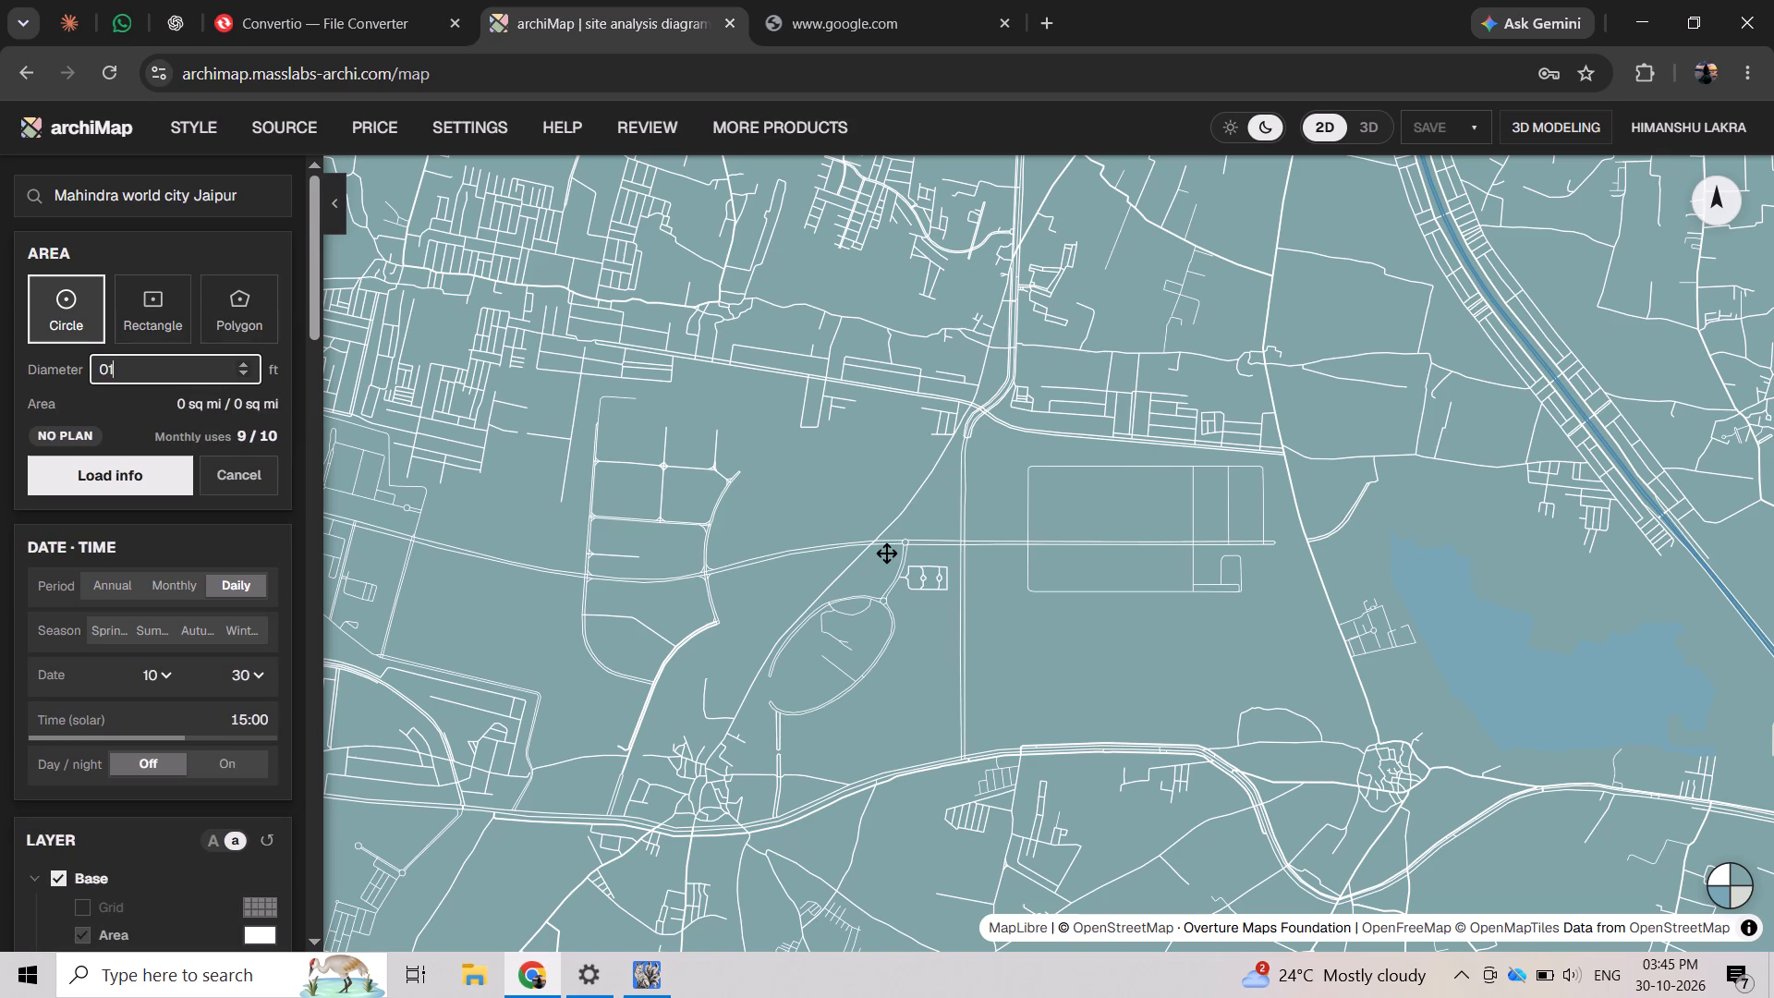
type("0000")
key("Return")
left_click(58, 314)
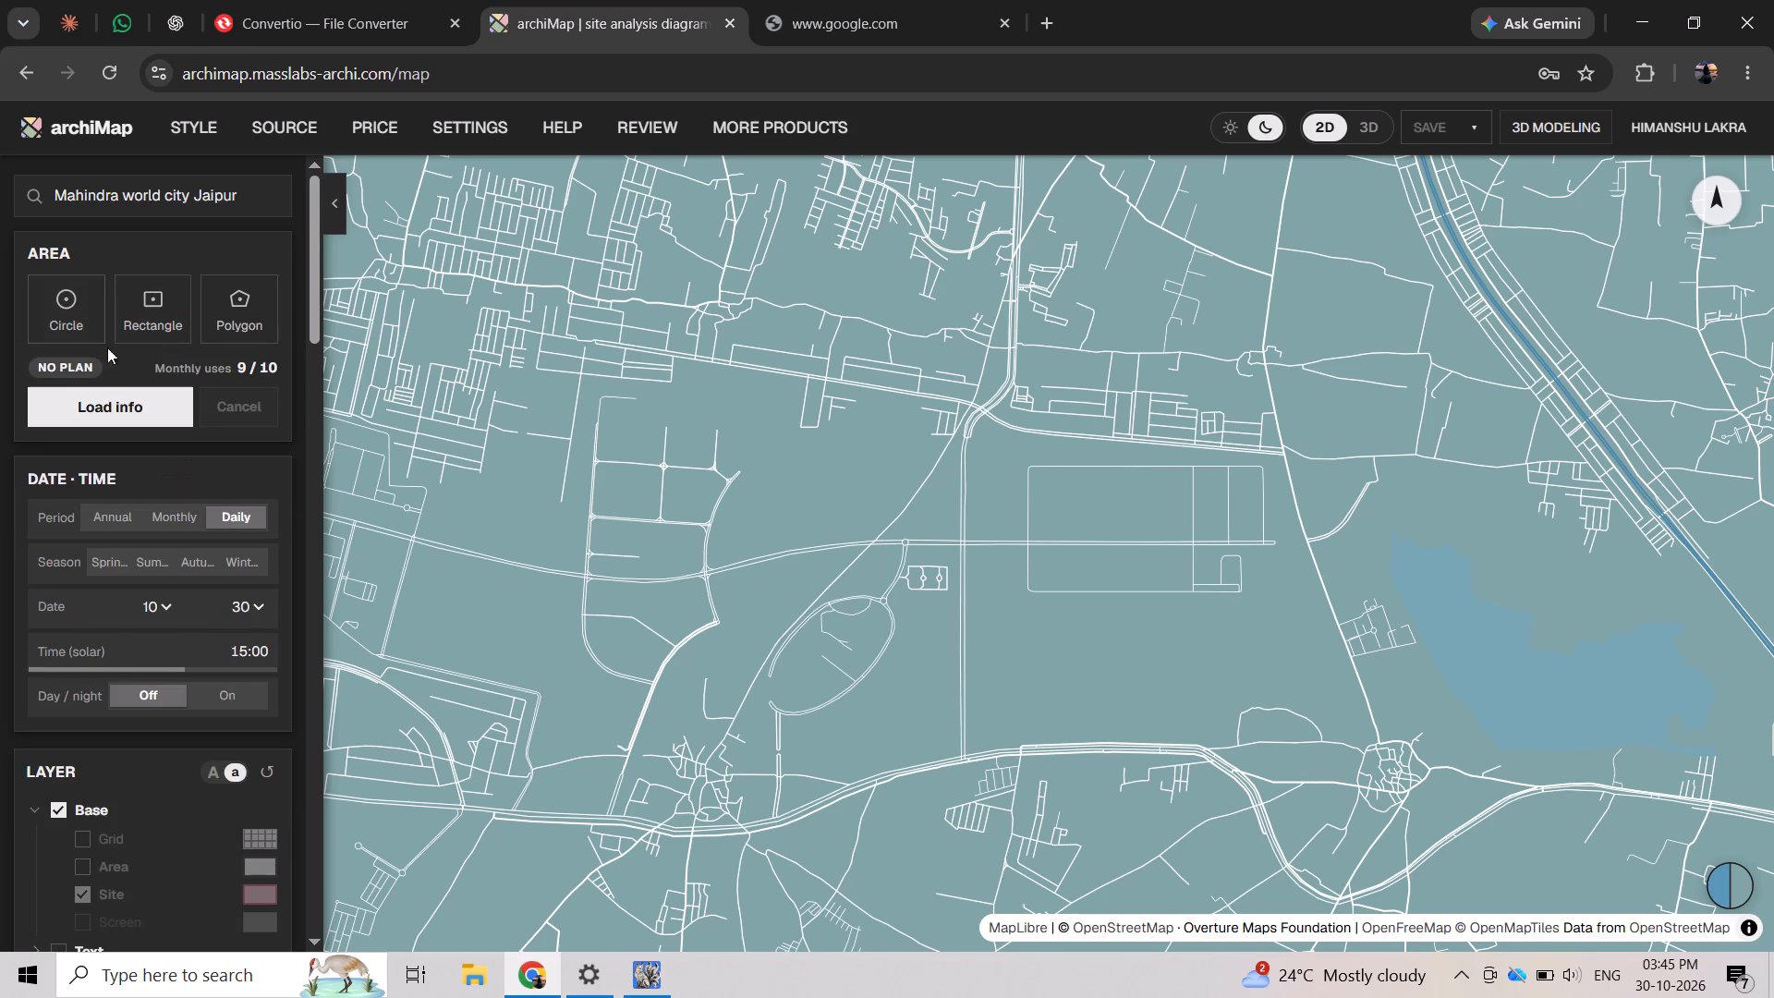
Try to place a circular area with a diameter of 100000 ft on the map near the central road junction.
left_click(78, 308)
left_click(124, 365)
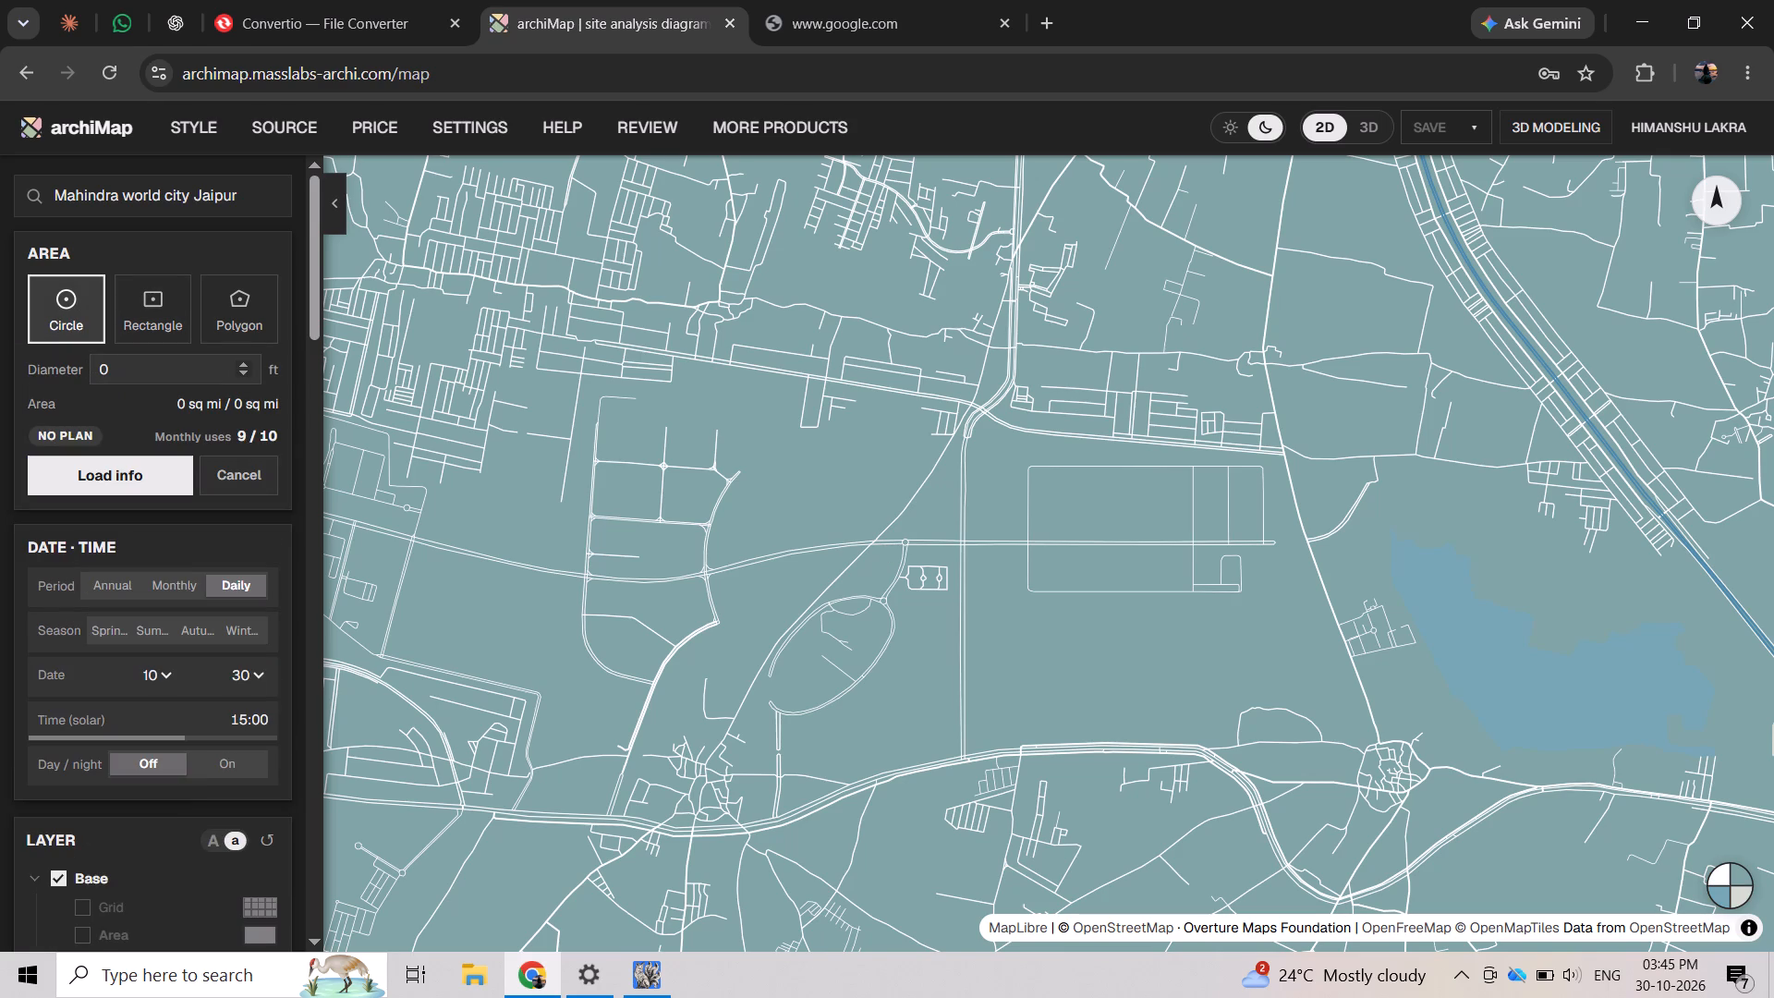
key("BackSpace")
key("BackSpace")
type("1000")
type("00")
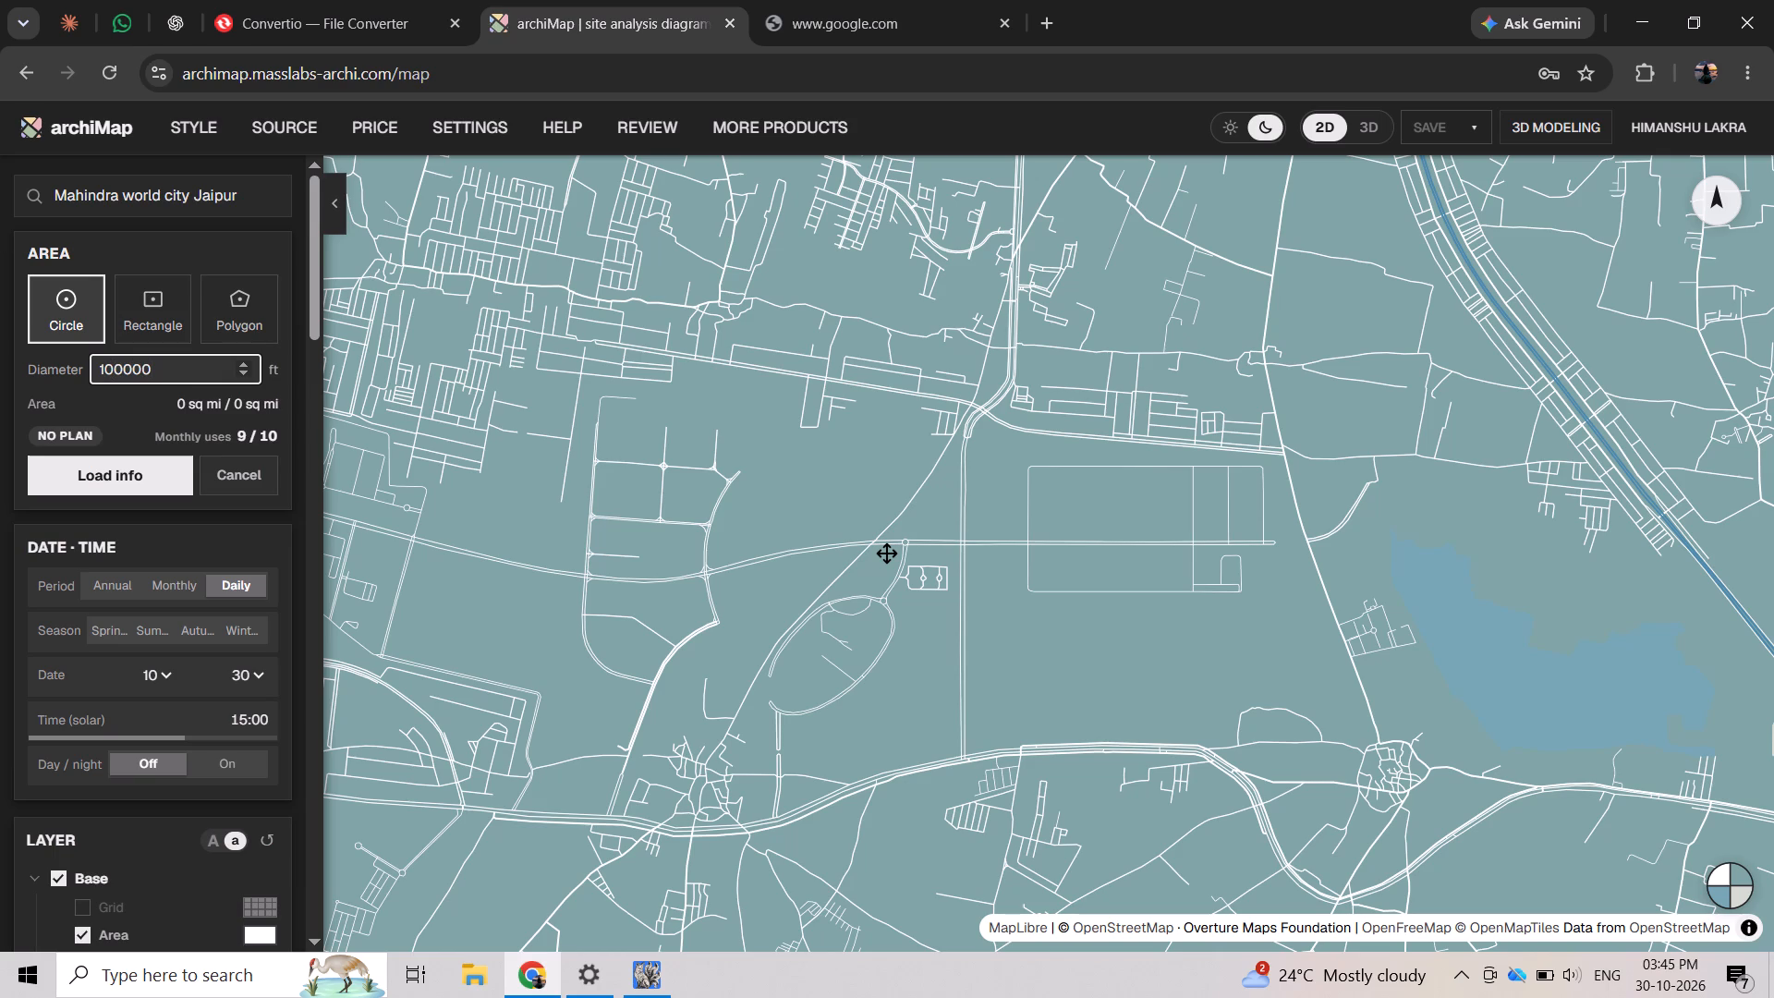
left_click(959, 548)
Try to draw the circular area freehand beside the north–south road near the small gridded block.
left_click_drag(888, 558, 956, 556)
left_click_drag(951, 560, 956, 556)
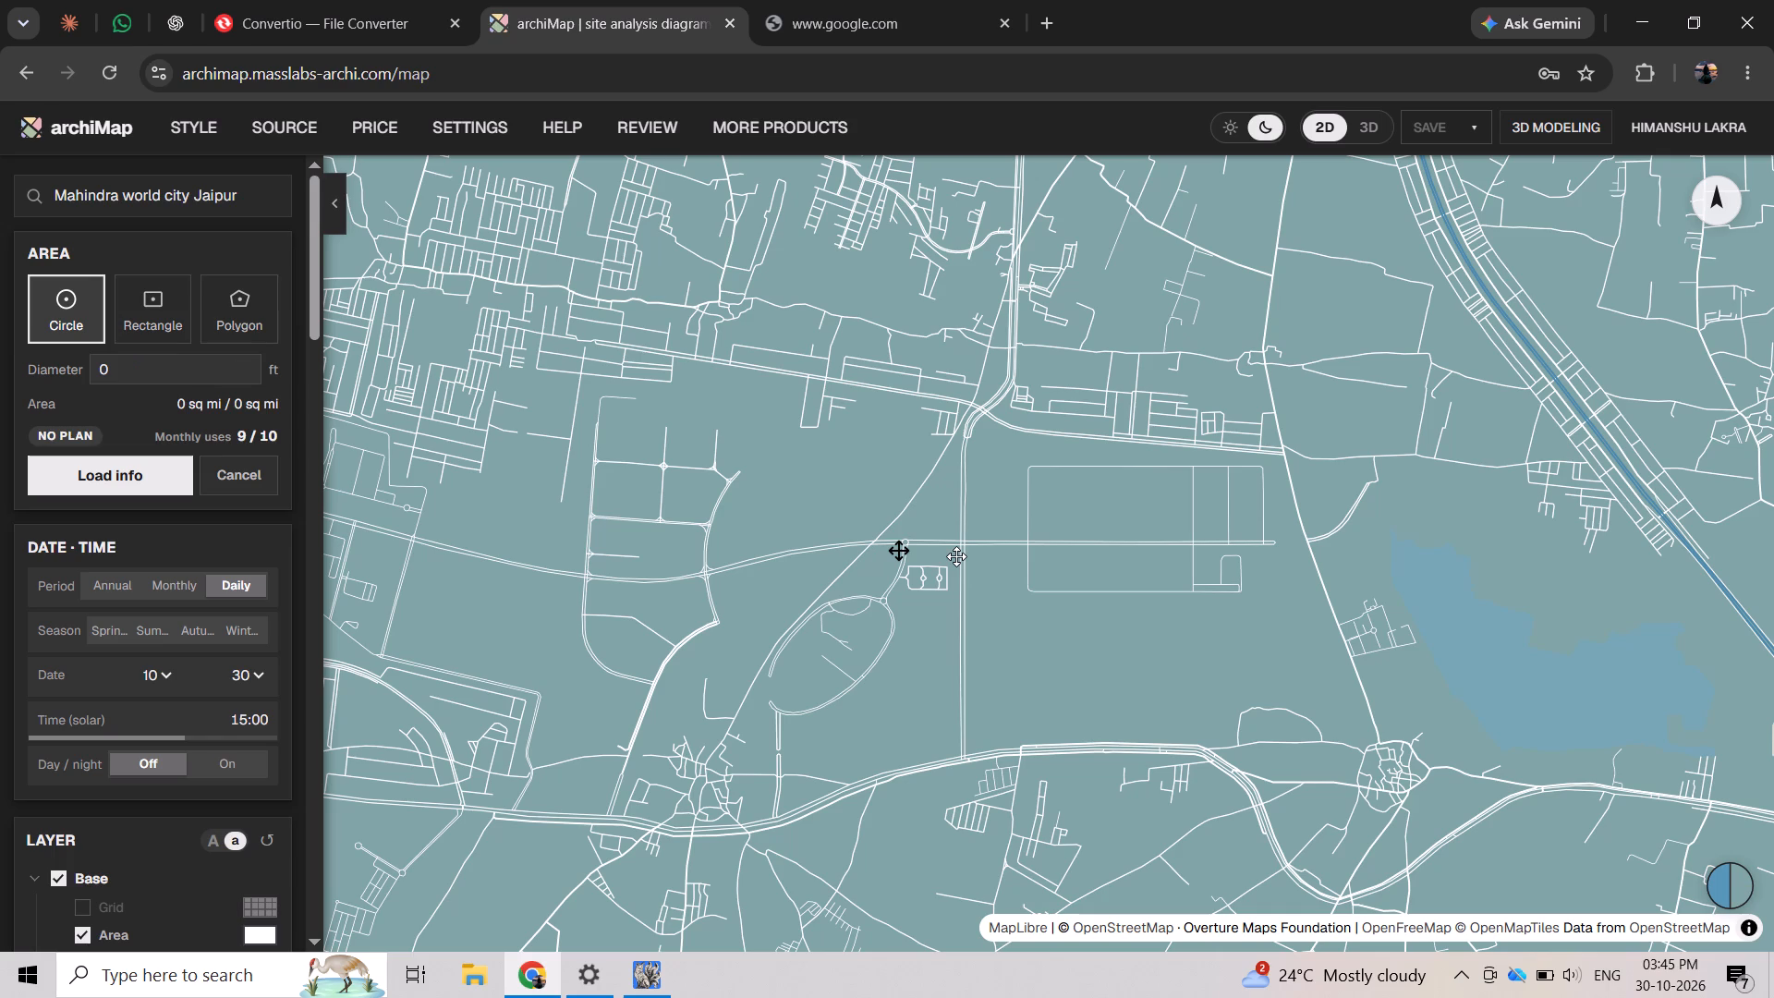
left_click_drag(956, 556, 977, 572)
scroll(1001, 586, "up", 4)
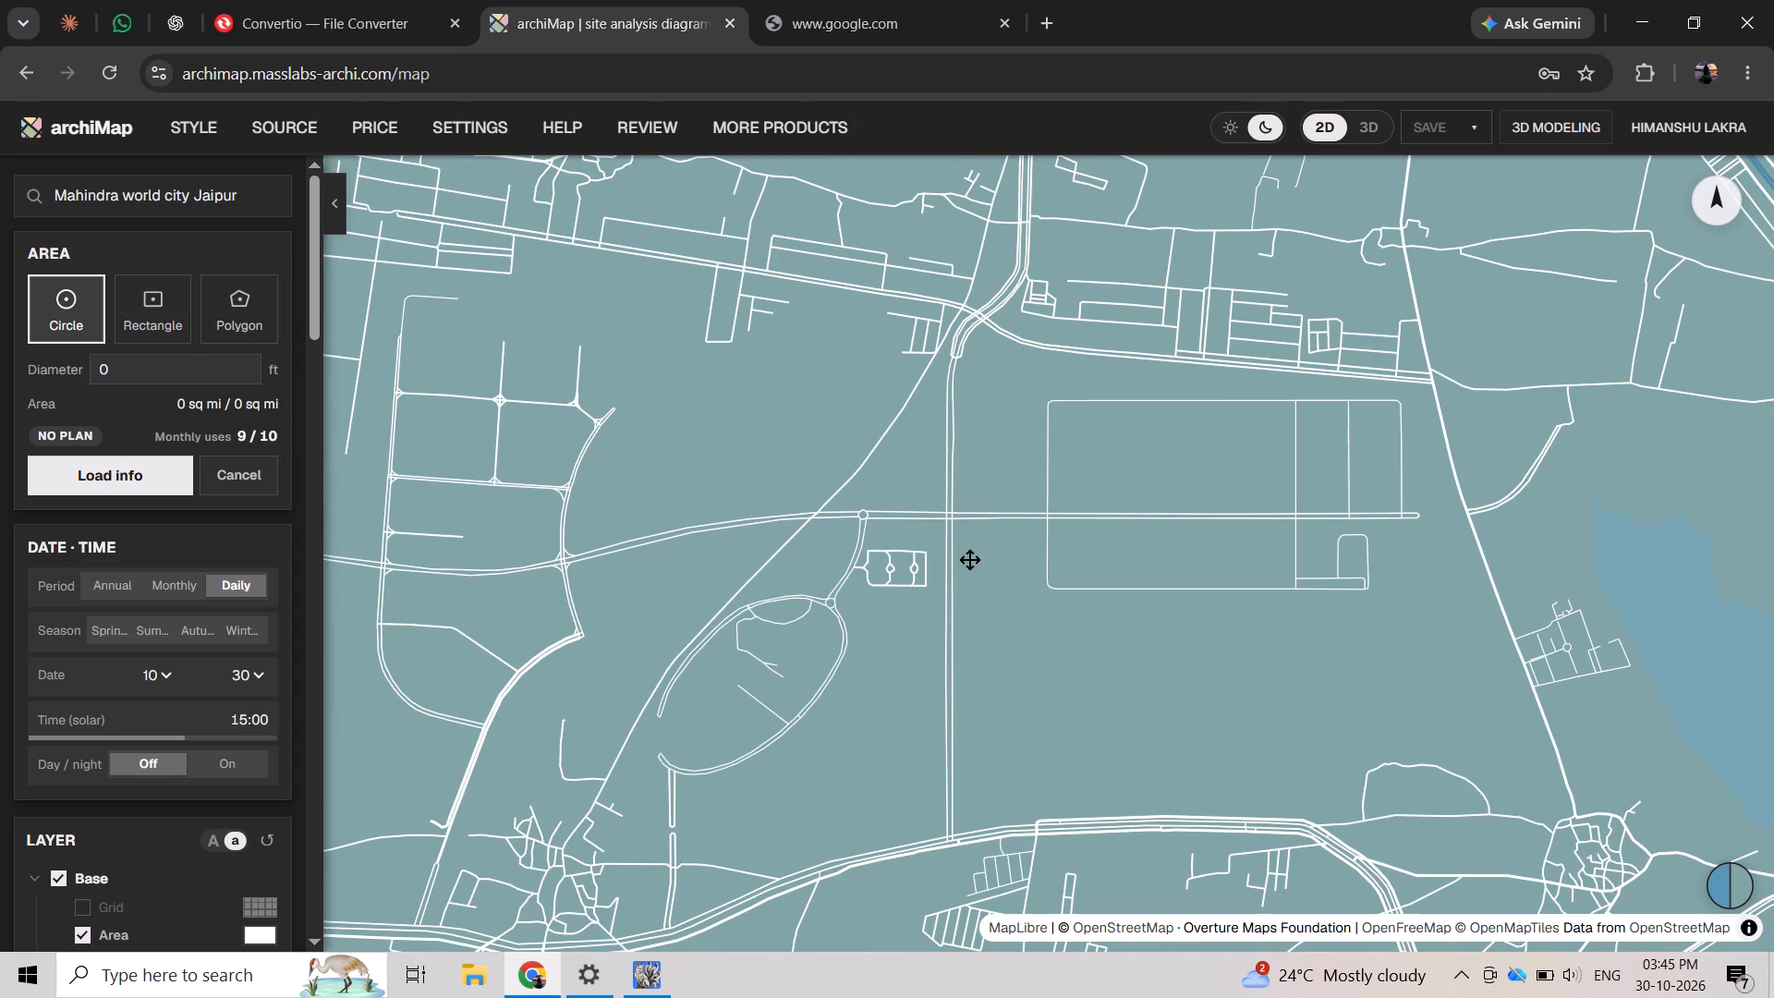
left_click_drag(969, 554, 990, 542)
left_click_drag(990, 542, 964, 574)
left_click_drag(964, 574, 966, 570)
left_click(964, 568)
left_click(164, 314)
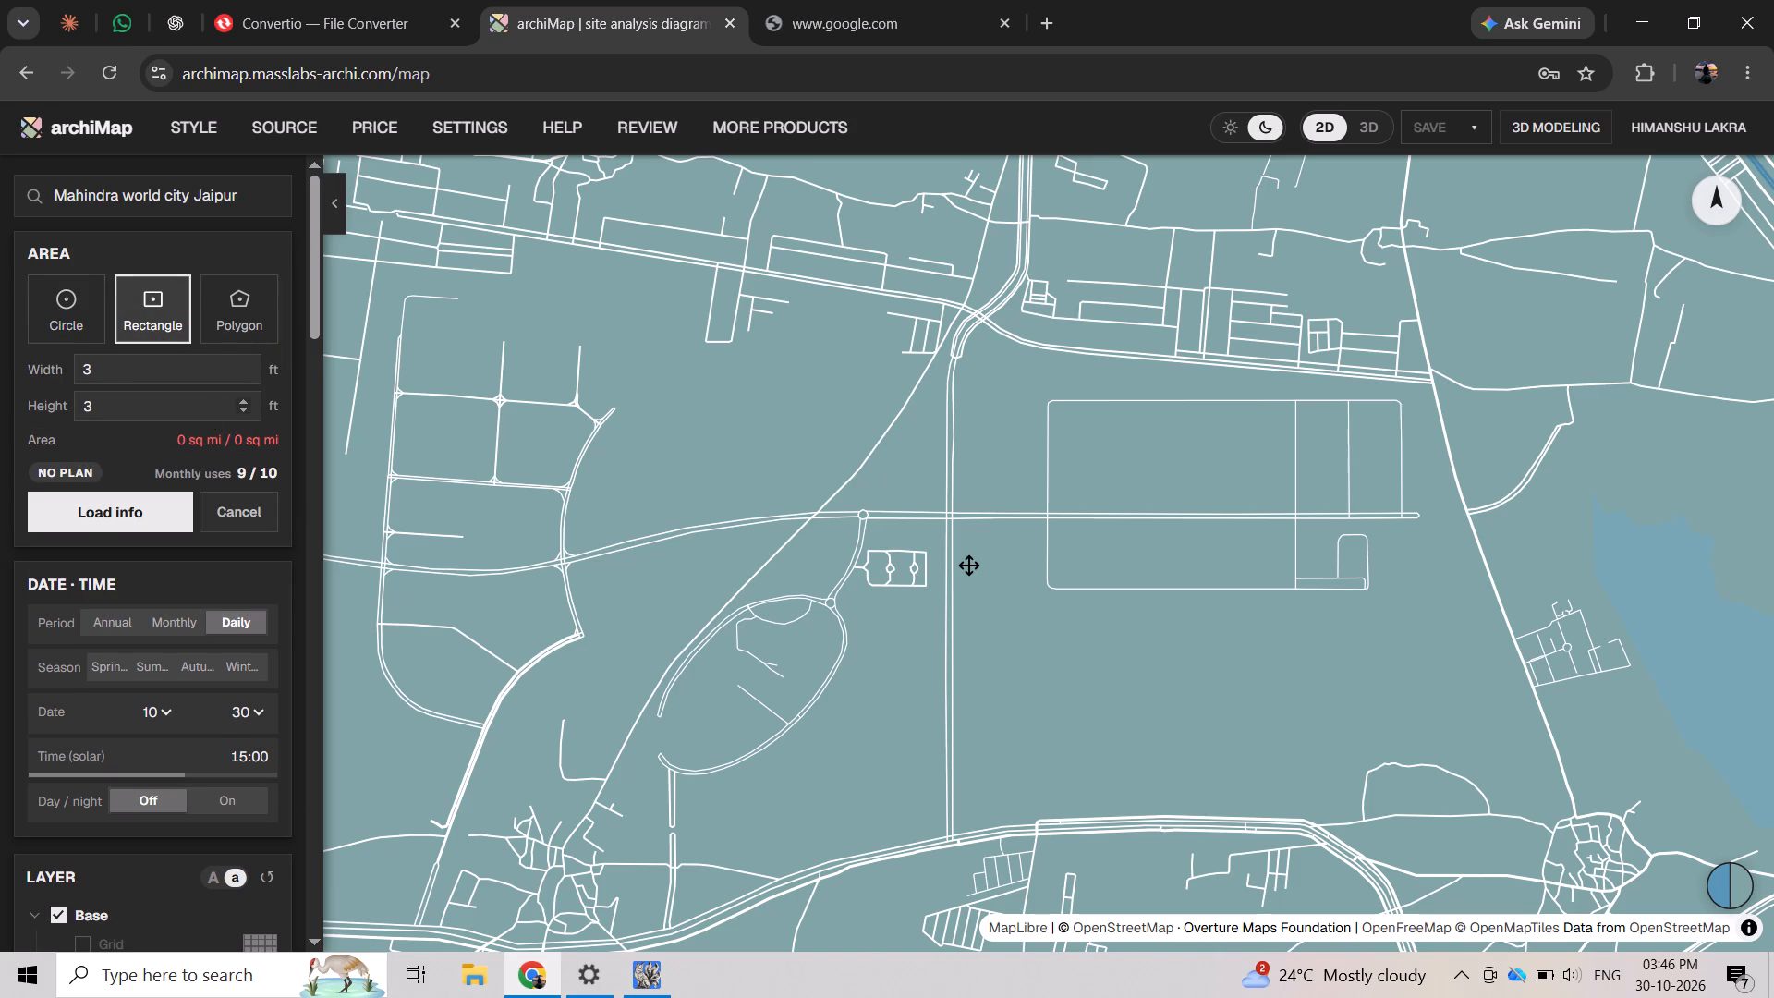
Switch the area shape from rectangle to circle and set its diameter to 1000 ft.
left_click(60, 310)
left_click(132, 368)
key("BackSpace")
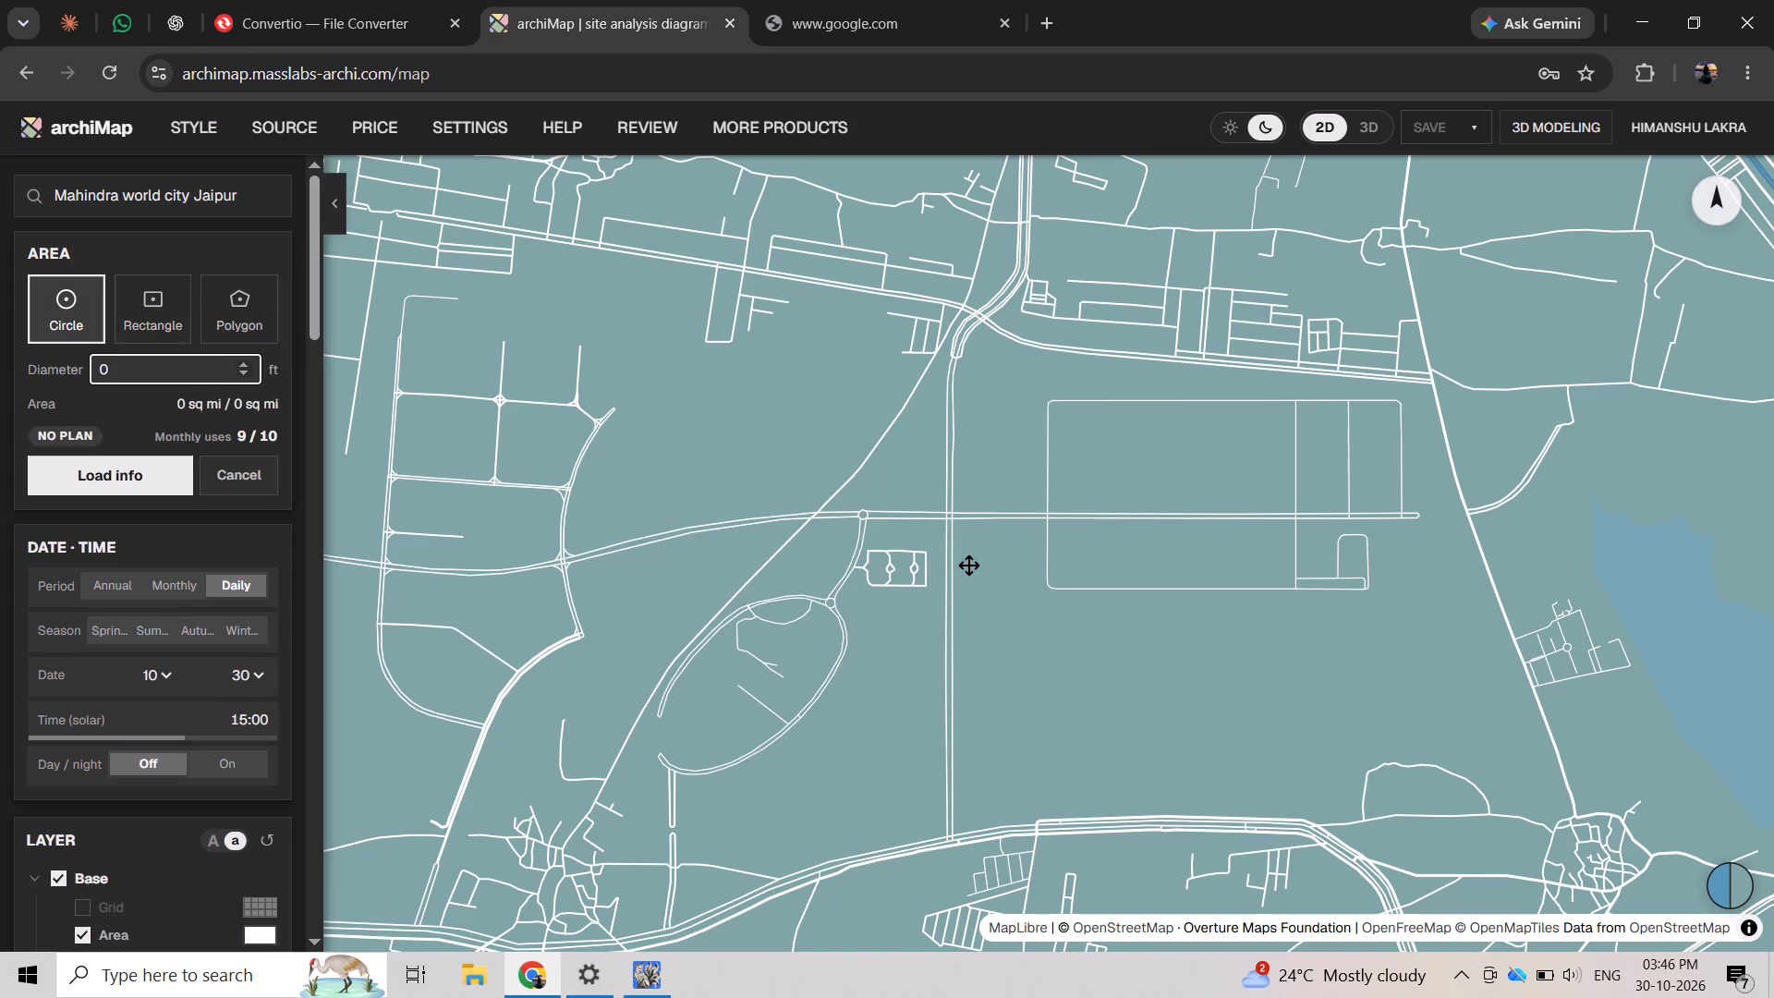
key("1")
key("o")
type("000")
key("0")
key("BackSpace")
Return to the google earth search page and reload it.
left_click(882, 24)
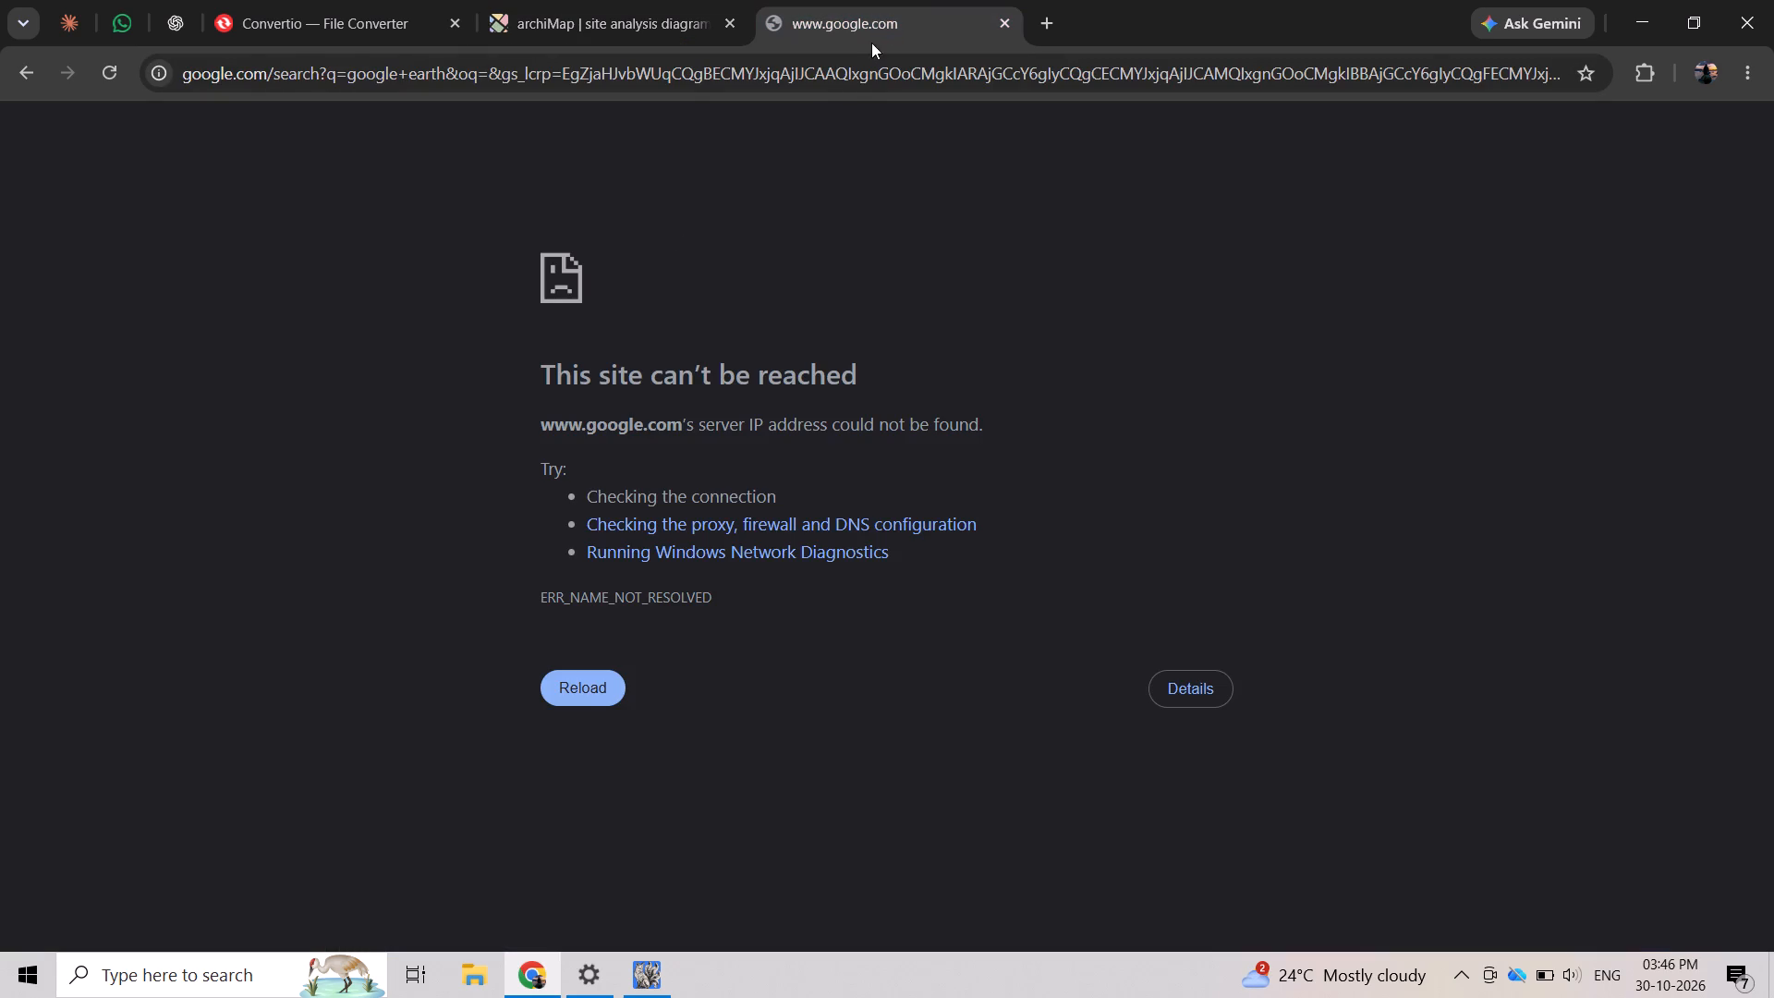
left_click(579, 687)
left_click(536, 674)
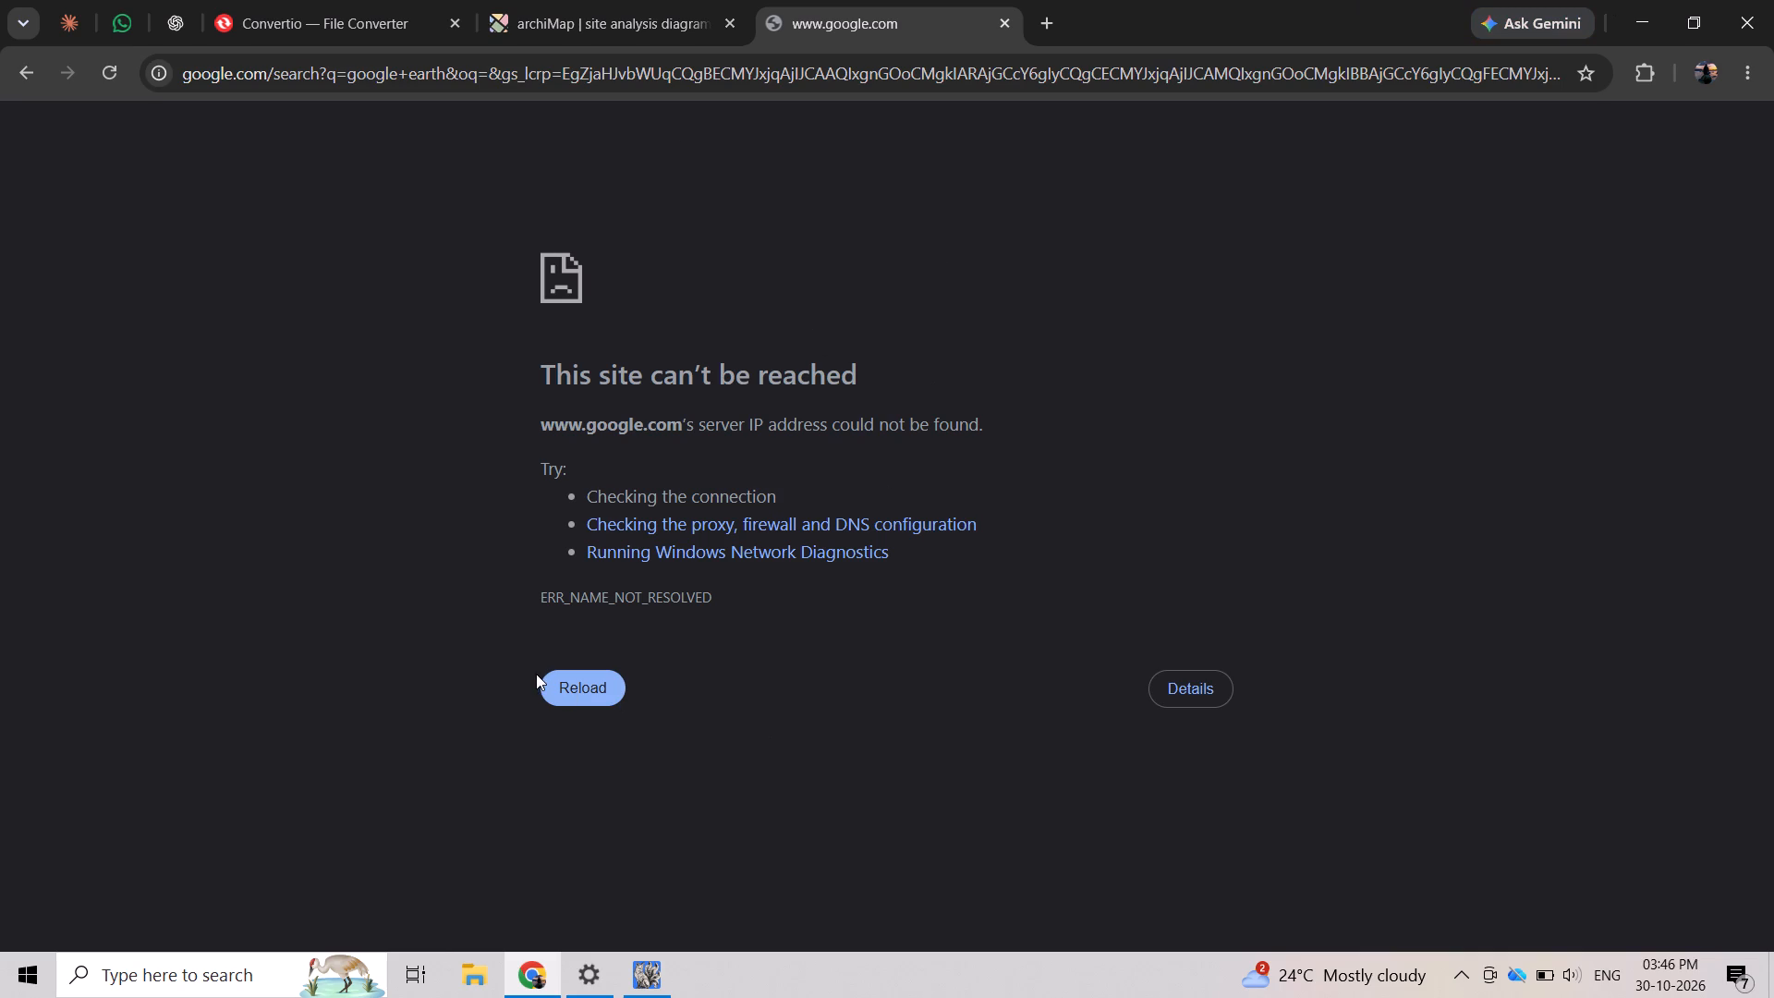
left_click(547, 684)
Find QGIS Desktop 3.44.15 through the Windows search and launch it.
left_click(225, 973)
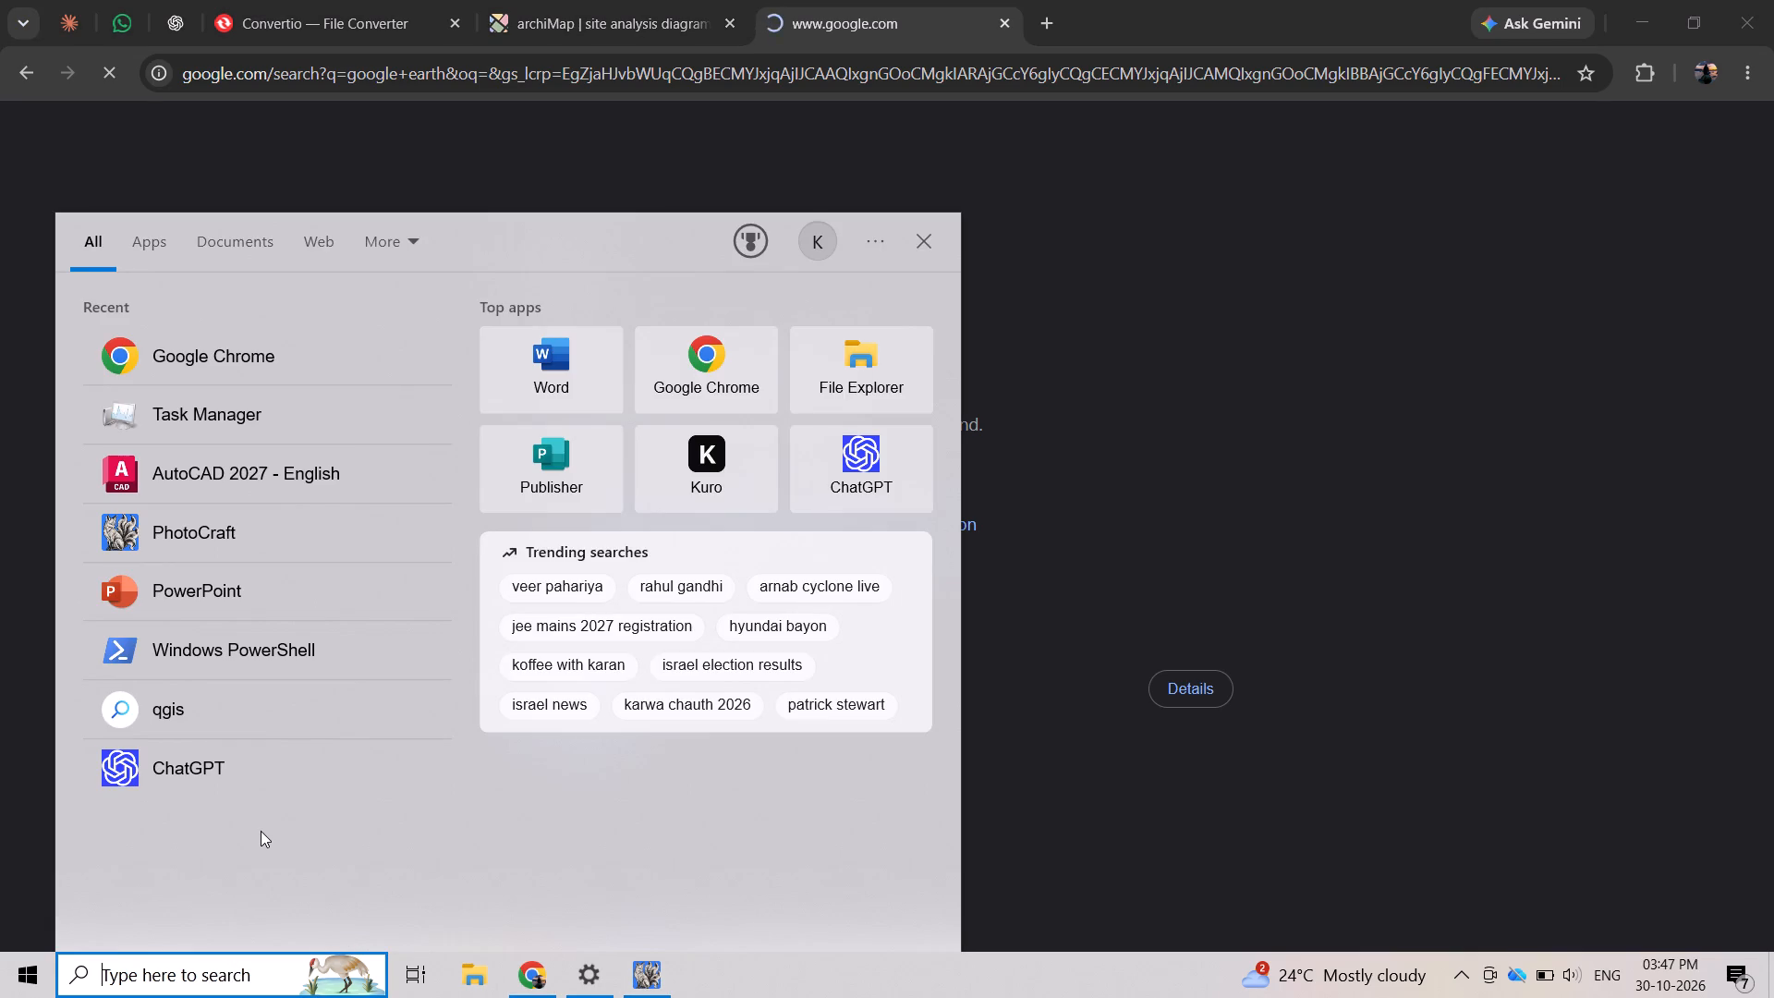
key("q")
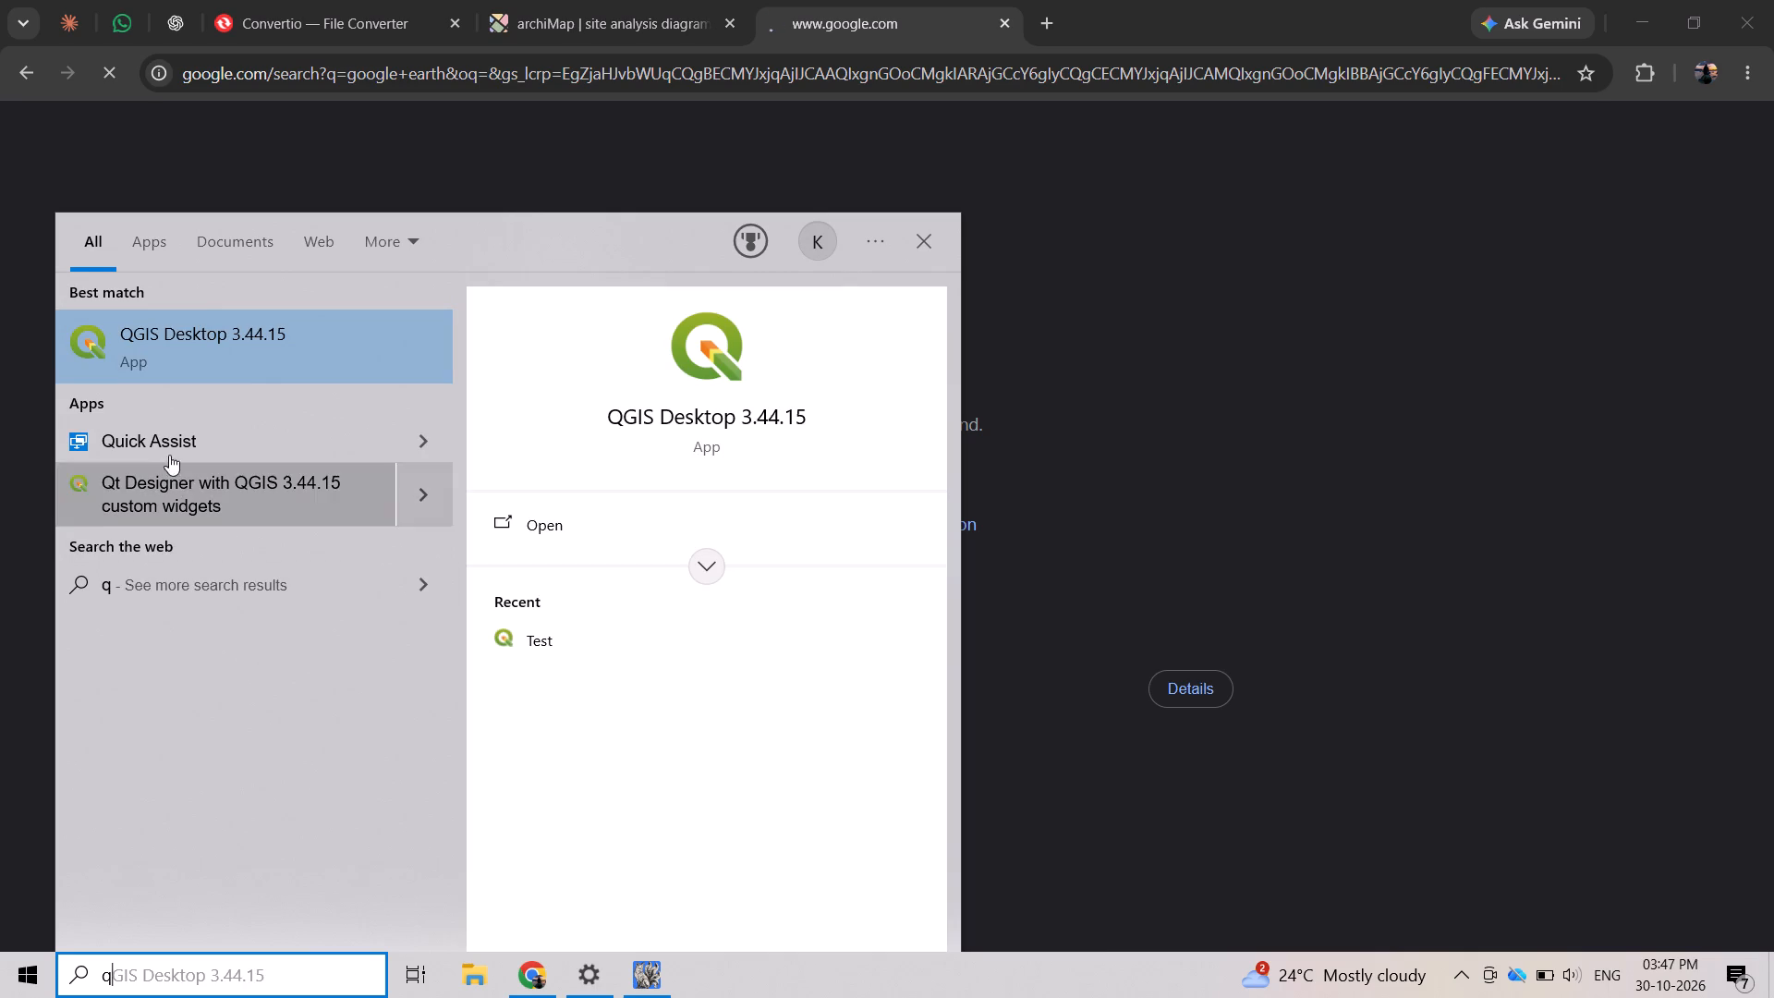
right_click(191, 323)
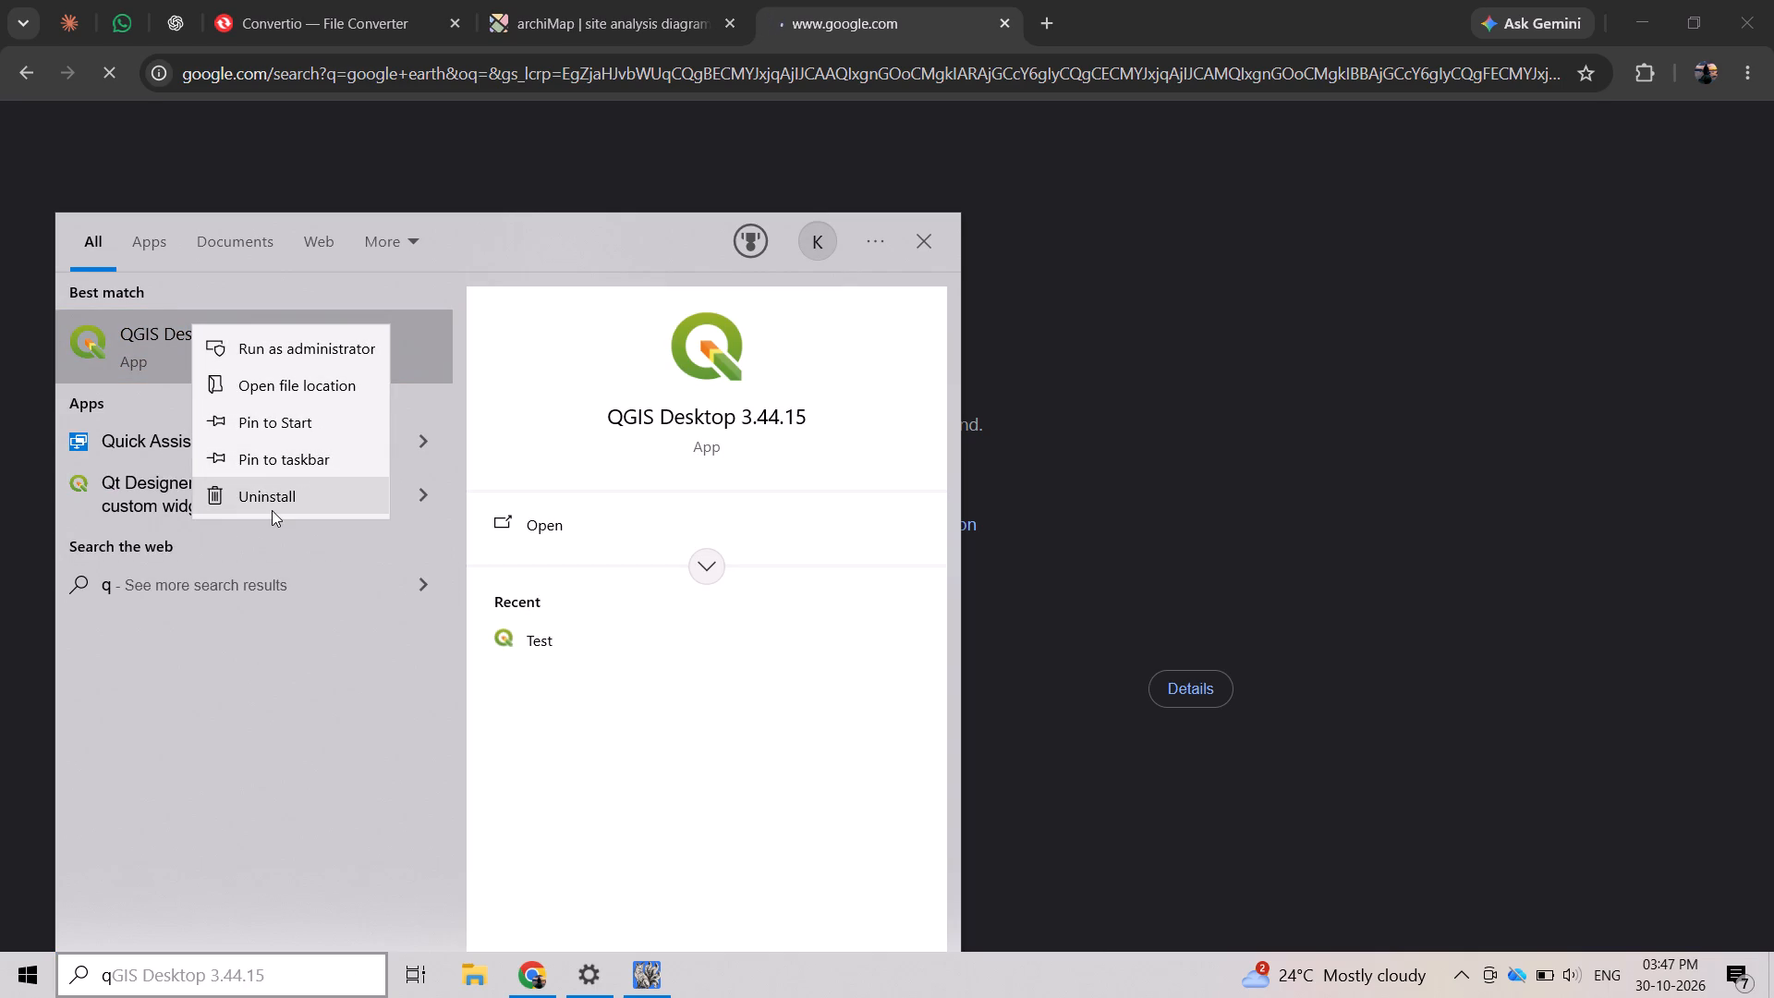
double_click(131, 350)
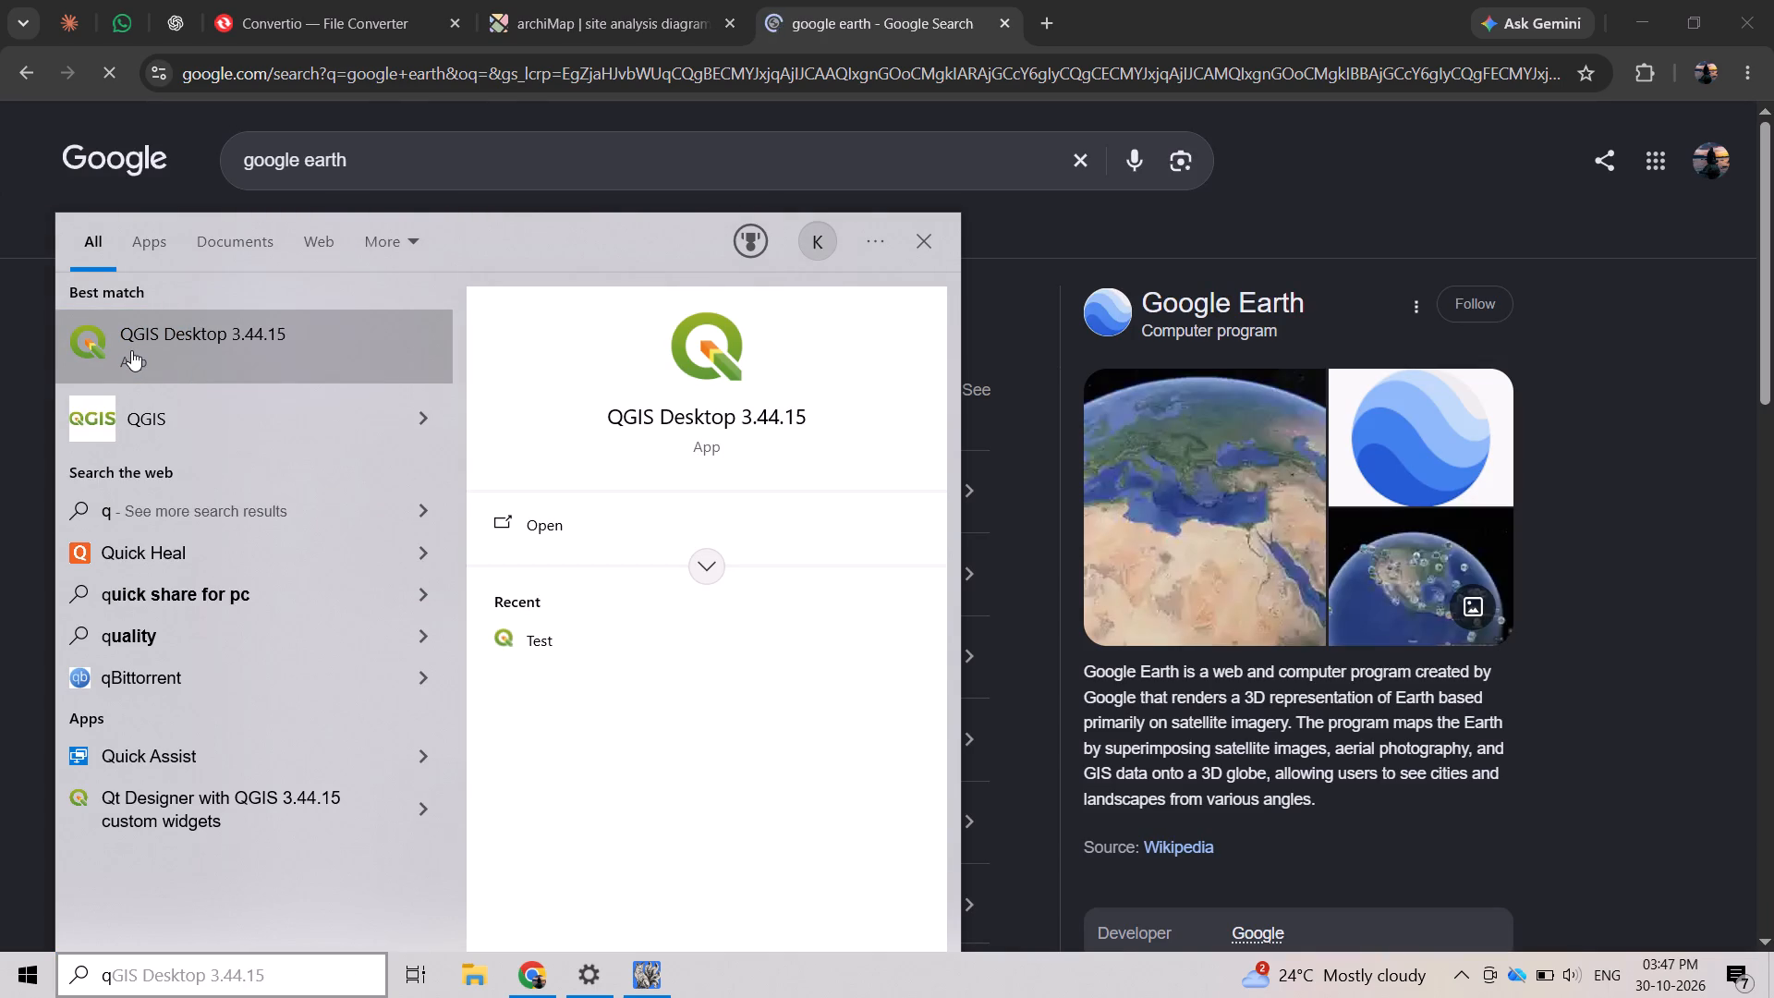